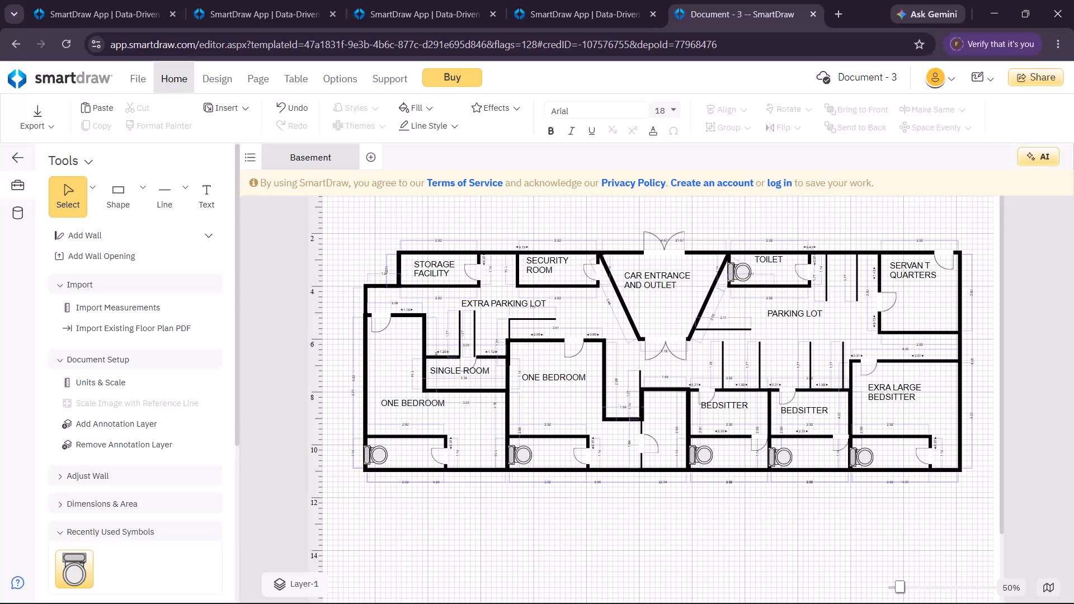
Add a new blank page to the document beside the Basement page.
click(378, 157)
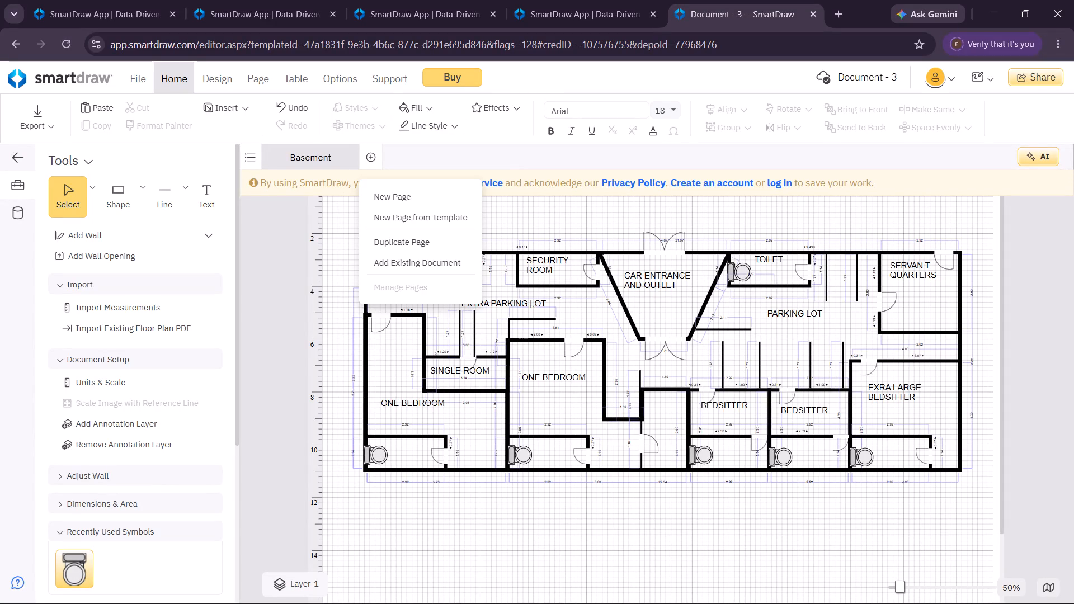
click(394, 199)
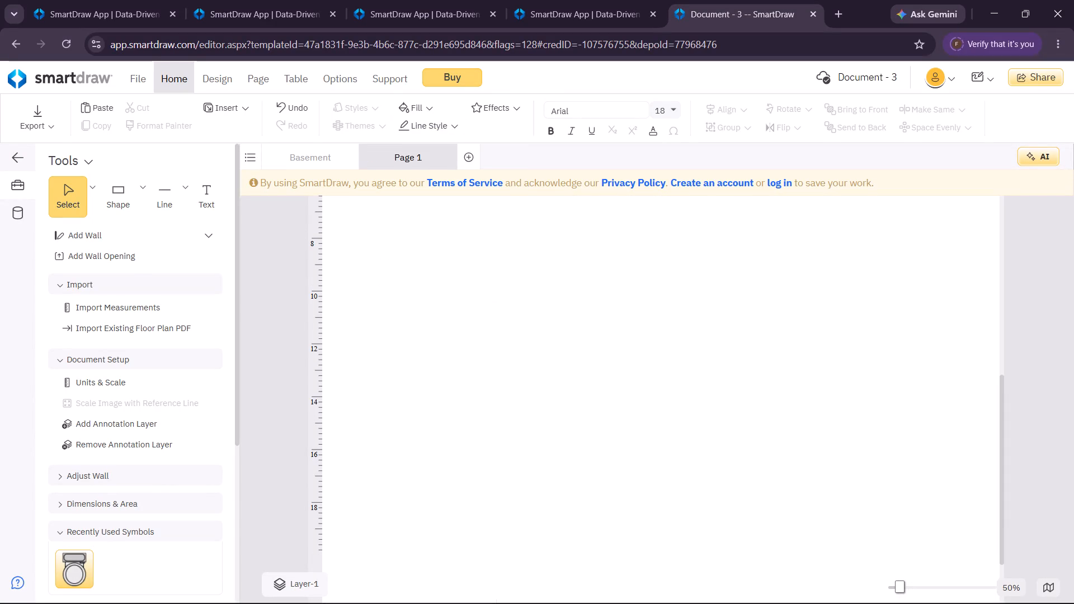
click(103, 204)
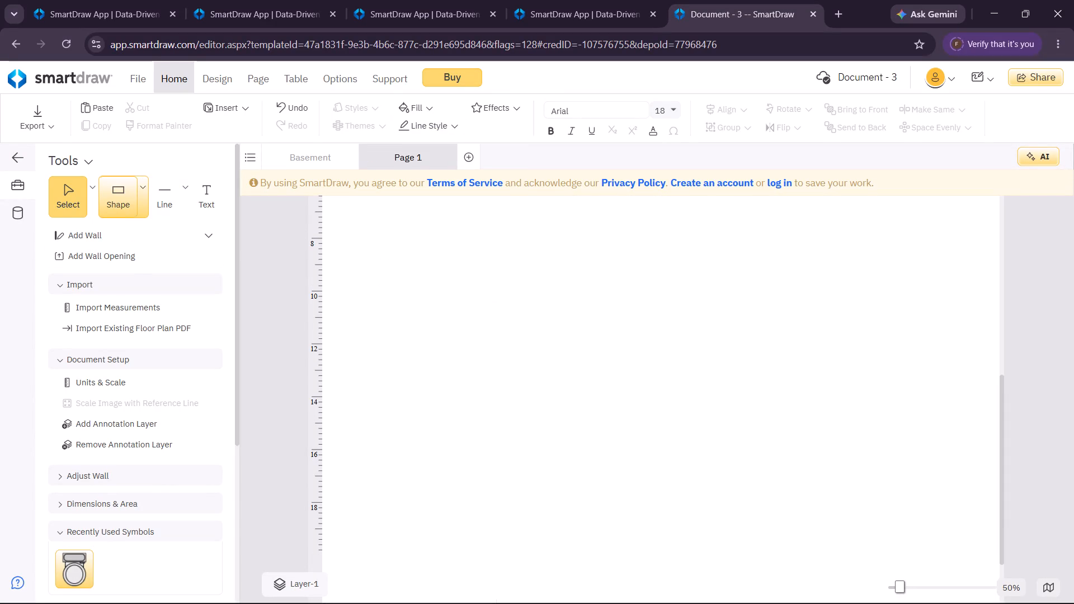
Add the Building Outlines symbol library from the Floor Plans category to the available symbols.
drag(234, 331, 244, 534)
click(201, 399)
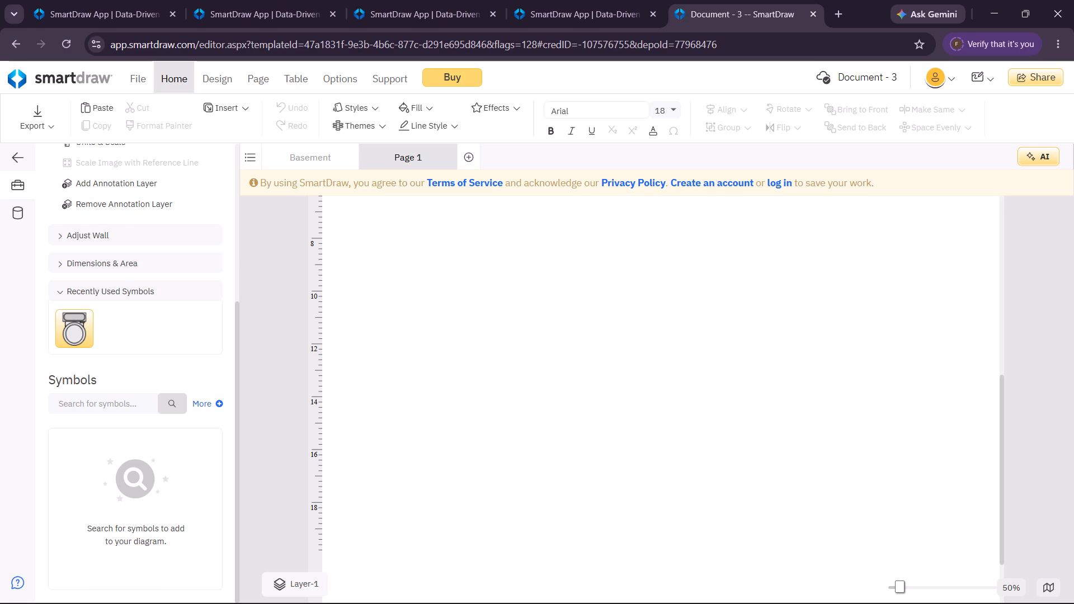
click(201, 400)
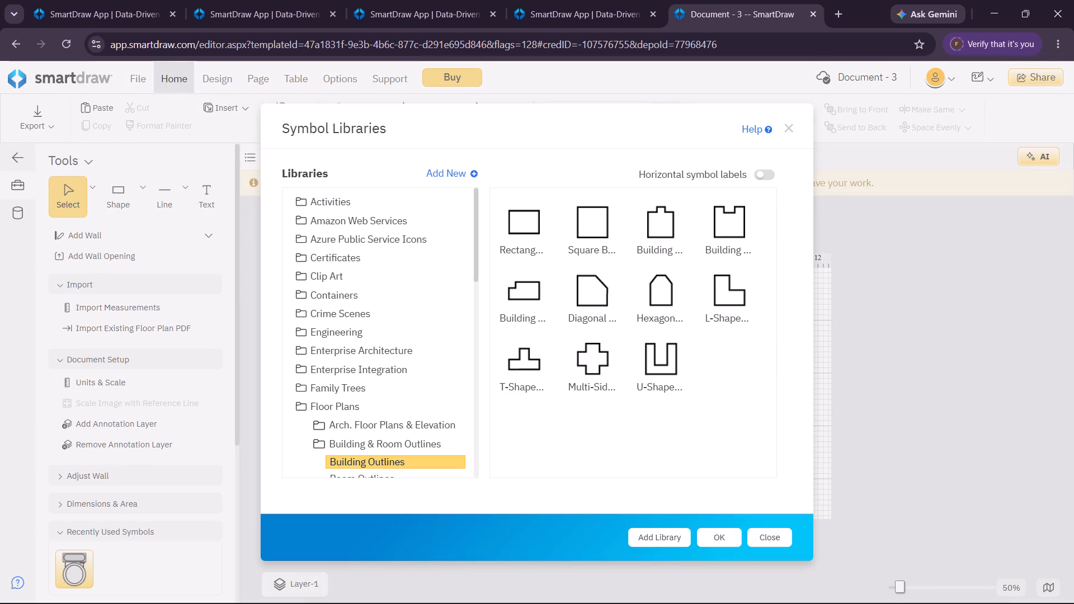
click(399, 456)
click(661, 541)
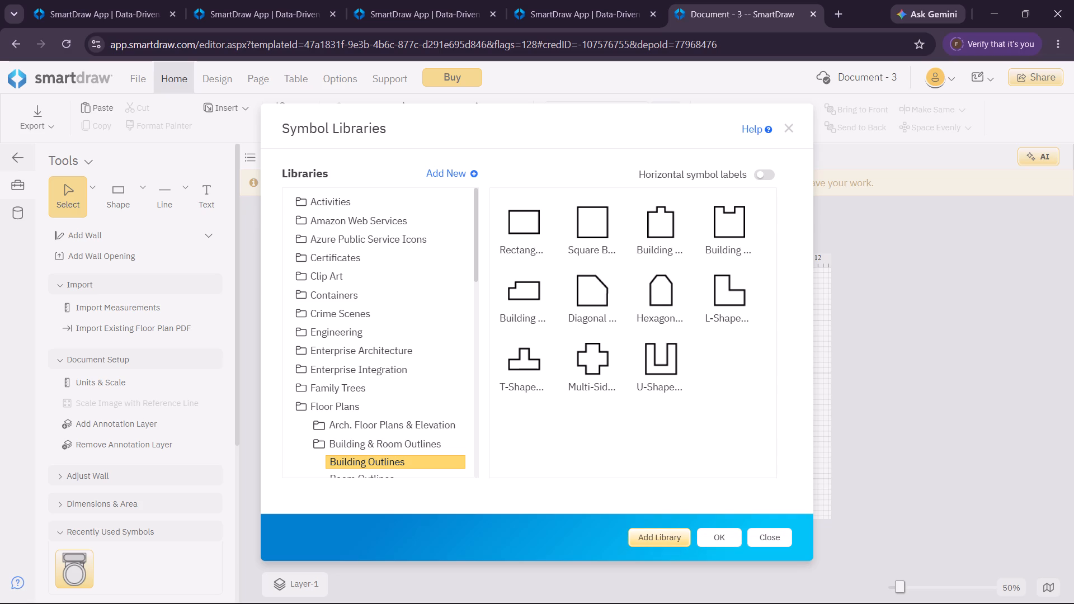
click(672, 535)
click(667, 530)
click(706, 537)
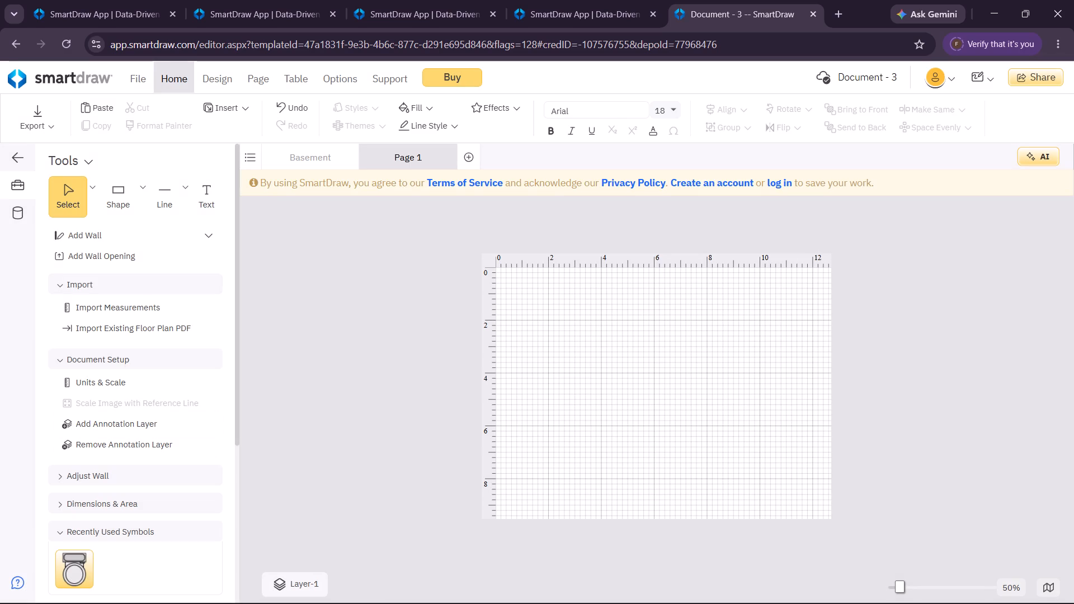
Place the cross-shaped multi-sided building outline near the centre of Page 1.
drag(237, 424, 237, 577)
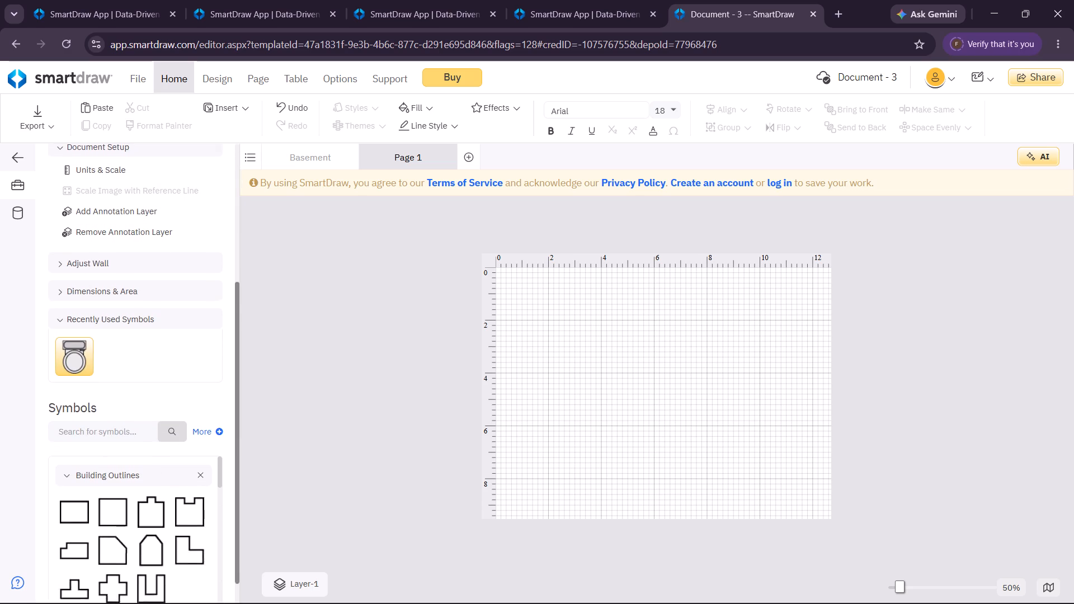
drag(237, 577, 237, 586)
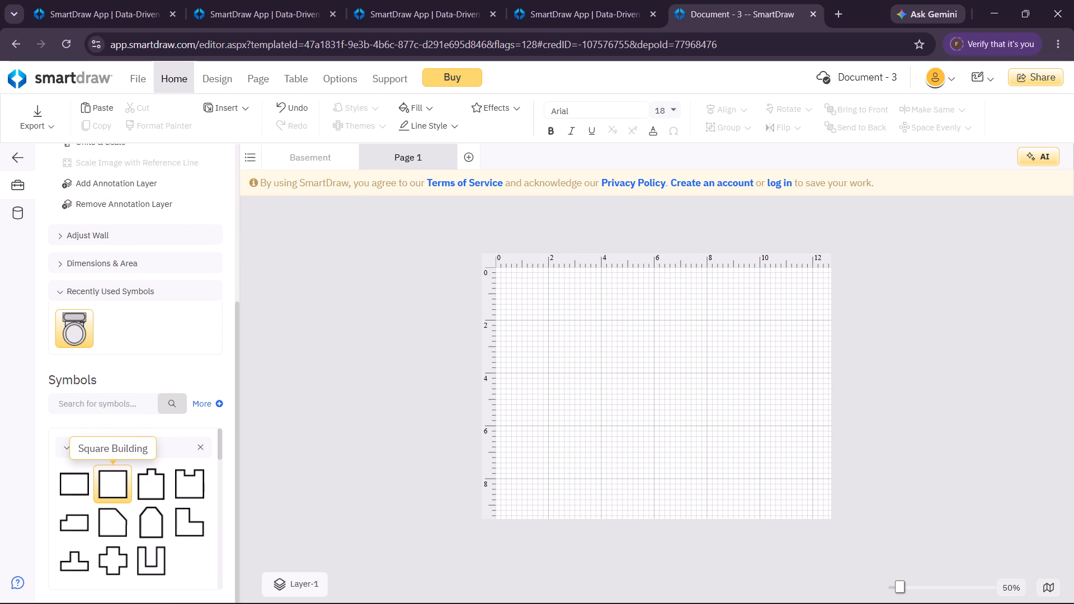
click(160, 555)
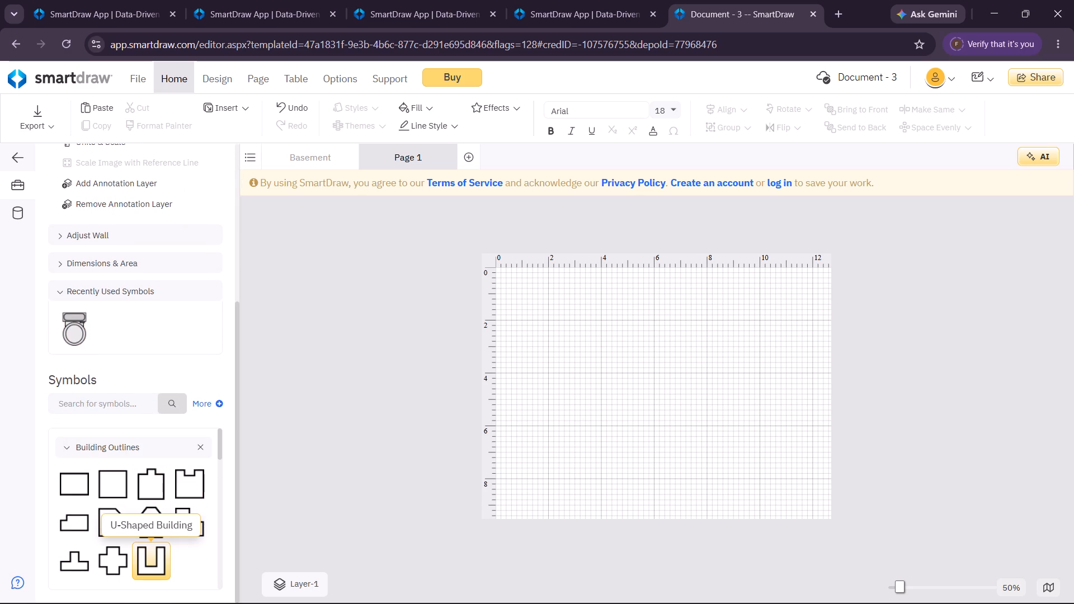
drag(160, 555, 176, 558)
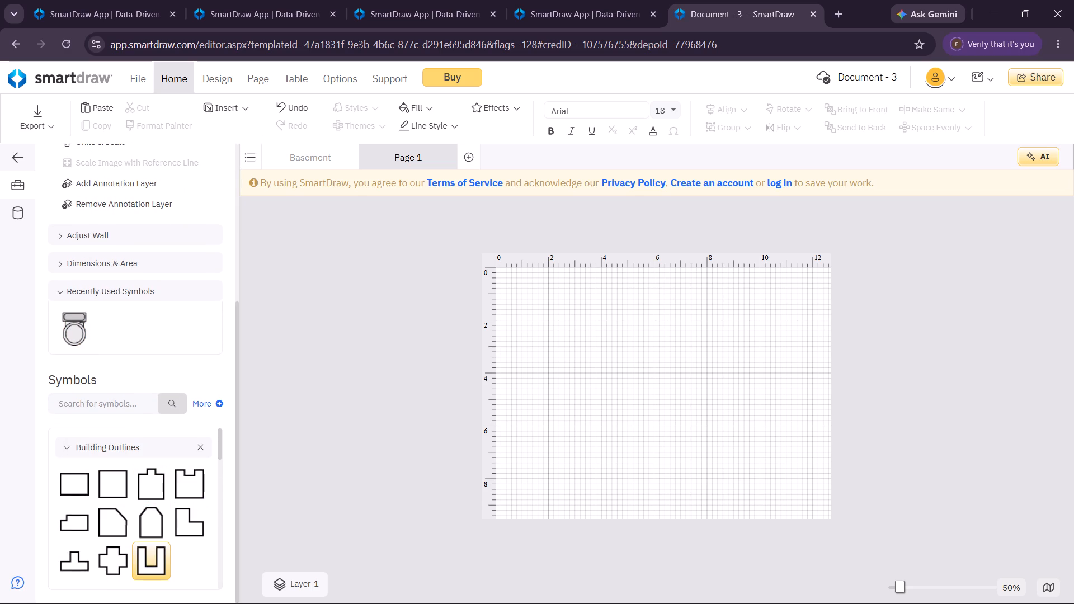
drag(111, 556, 663, 362)
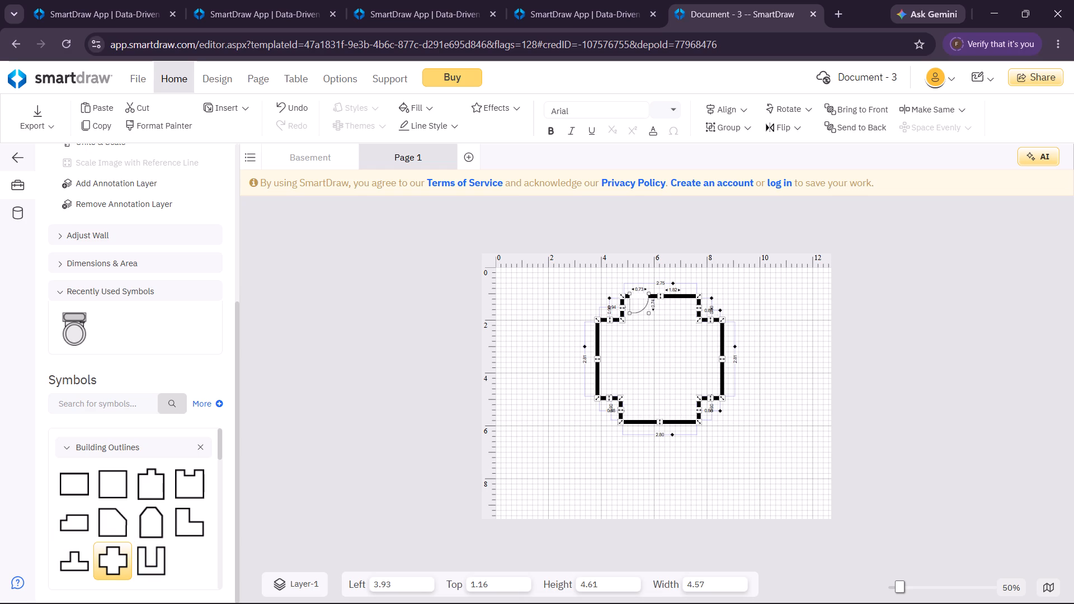
Lower the outline's bottom wall so the whole building is about 6.98 high.
drag(658, 424, 658, 487)
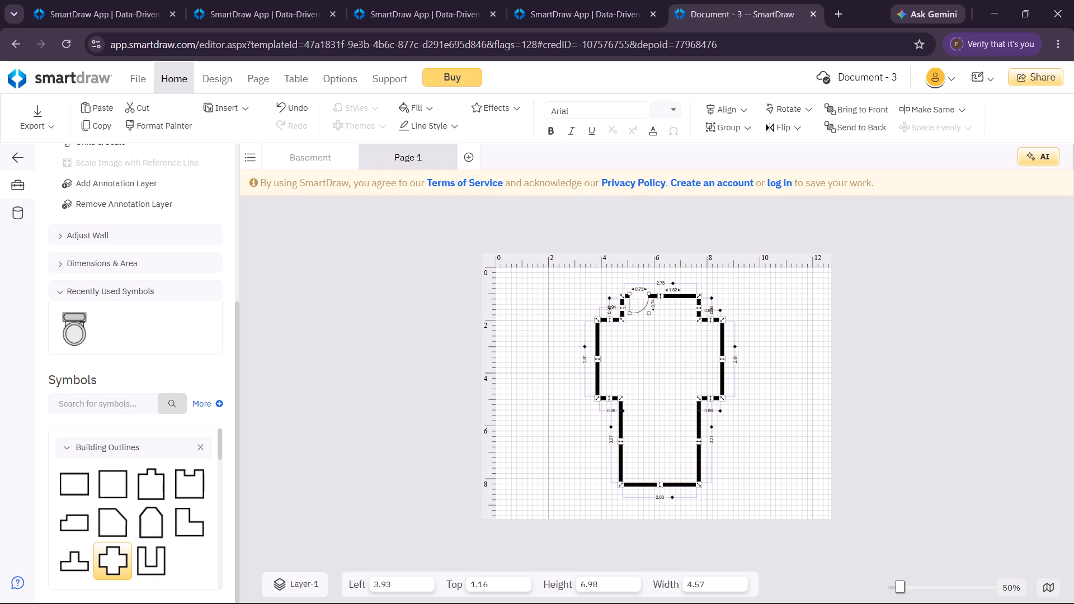
Stretch the outline's two outer upper corners outward and upward into diagonal points, making the building about 11.95 wide.
drag(595, 320, 525, 284)
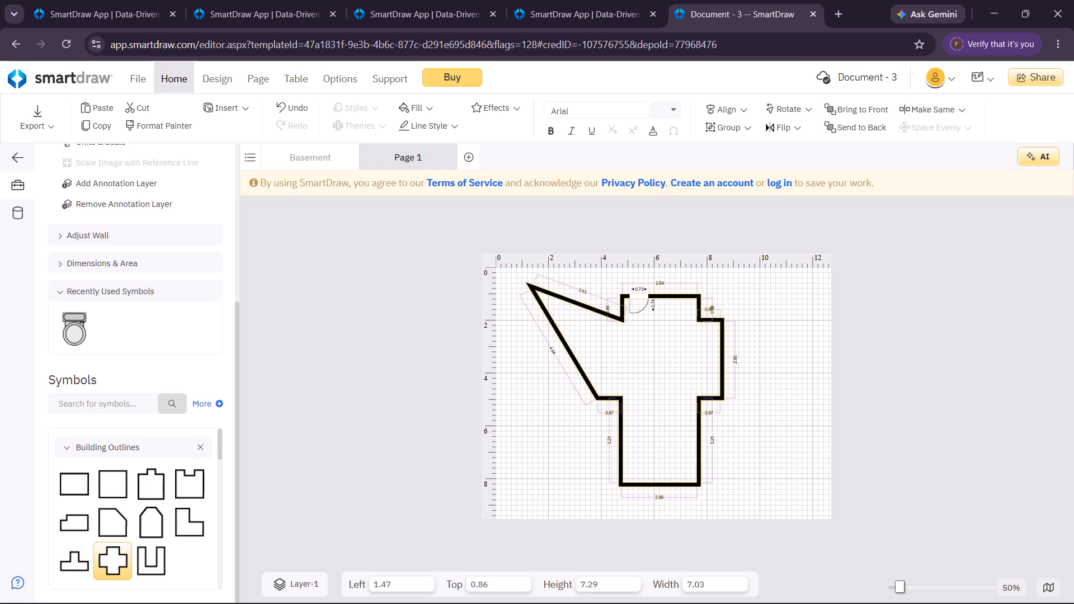
drag(525, 284, 501, 267)
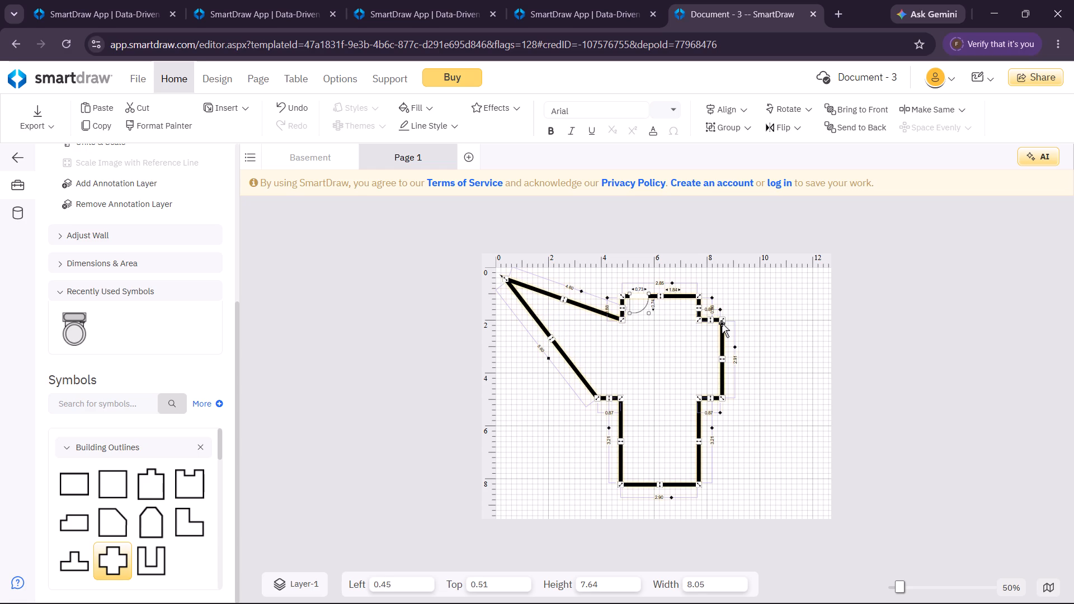
drag(722, 322, 757, 299)
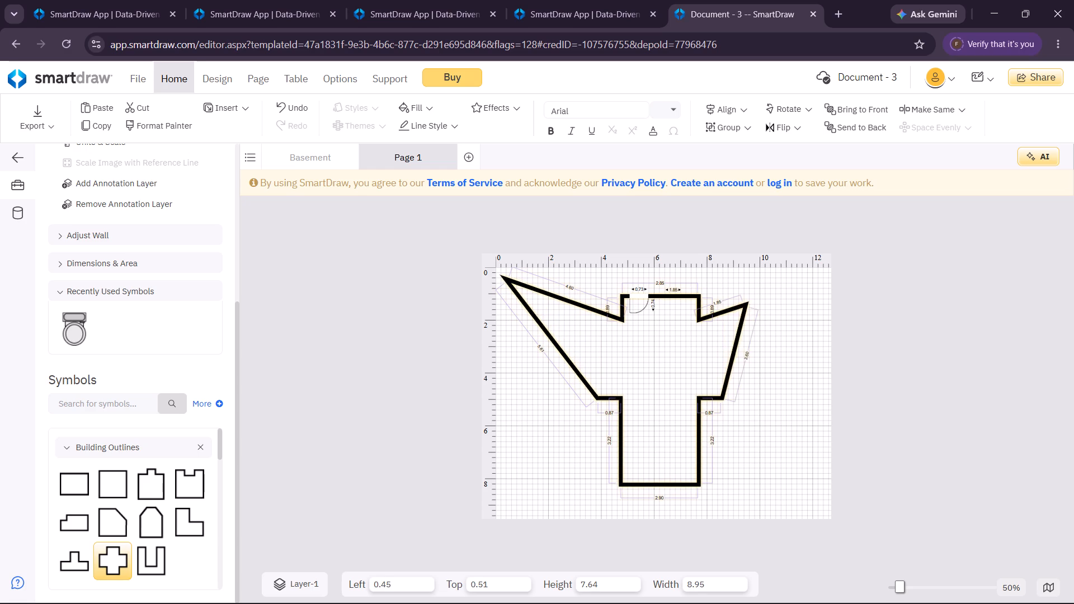
drag(757, 299, 826, 272)
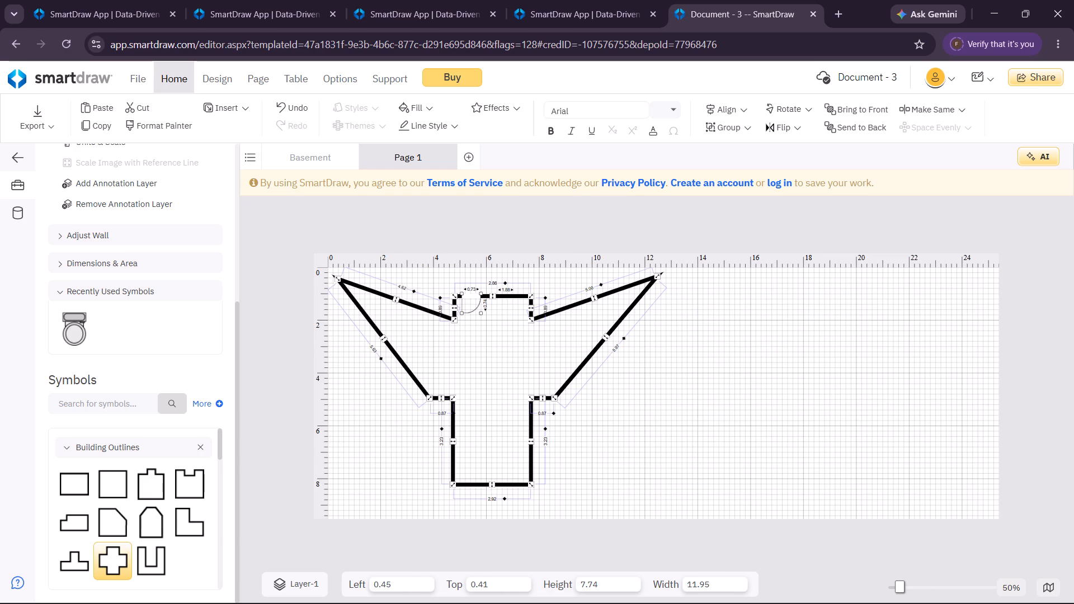
Move the lower section's right side wall outward until the bottom wall is about 18.4 long.
drag(531, 440, 843, 421)
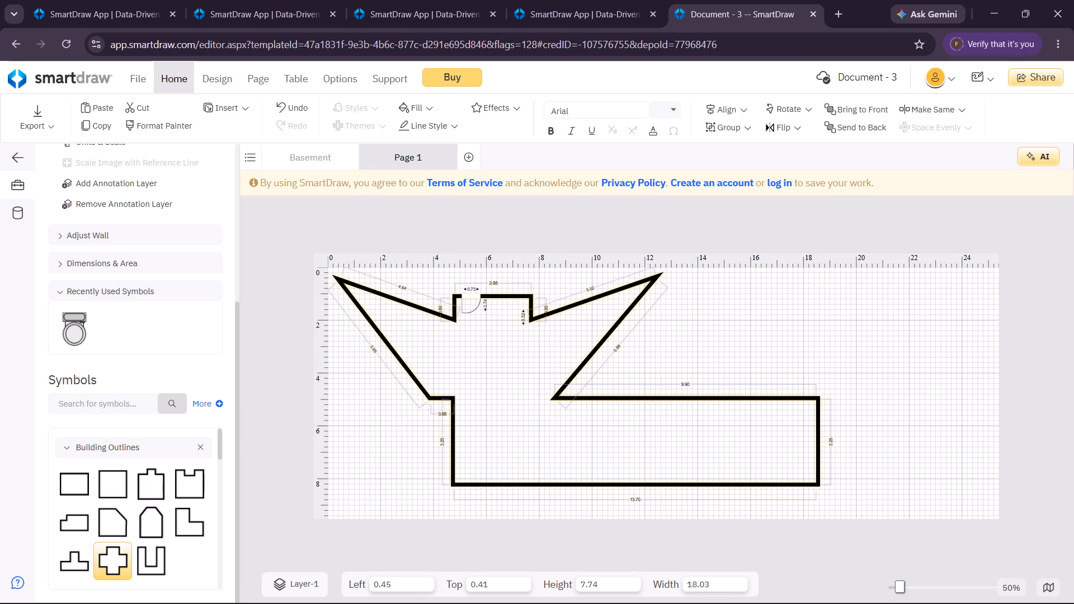
drag(843, 421, 943, 408)
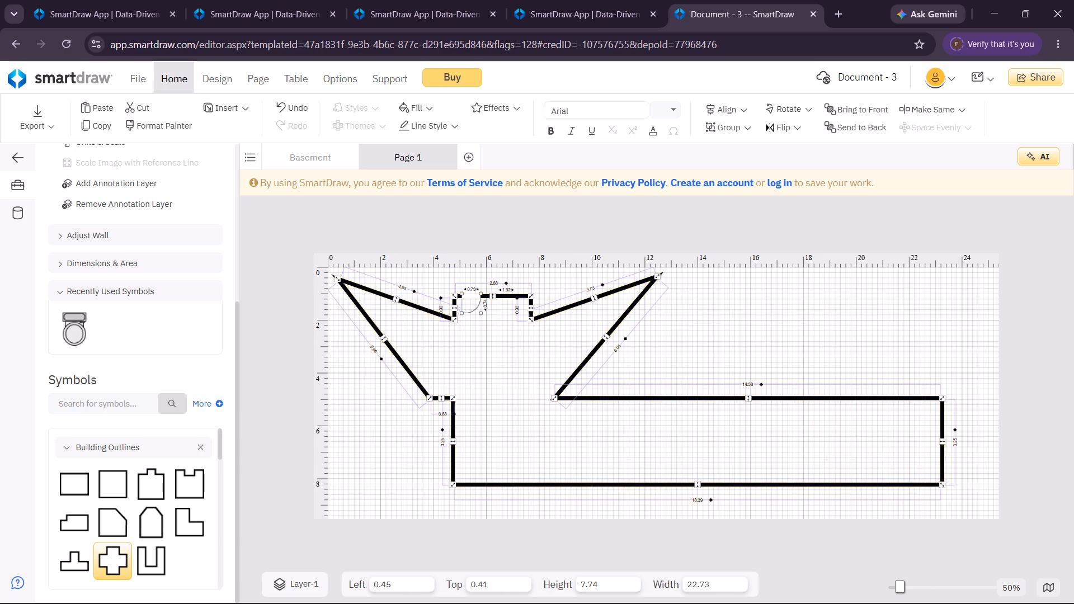
Shift the right diagonal wall outward, with its upper end at about 13.2 on the horizontal ruler.
drag(605, 334, 777, 331)
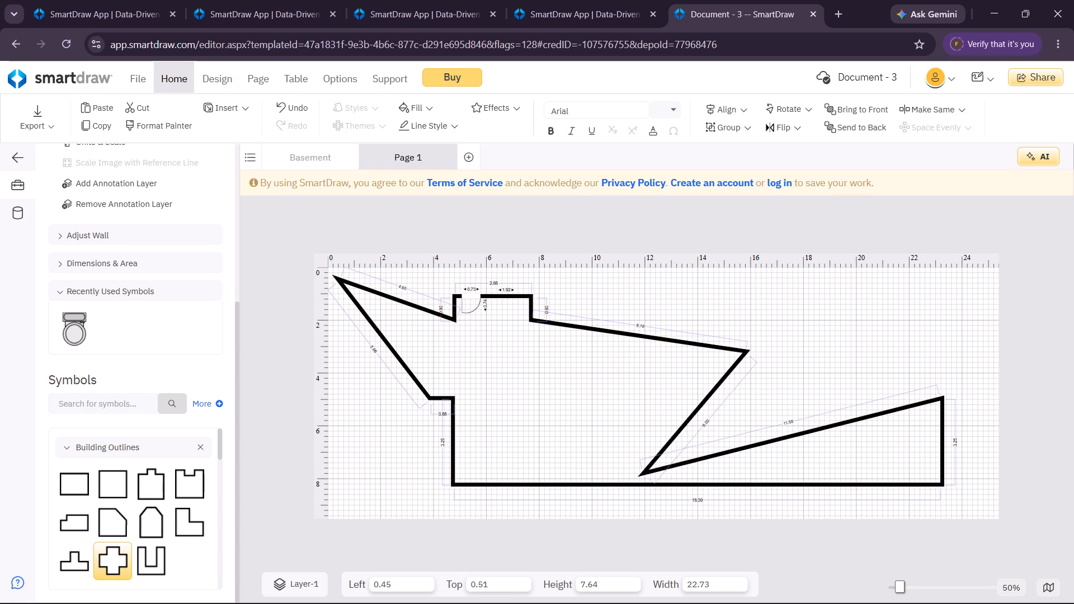
drag(777, 331, 818, 244)
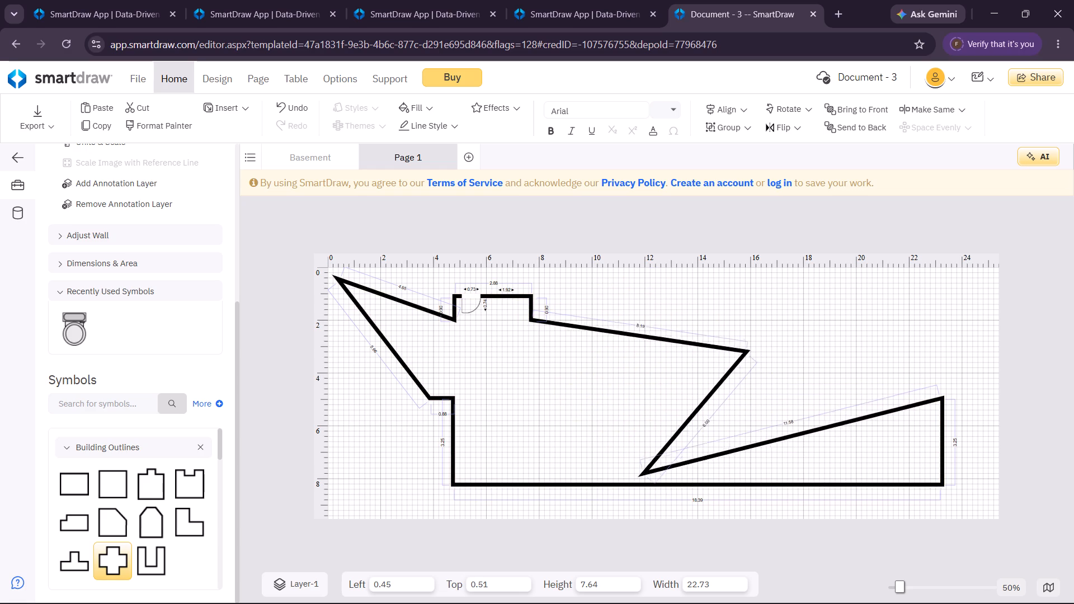
drag(818, 244, 706, 153)
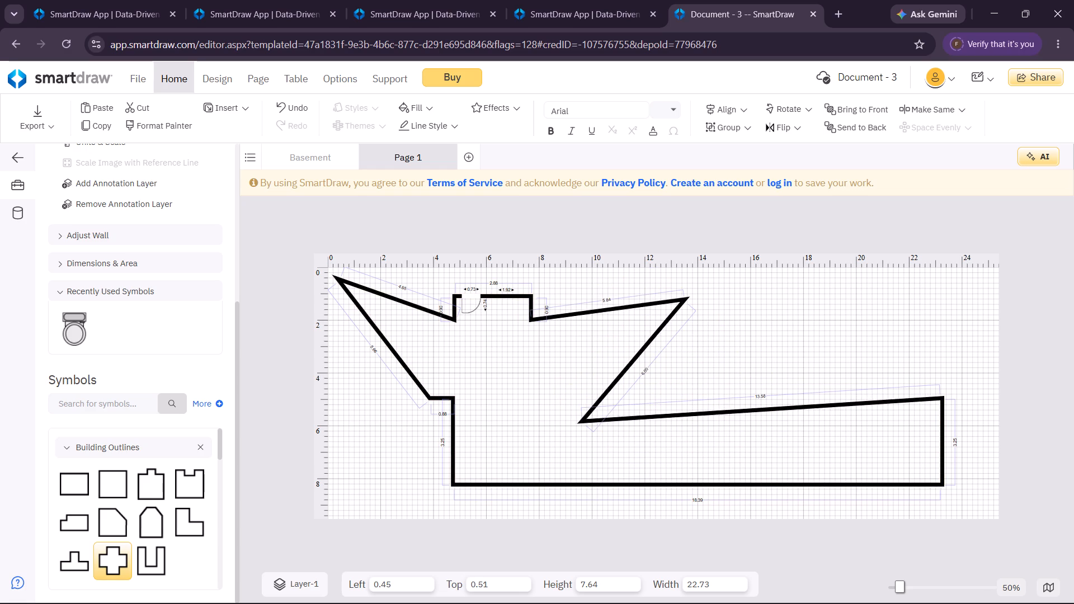
drag(706, 153, 700, 144)
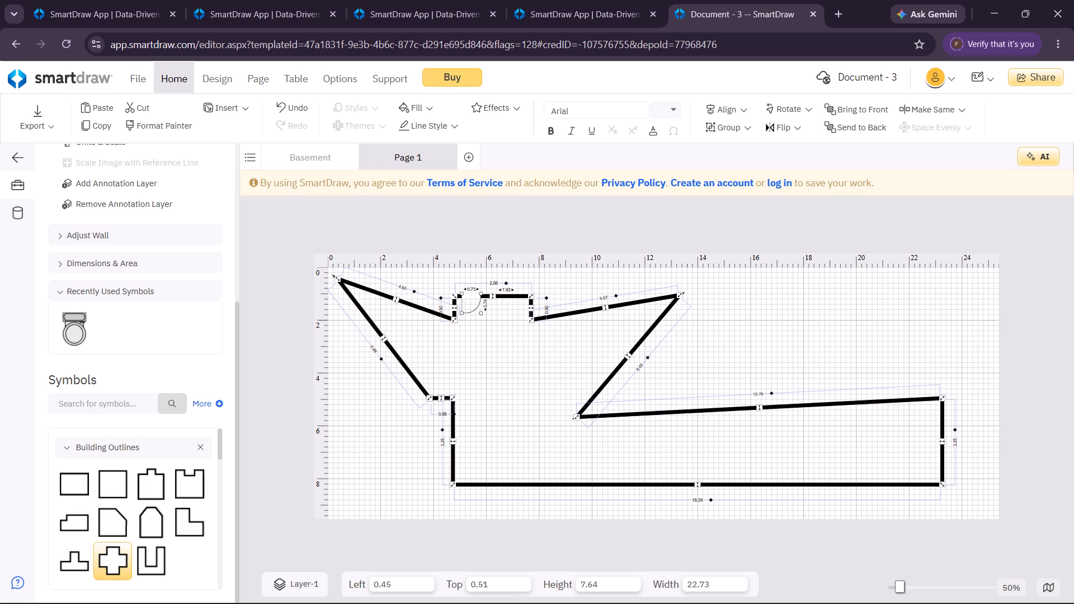
Raise the long sloping wall above the bottom wall so its right end sits at about 3 on the vertical ruler.
drag(758, 407, 755, 332)
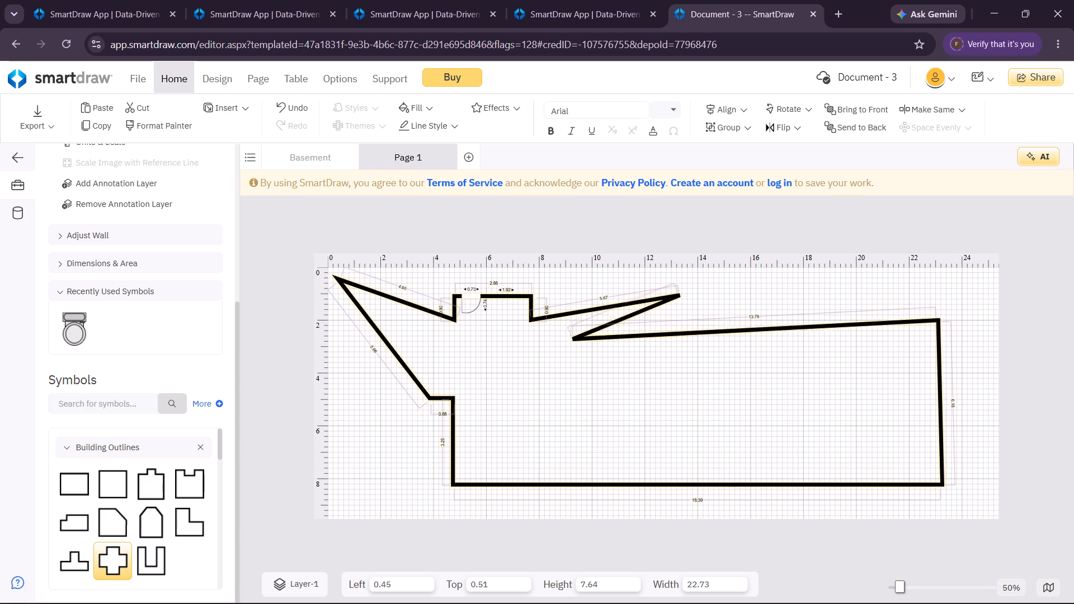
drag(755, 332, 793, 351)
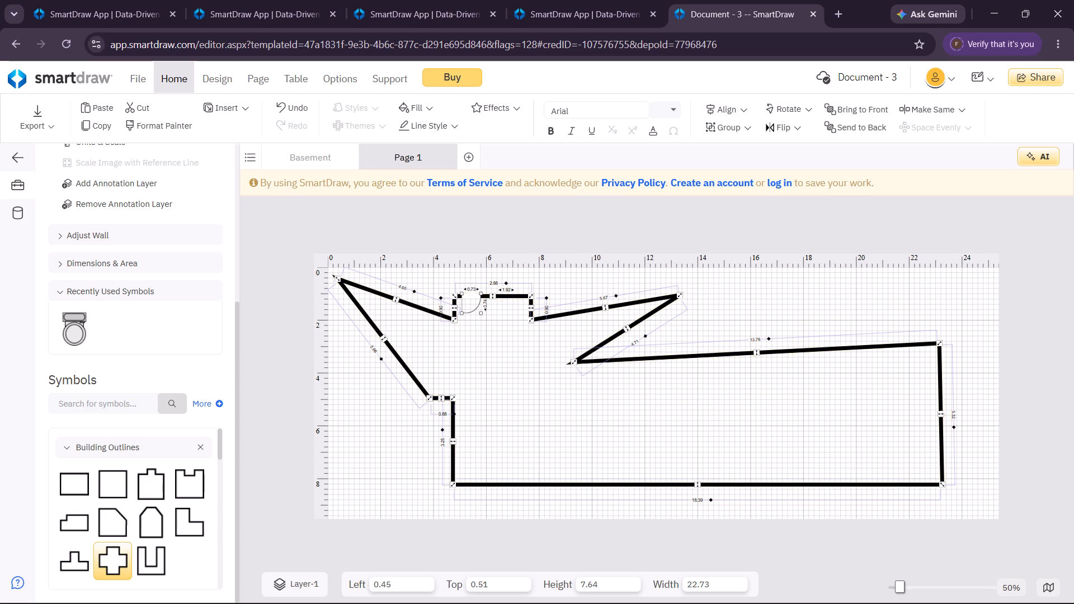
Enlarge the top bay containing the door by raising its top wall and moving its left wall slightly outward.
drag(493, 296, 492, 279)
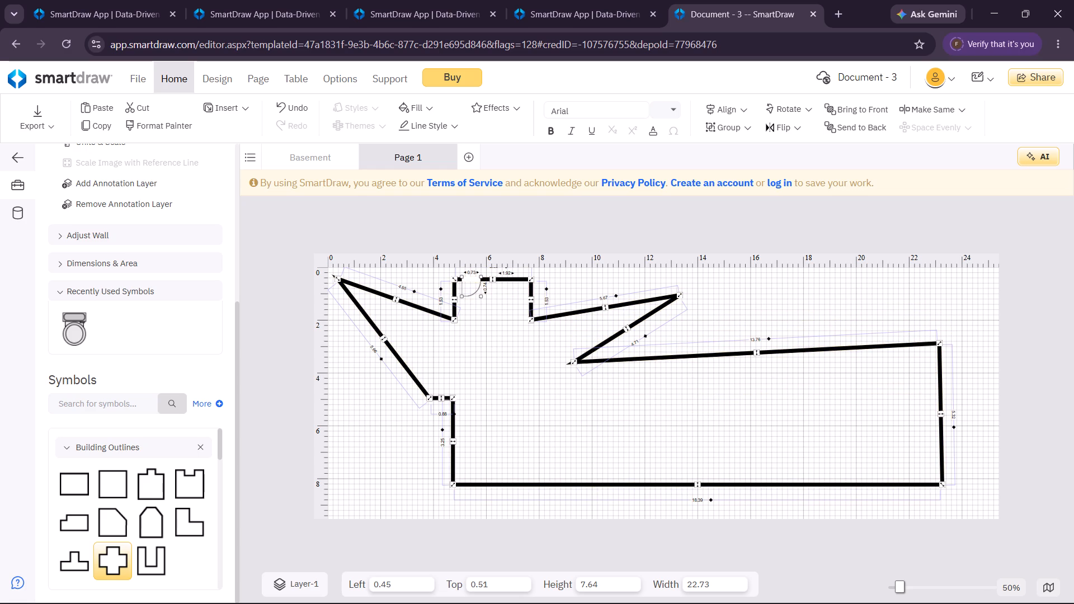
drag(455, 298, 446, 298)
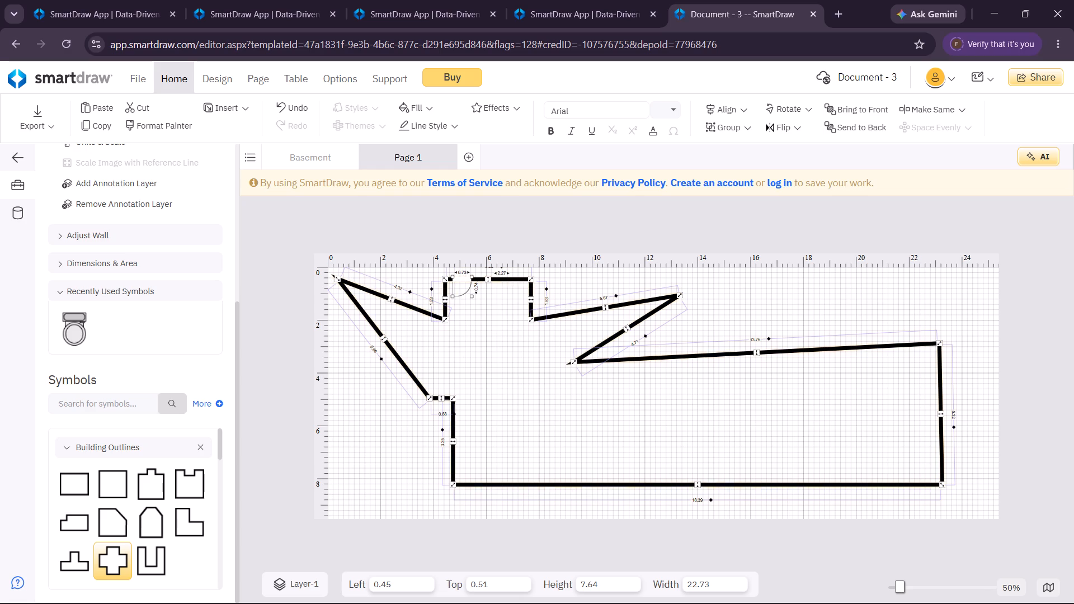
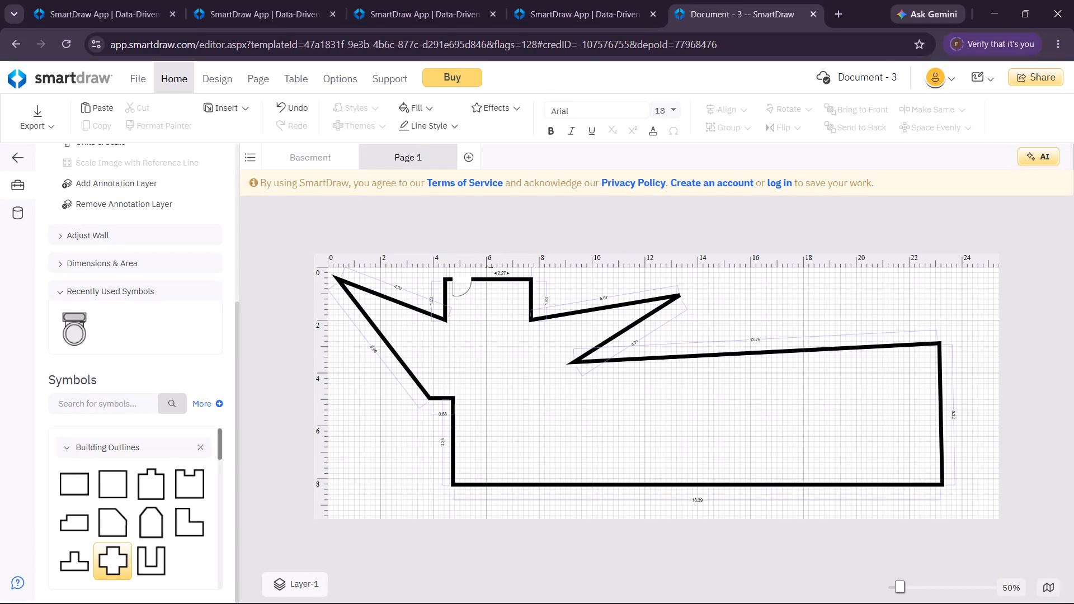
Place a Square Room from the Room Outlines symbols in the lower section's bottom-left corner, flush against the outer walls.
drag(220, 443, 224, 455)
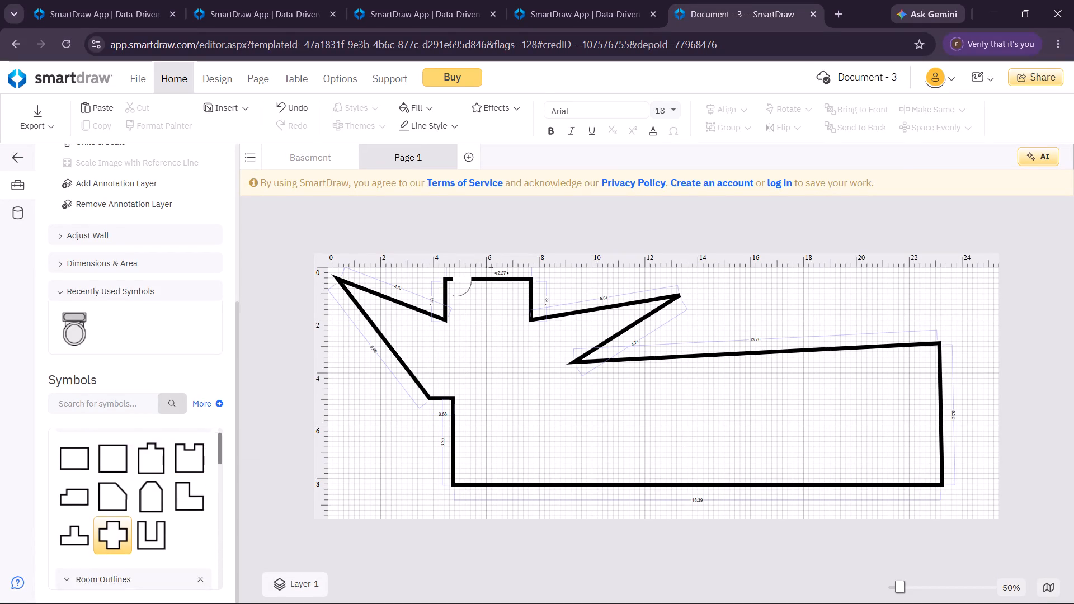
drag(224, 455, 229, 468)
click(229, 470)
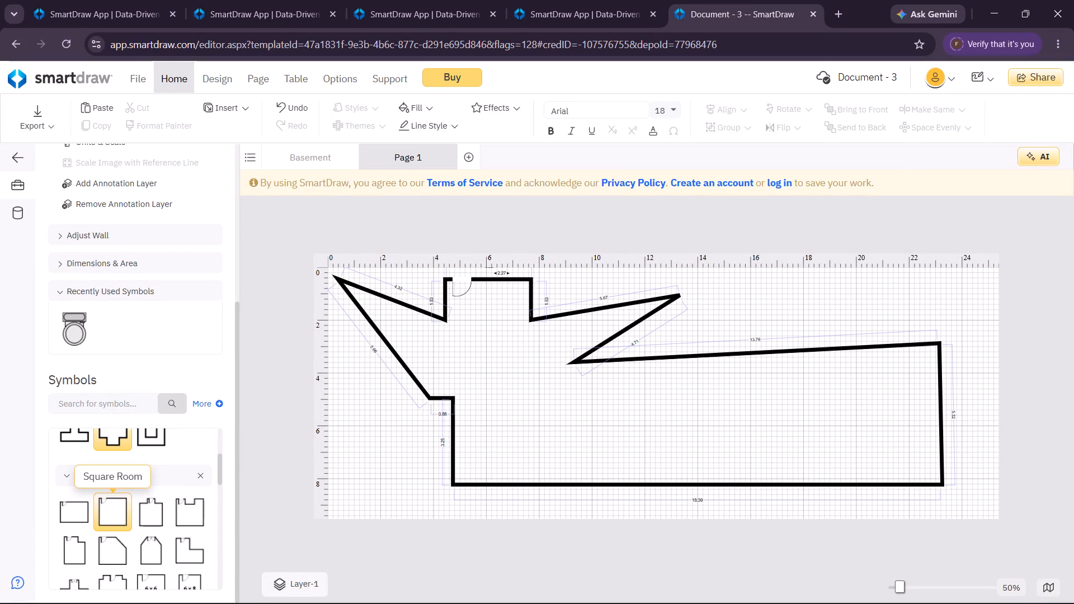
click(117, 521)
drag(117, 521, 516, 422)
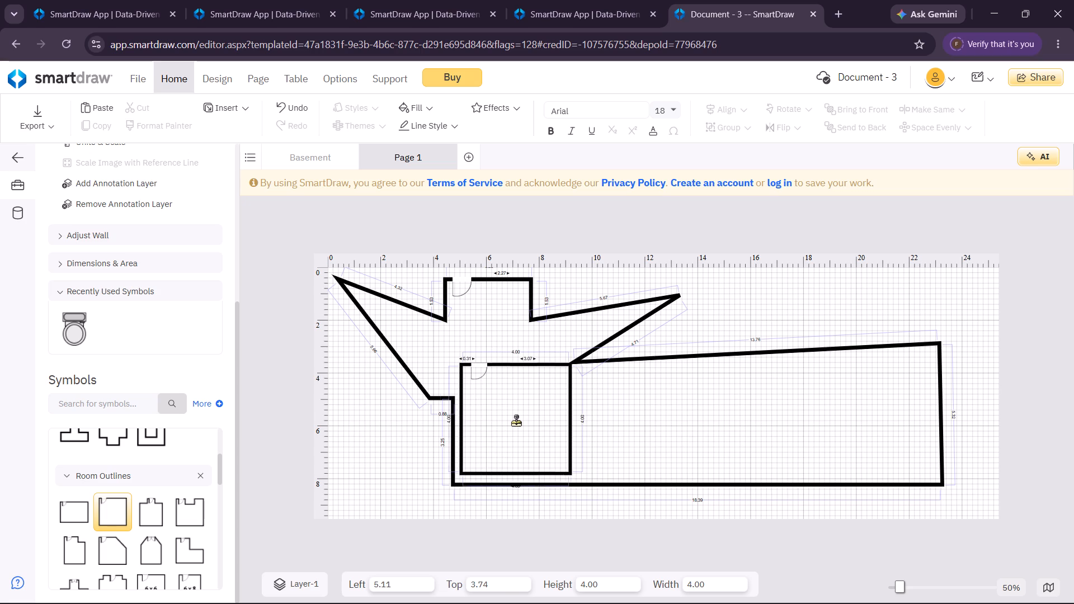
drag(516, 422, 519, 427)
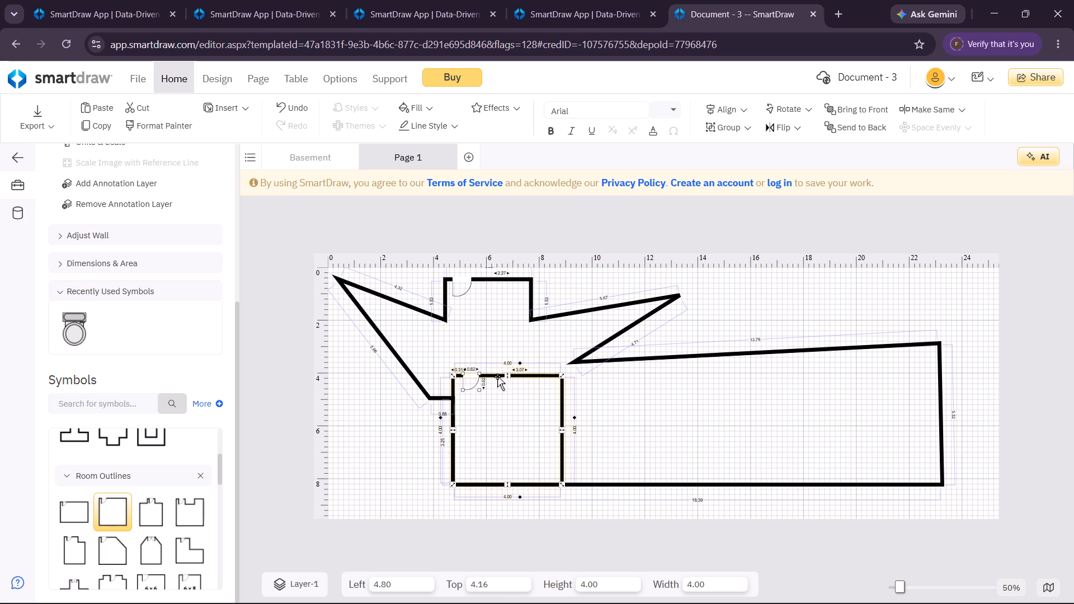
Shrink the corner room to about 1.63 high and 1.10 wide, keeping it against the left and bottom walls.
drag(508, 375, 519, 438)
drag(560, 461, 515, 461)
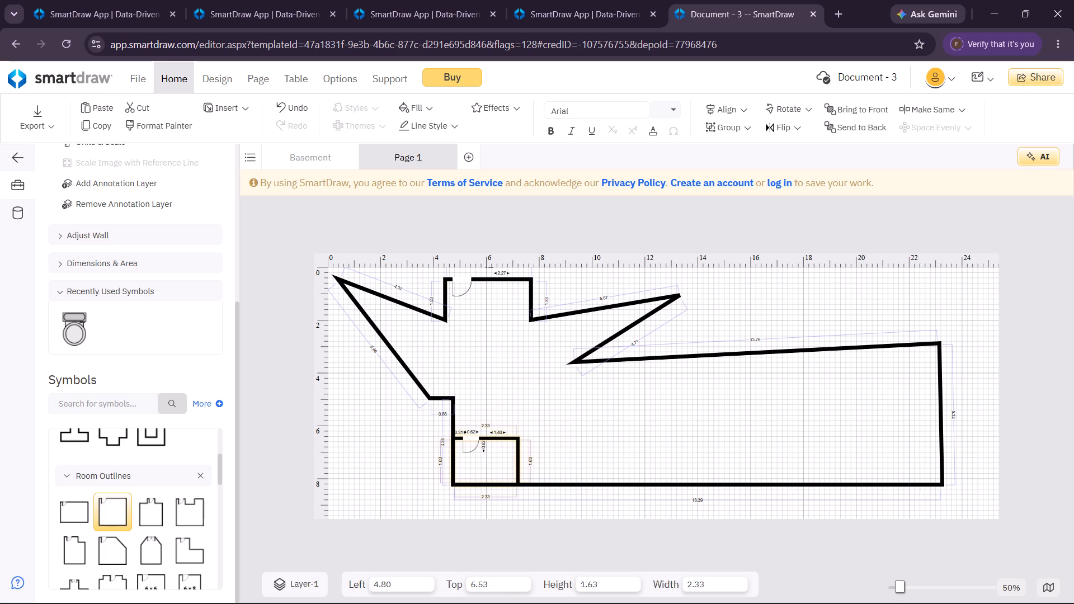
drag(515, 461, 478, 462)
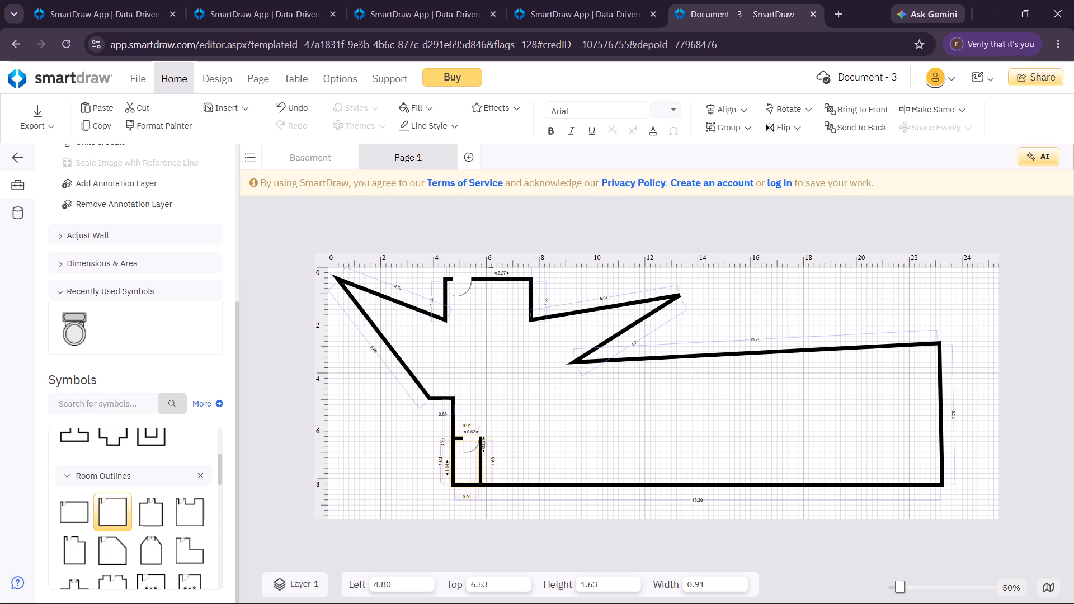
drag(478, 462, 483, 463)
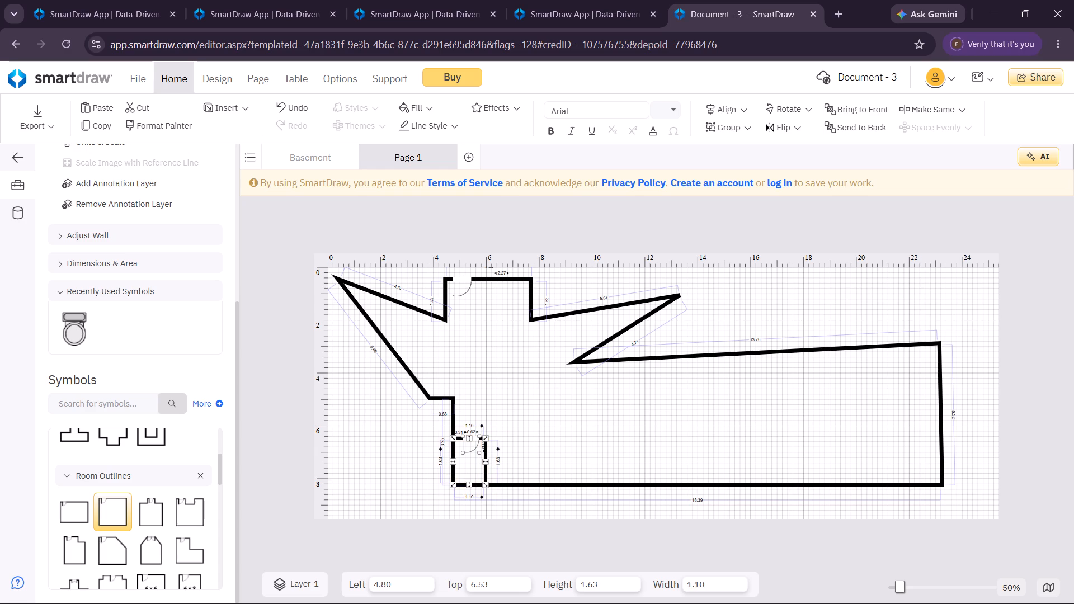
Copy the small corner room and place two duplicates side by side to its right along the bottom wall.
key(ctrl+c)
key(ctrl+v)
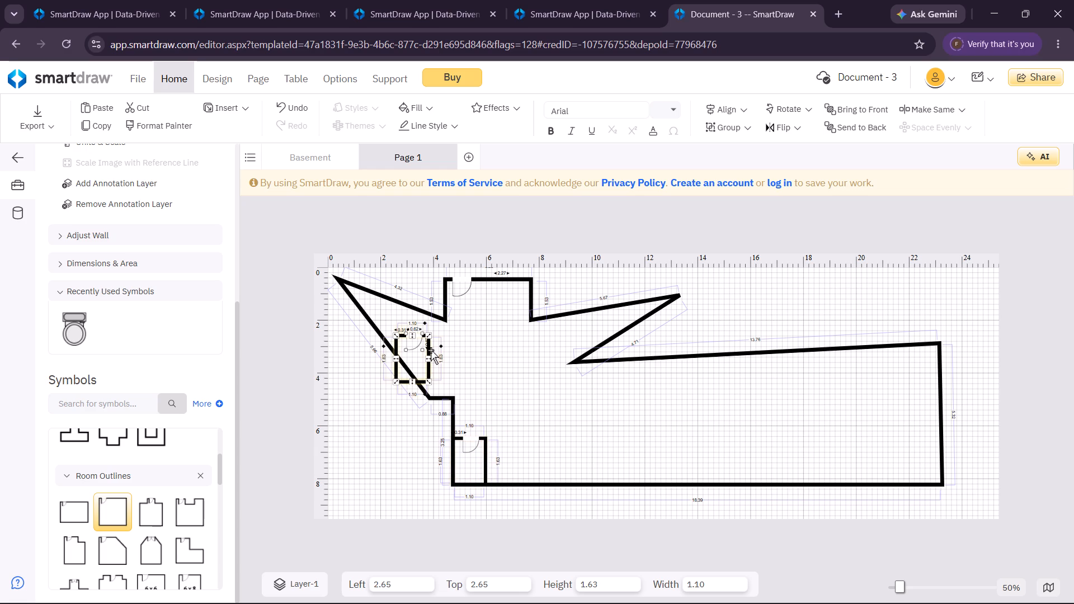
drag(431, 350, 537, 452)
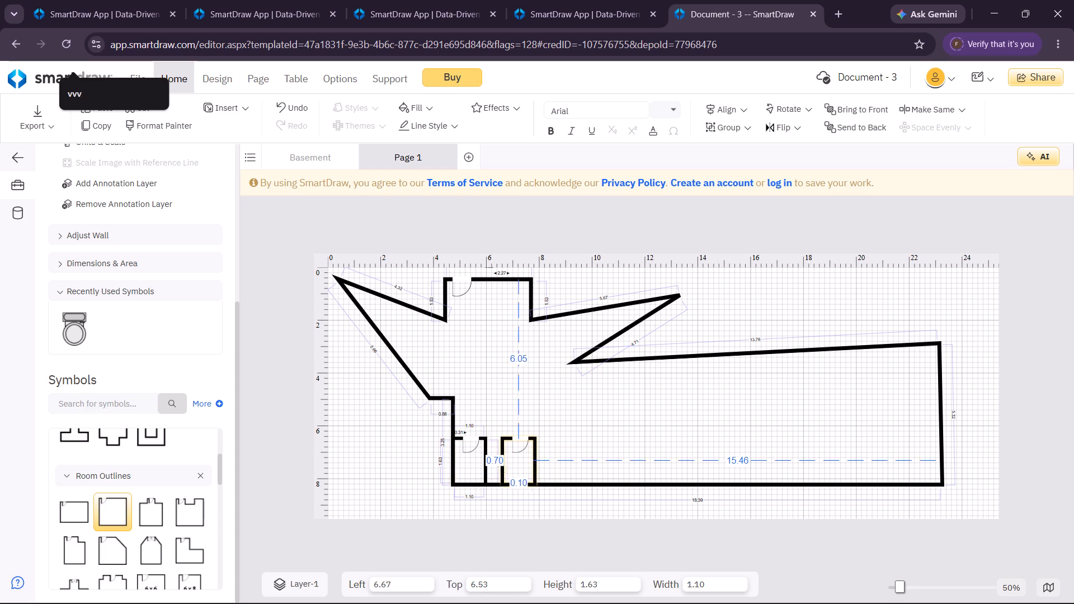
drag(537, 452, 524, 452)
click(546, 443)
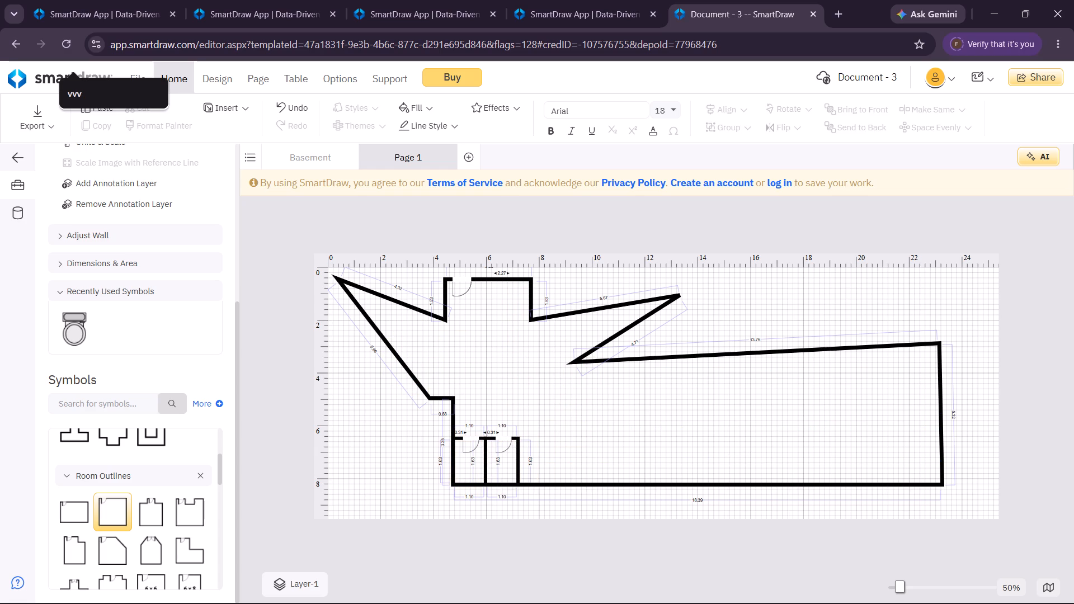
key(ctrl+v)
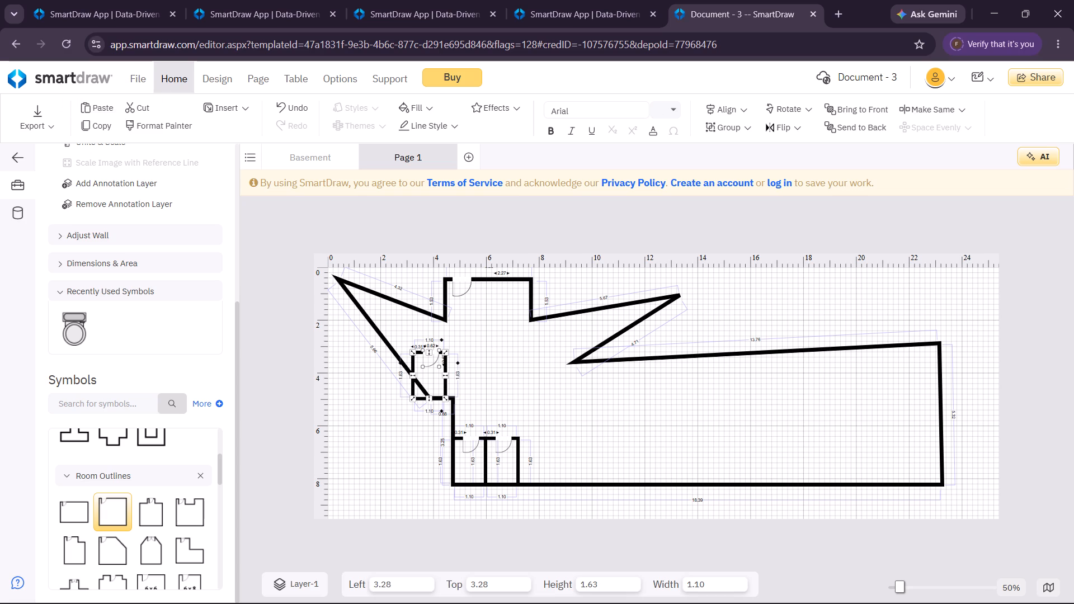
drag(444, 388, 548, 465)
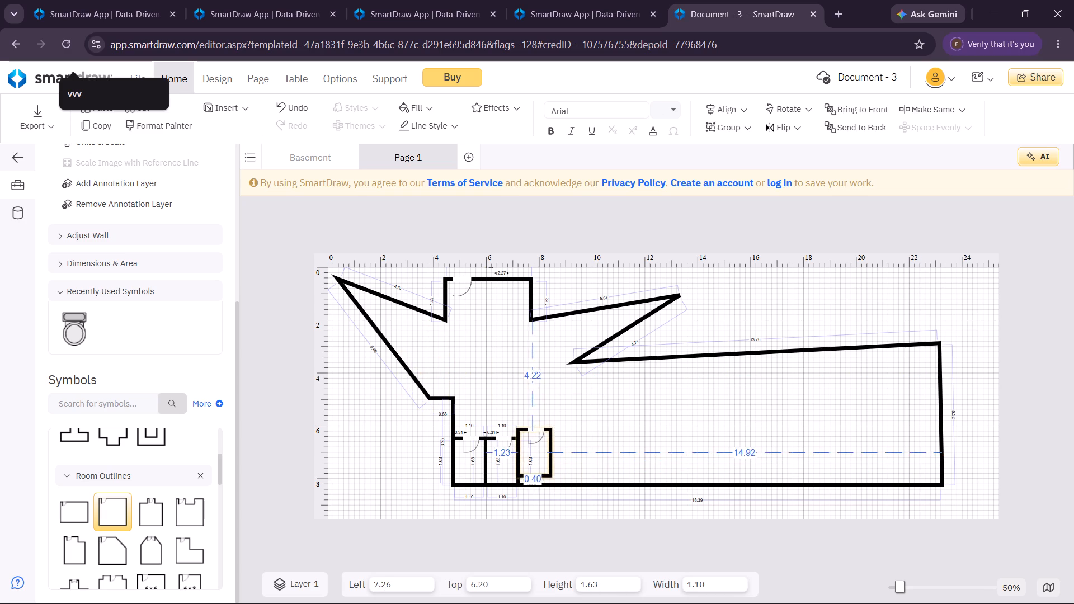
drag(548, 465, 550, 471)
click(597, 447)
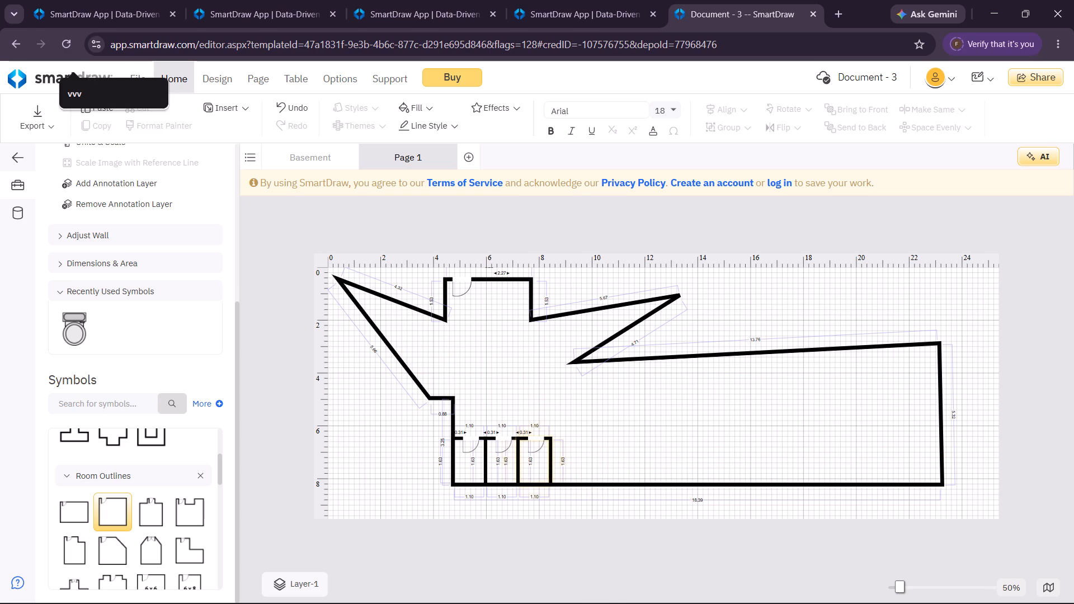
Paste a fourth room, widen it to about 2.41, and place it against the third room along the bottom wall.
click(475, 336)
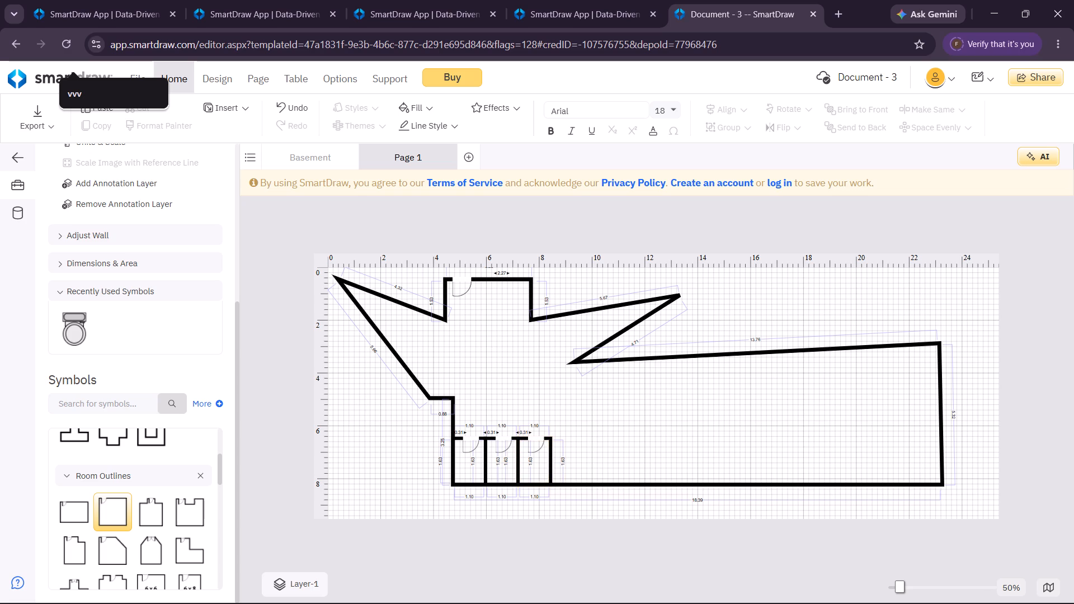
key(ctrl+v)
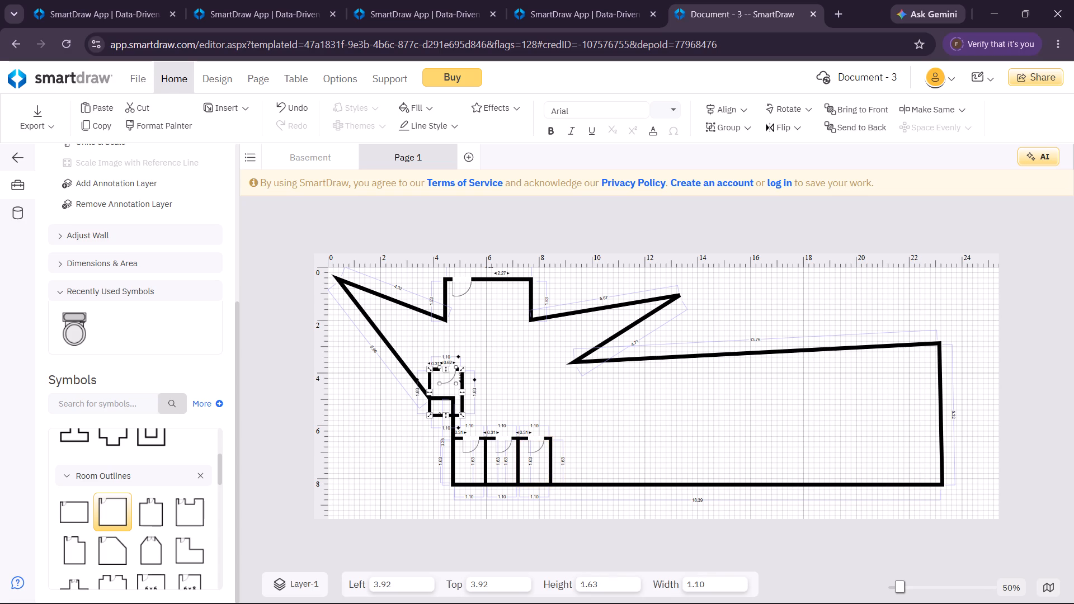
drag(461, 394, 496, 391)
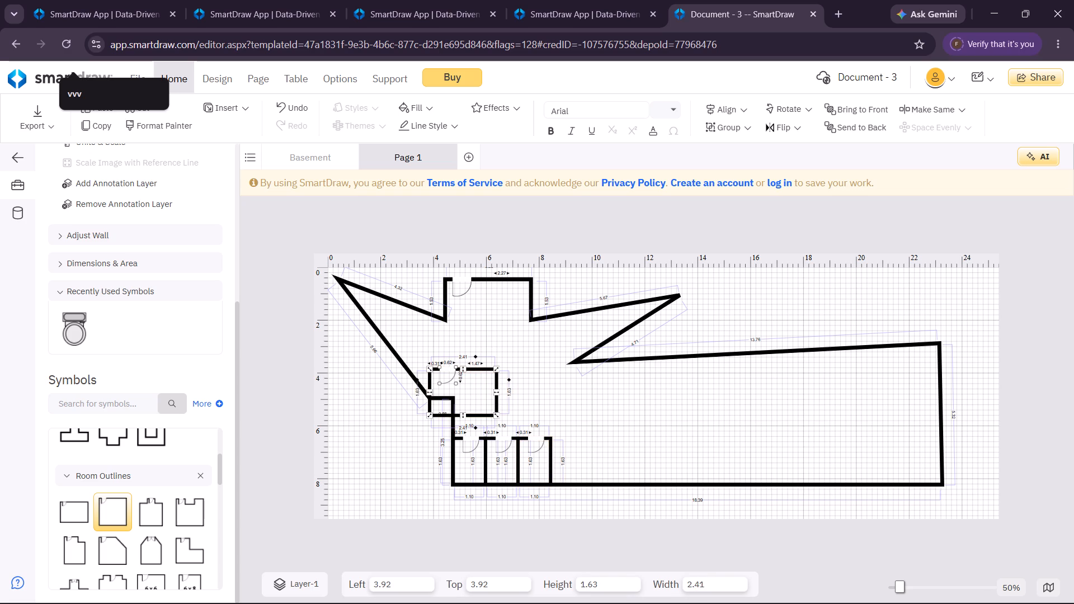
drag(484, 371, 602, 435)
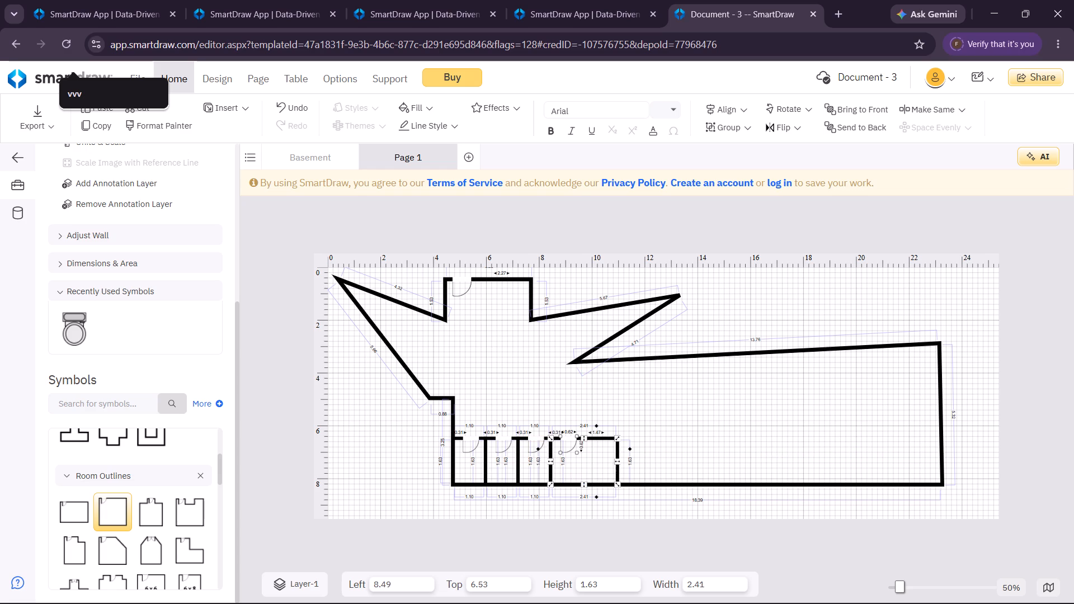
Move the three small rooms' doors from their top walls onto the dividing walls between the first four rooms.
drag(534, 439, 526, 455)
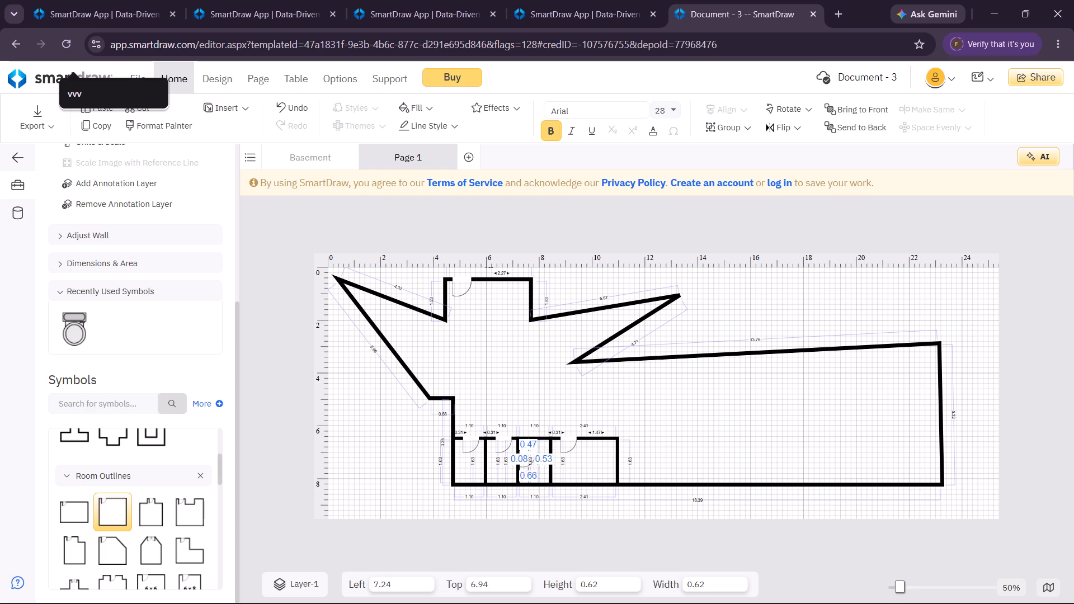
drag(526, 455, 519, 460)
drag(501, 439, 484, 461)
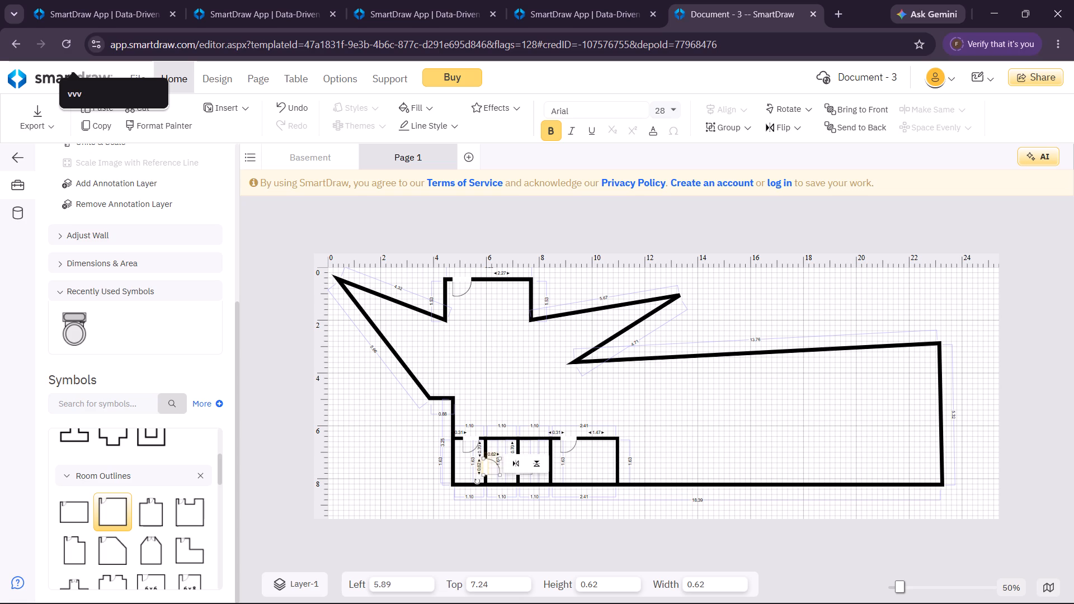
click(551, 497)
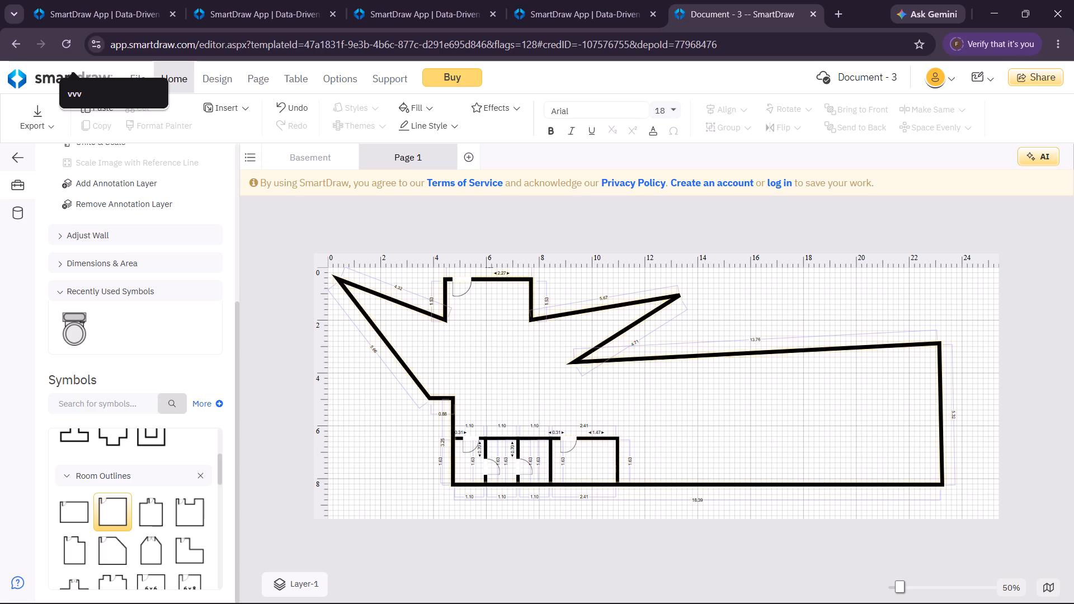
drag(474, 441, 544, 458)
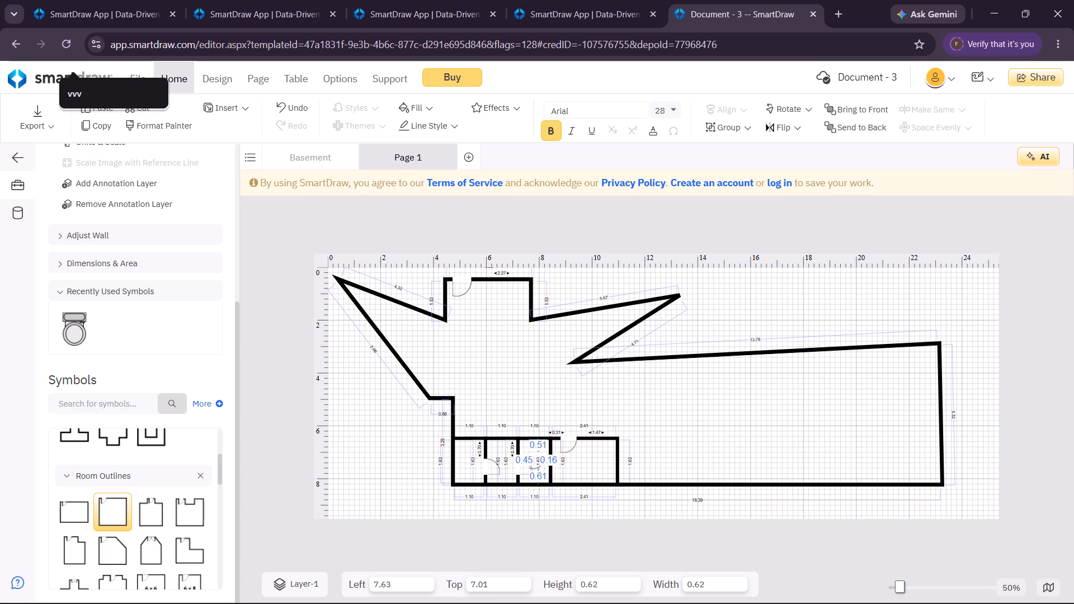
drag(544, 458, 554, 464)
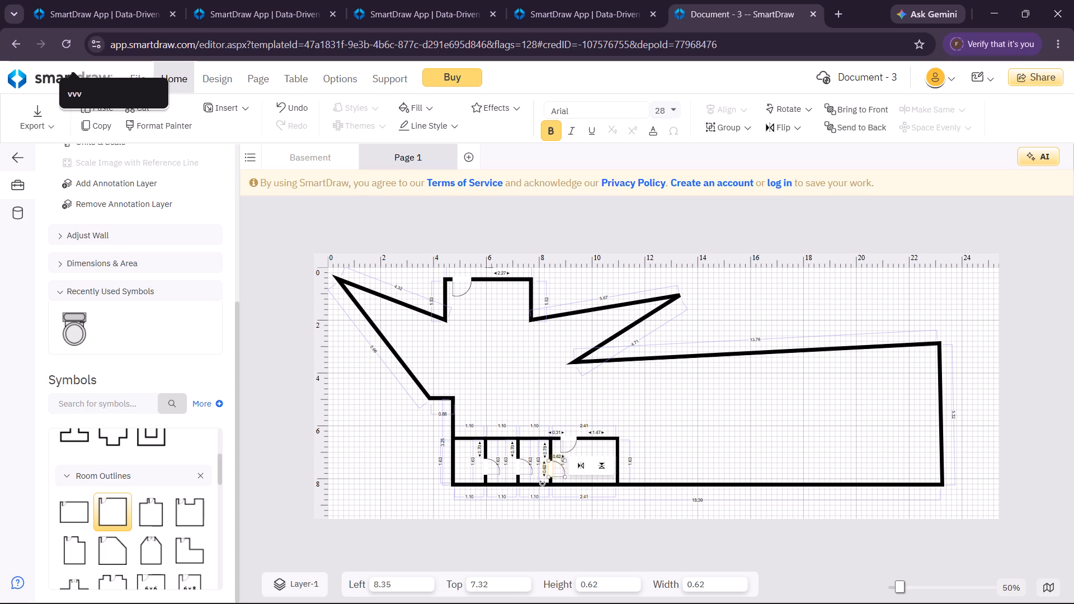
click(677, 463)
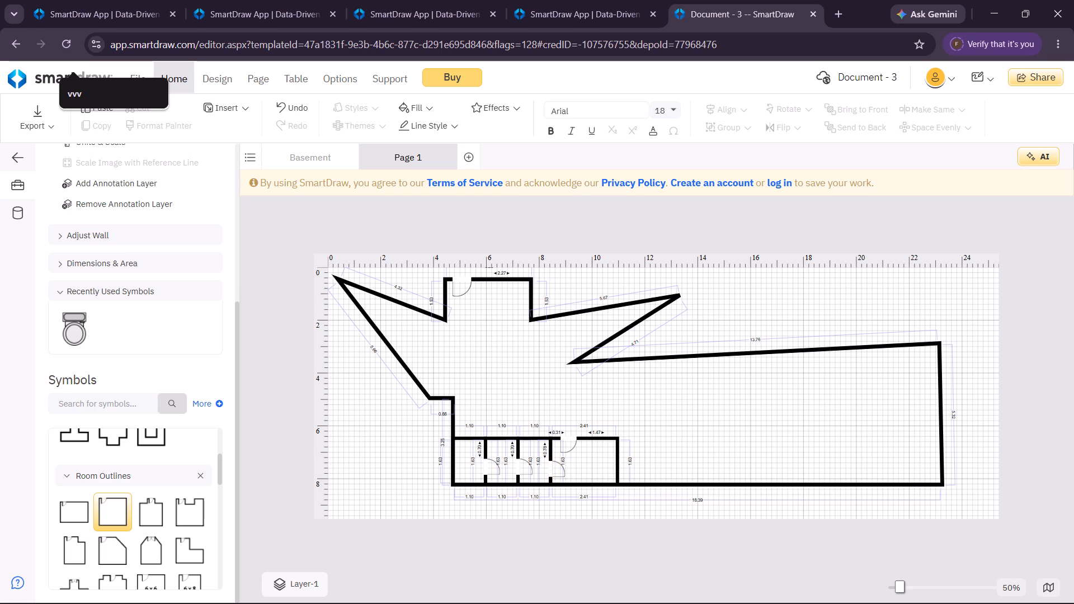
click(687, 456)
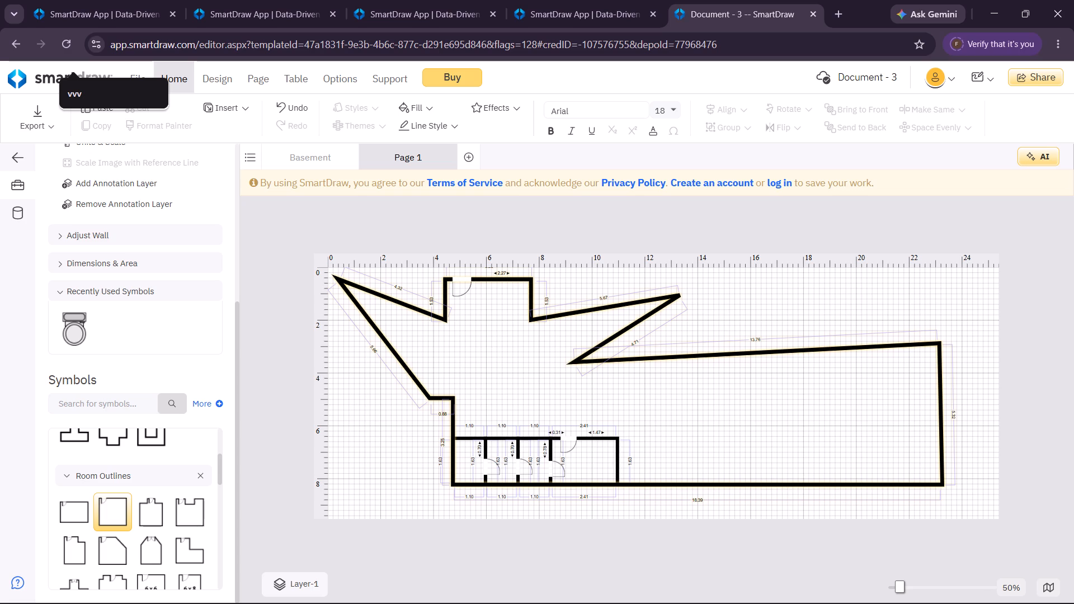
Paste a fifth room against the fourth along the bottom wall and widen it to about 3.81.
key(ctrl+v)
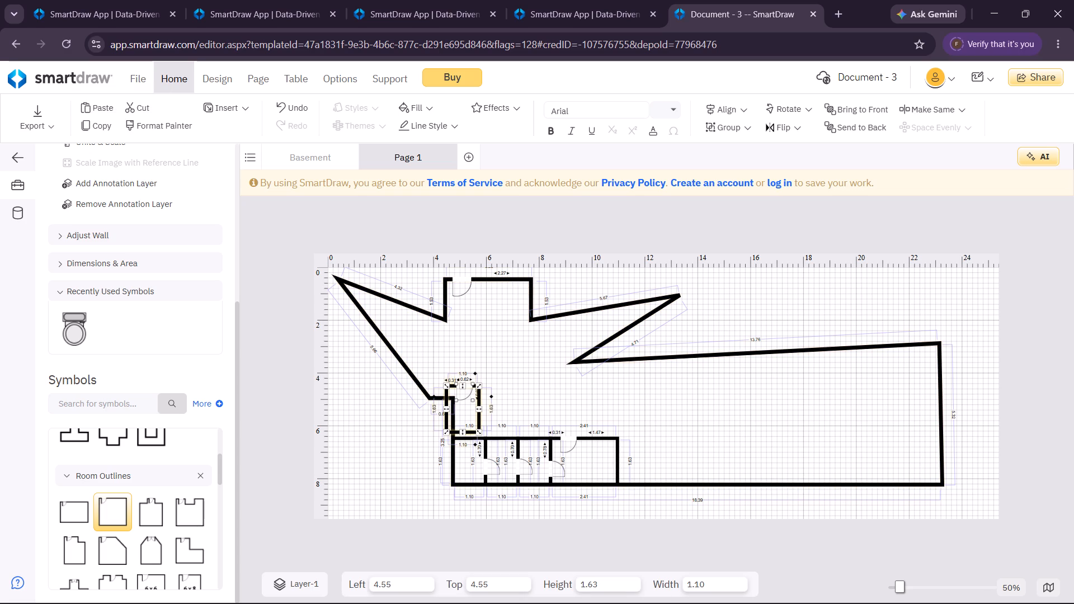
drag(479, 416, 560, 436)
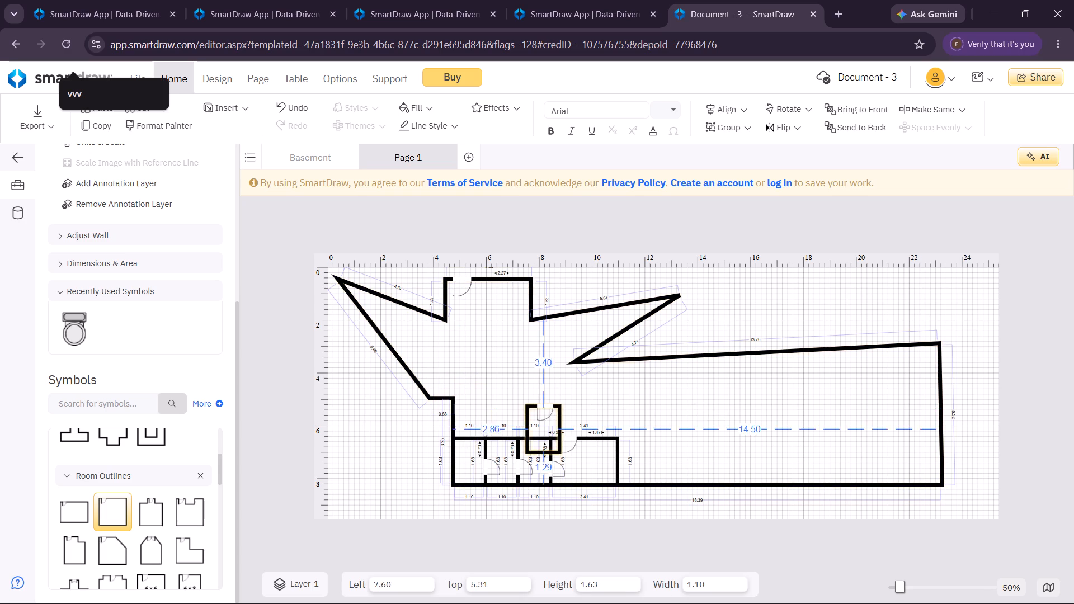
drag(560, 436, 654, 465)
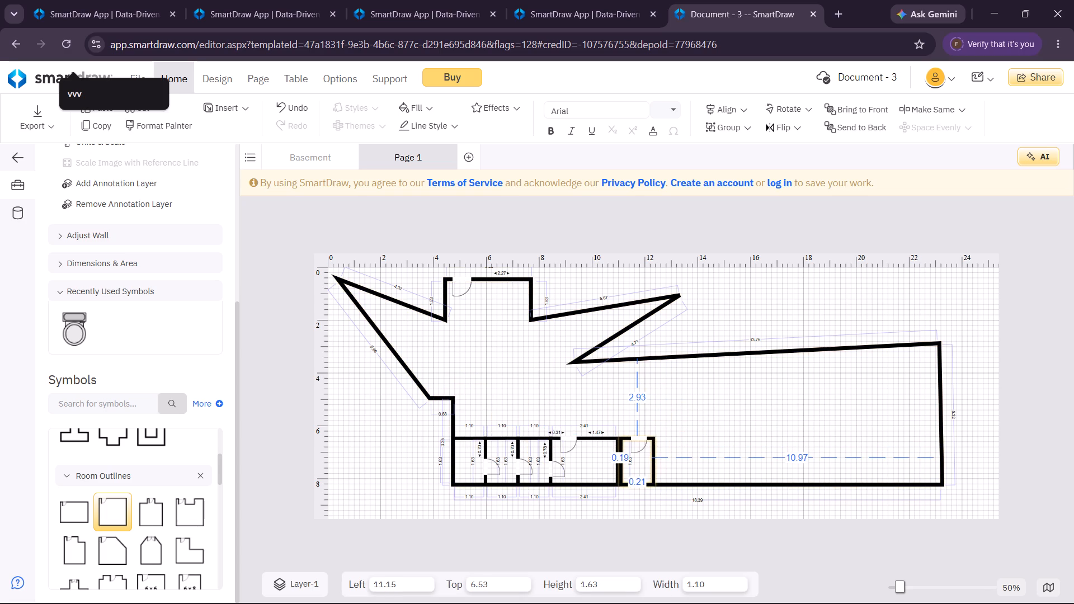
drag(654, 465, 652, 465)
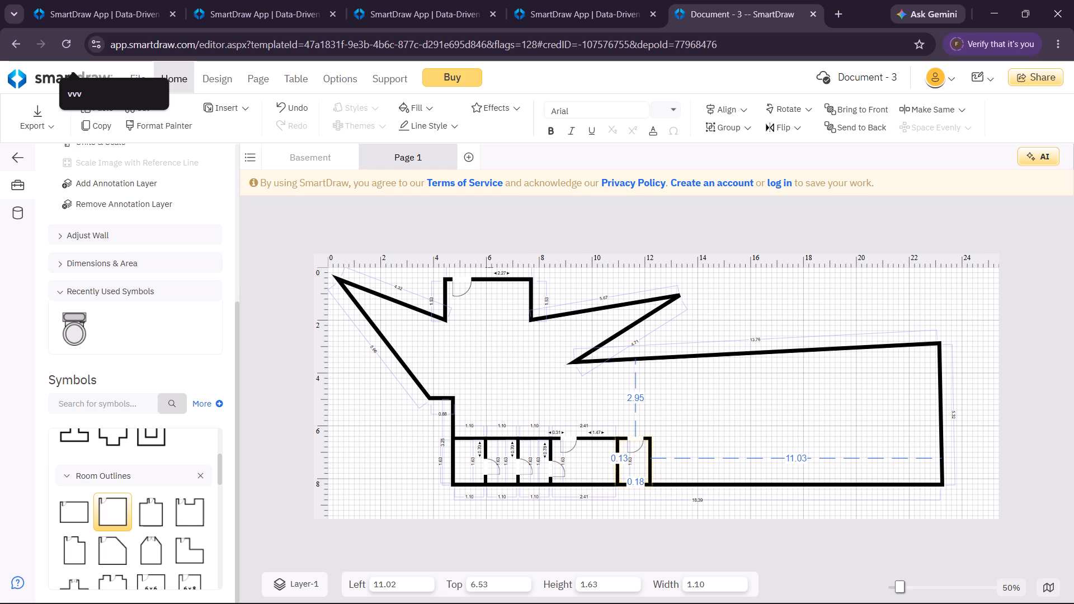
drag(649, 462, 723, 452)
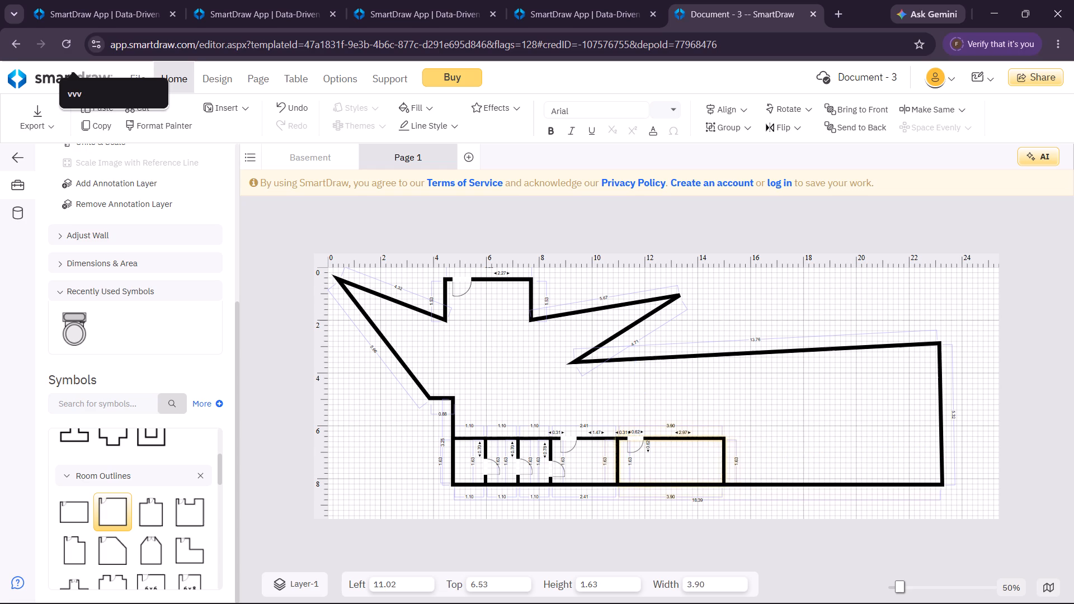
drag(723, 452, 720, 454)
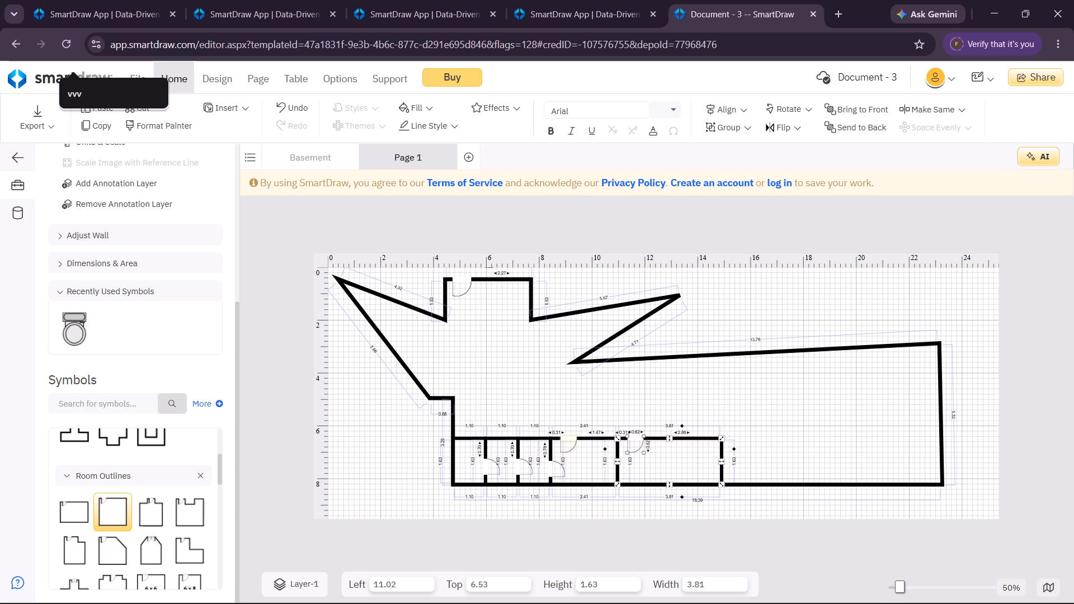
Paste a sixth room about 1.10 wide and place it against the fifth room along the bottom wall.
key(ctrl+v)
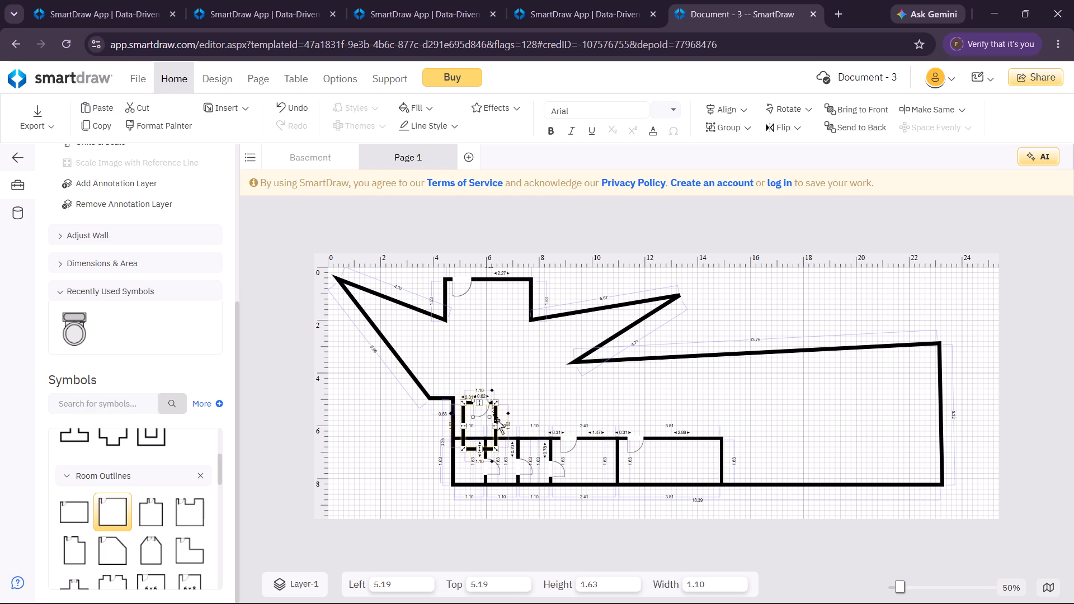
drag(494, 418, 749, 452)
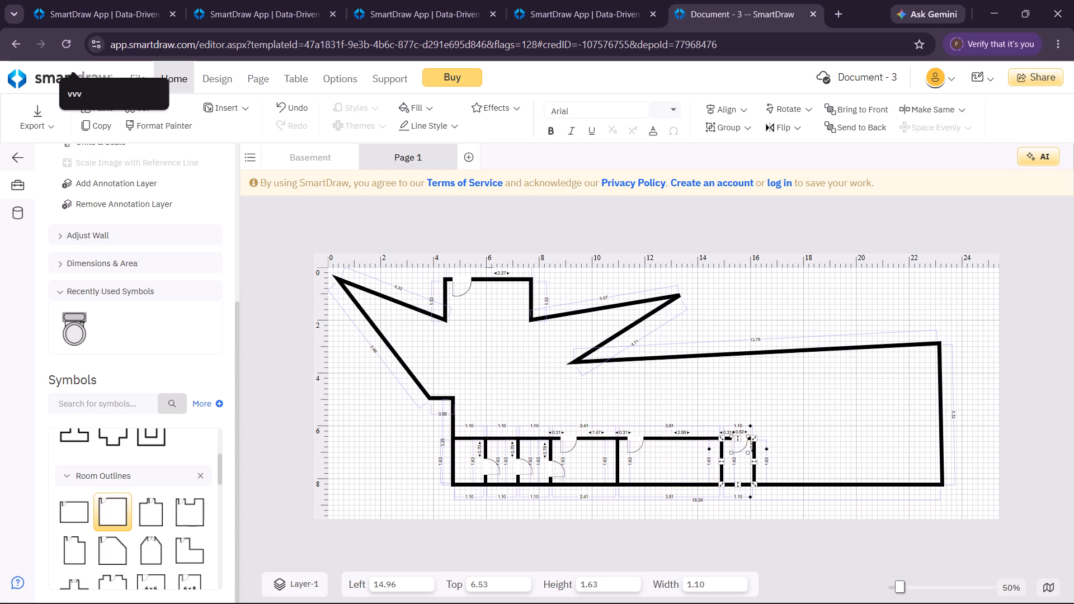
click(738, 440)
click(742, 438)
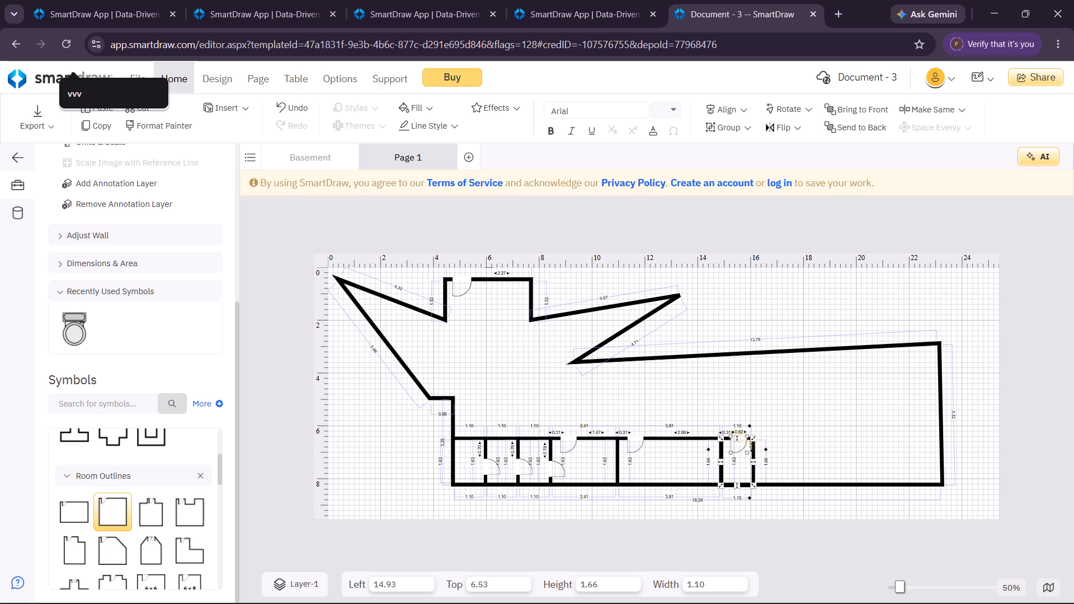
Paste a seventh room against the sixth along the bottom wall and widen it to about 2.45.
click(810, 428)
key(ctrl+v)
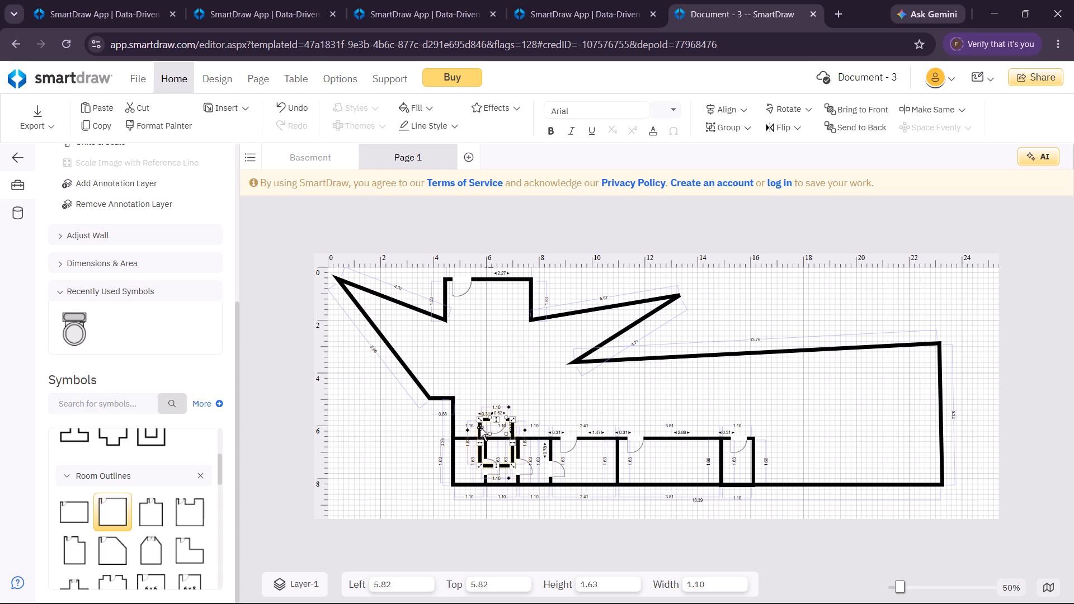
drag(479, 432, 753, 443)
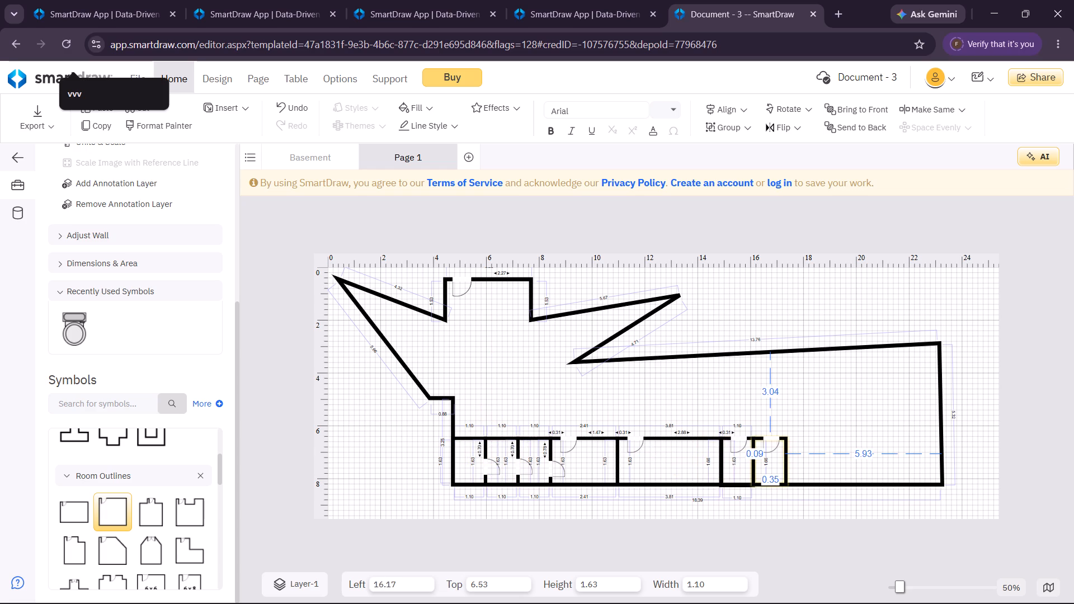
drag(753, 443, 757, 443)
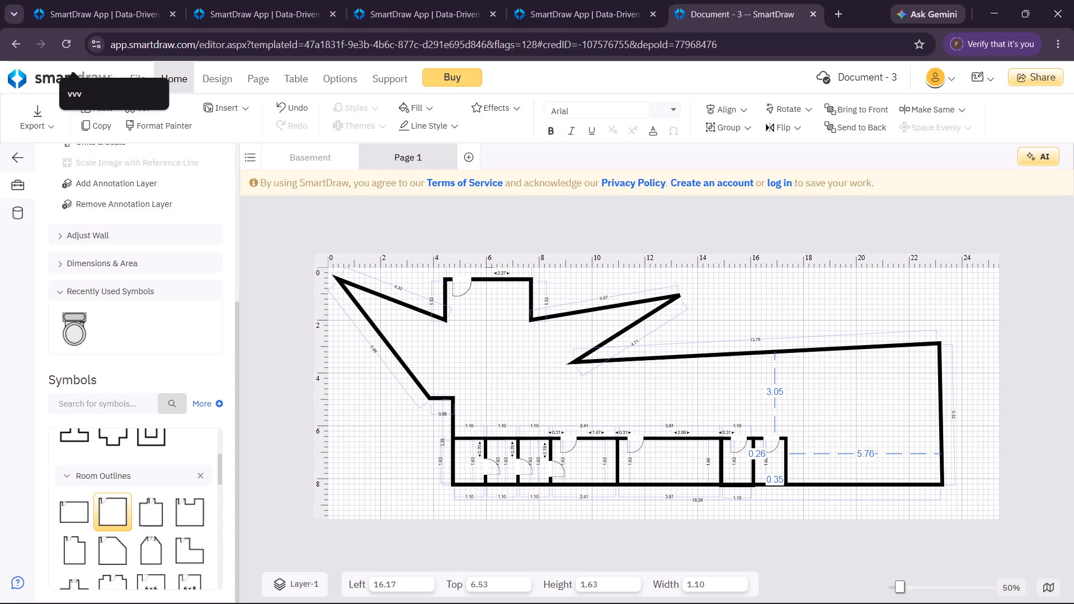
drag(757, 443, 752, 443)
click(818, 451)
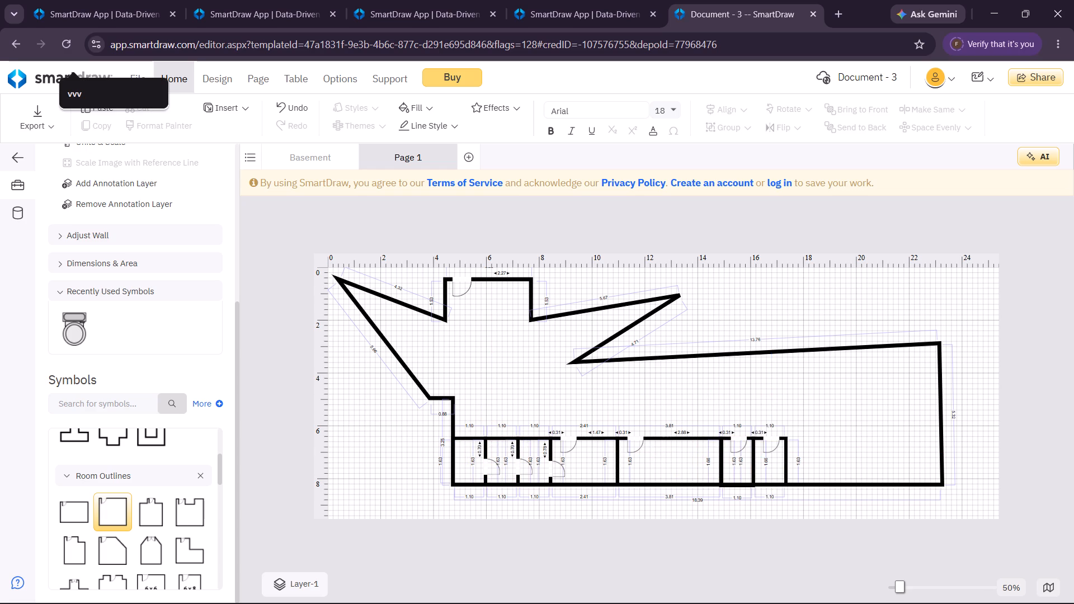
click(785, 462)
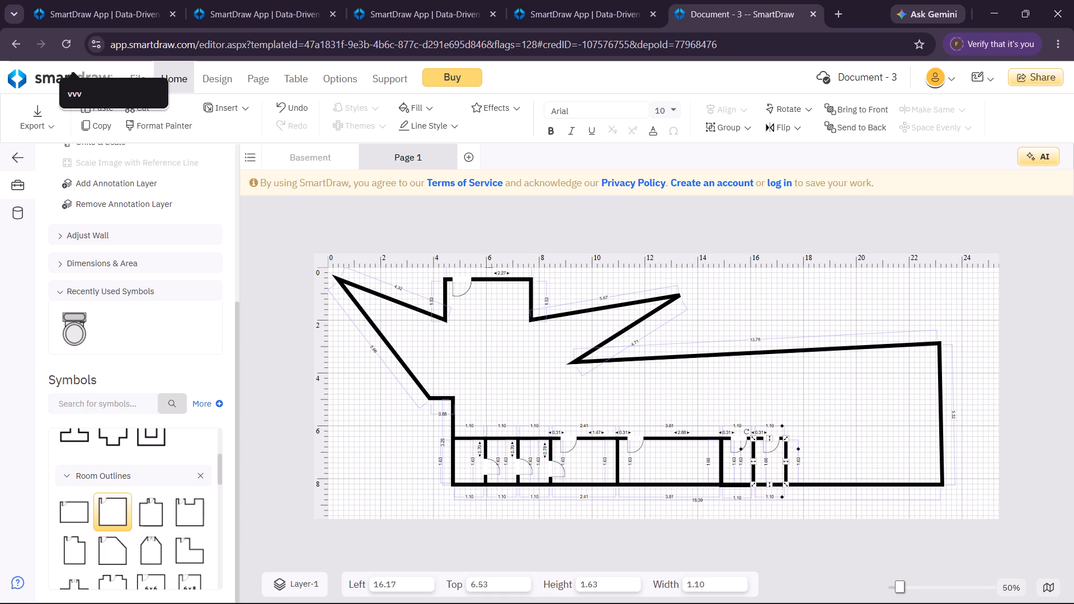
drag(785, 464, 821, 459)
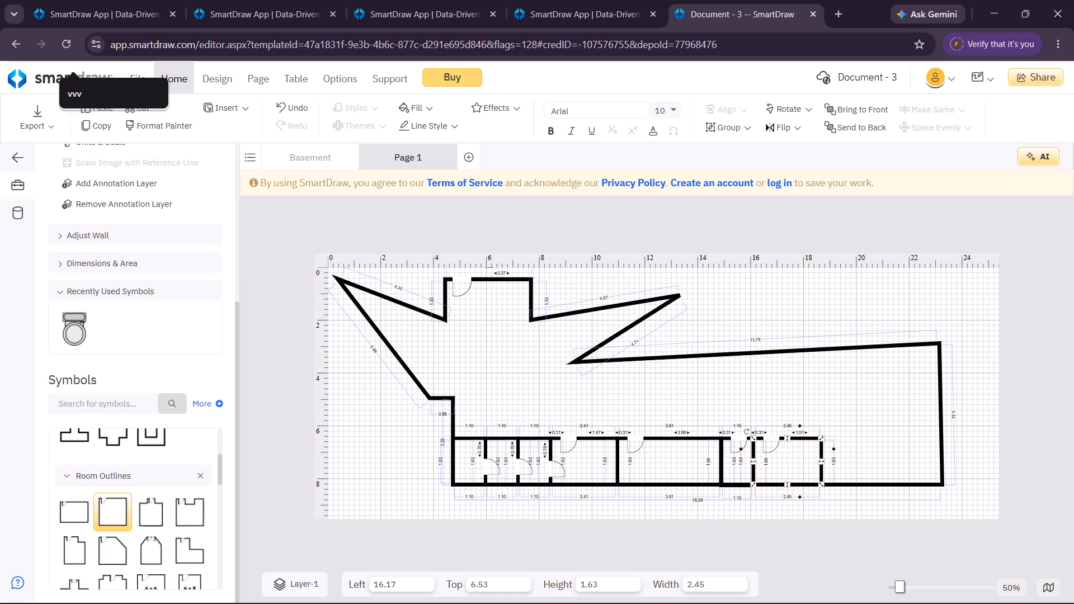
Paste an eighth room about 1.10 wide and place it against the seventh room along the bottom wall.
click(827, 416)
key(ctrl+v)
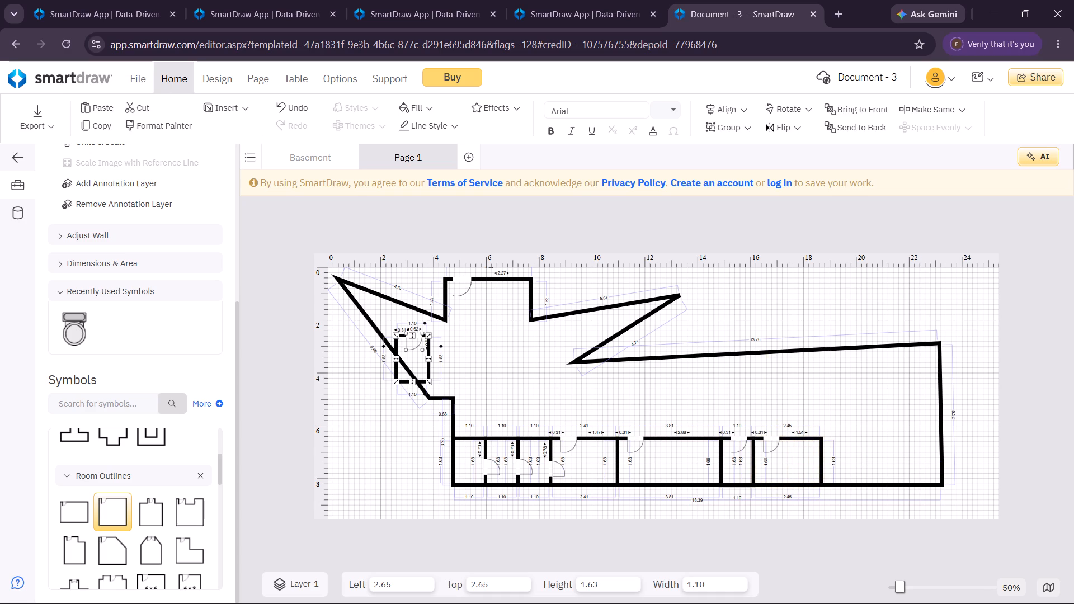
drag(428, 367, 824, 456)
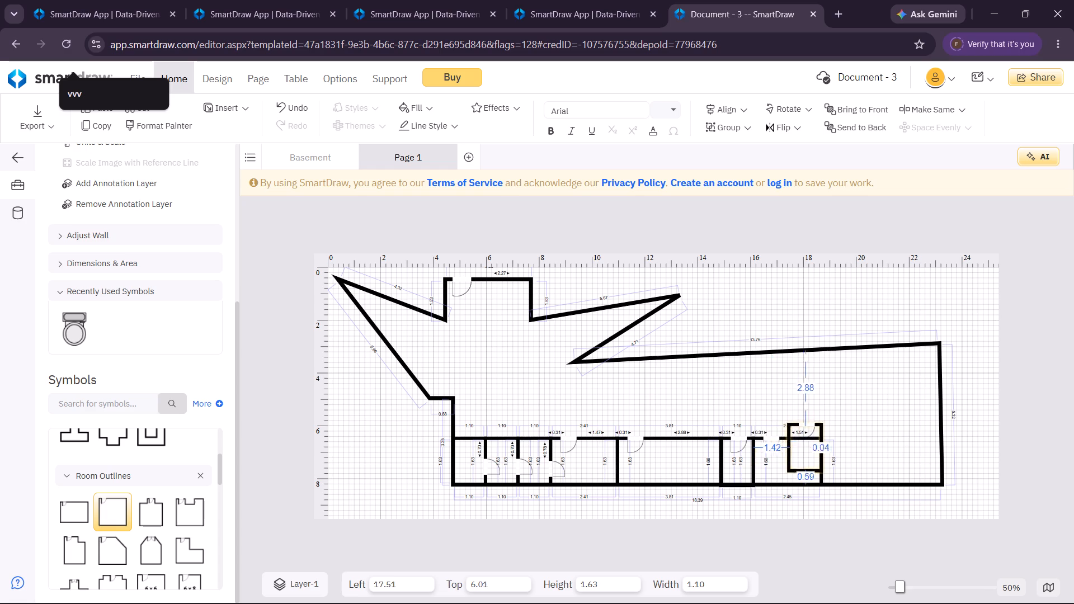
drag(824, 456, 852, 467)
Paste a ninth room against the eighth and widen it to about 3.19 so it meets the outline's right wall.
click(883, 389)
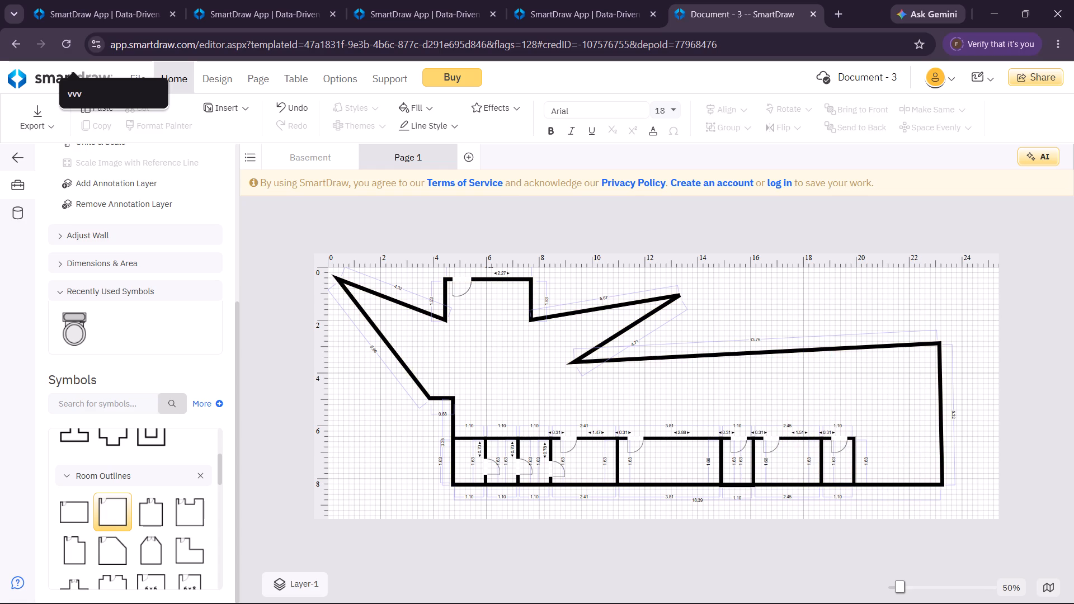
key(ctrl+v)
drag(446, 382, 896, 462)
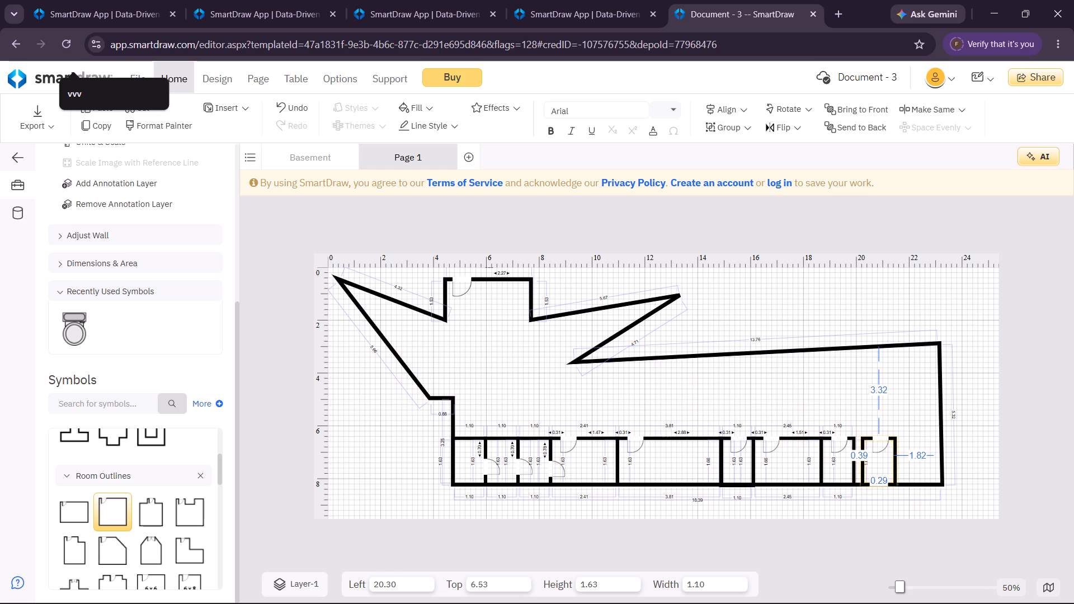
drag(896, 462, 894, 463)
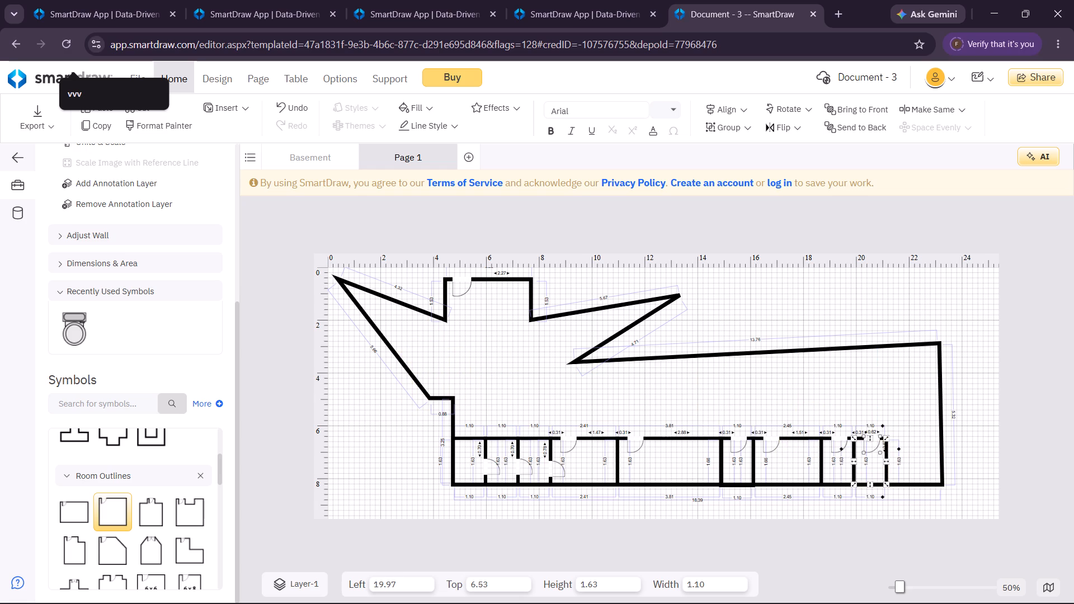
drag(885, 463, 947, 455)
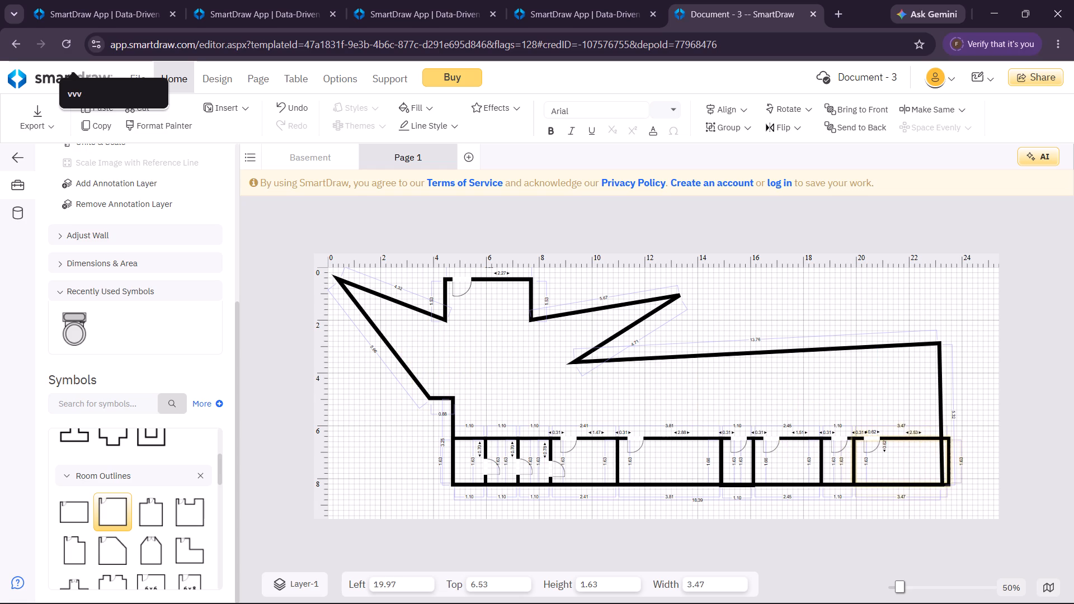
drag(947, 455, 939, 456)
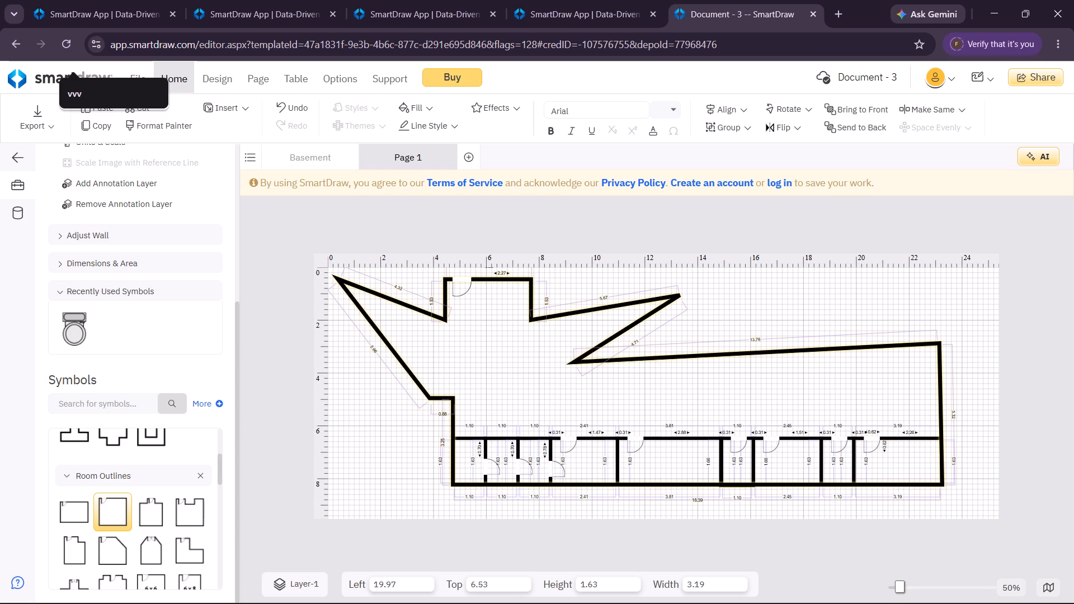
Paste a tenth room about 1.10 by 1.63 and place it above the ninth room against the outline's right wall.
click(895, 404)
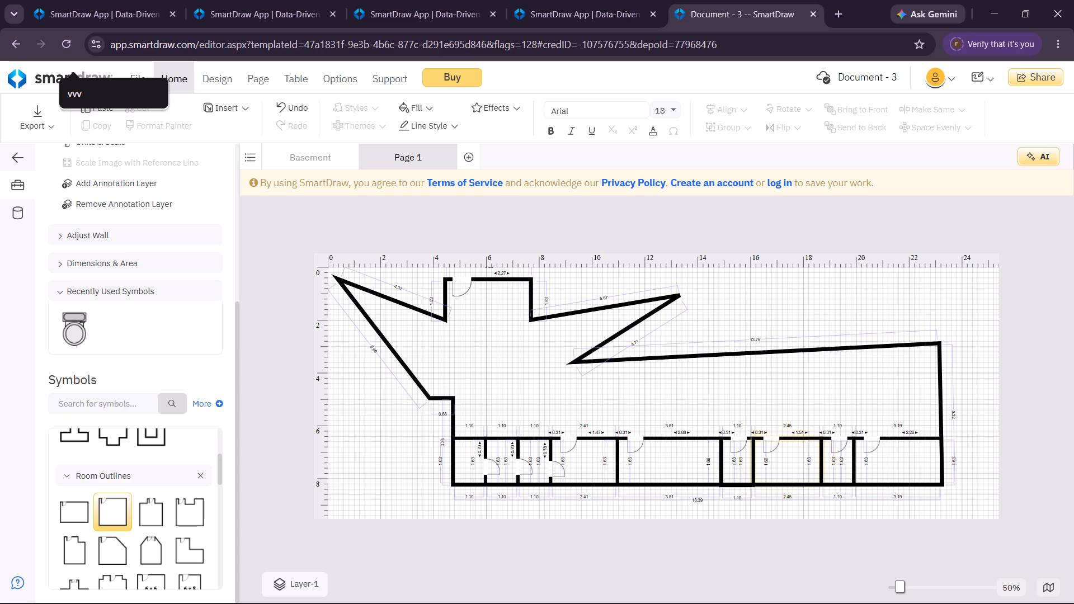
key(ctrl+v)
drag(464, 398, 949, 409)
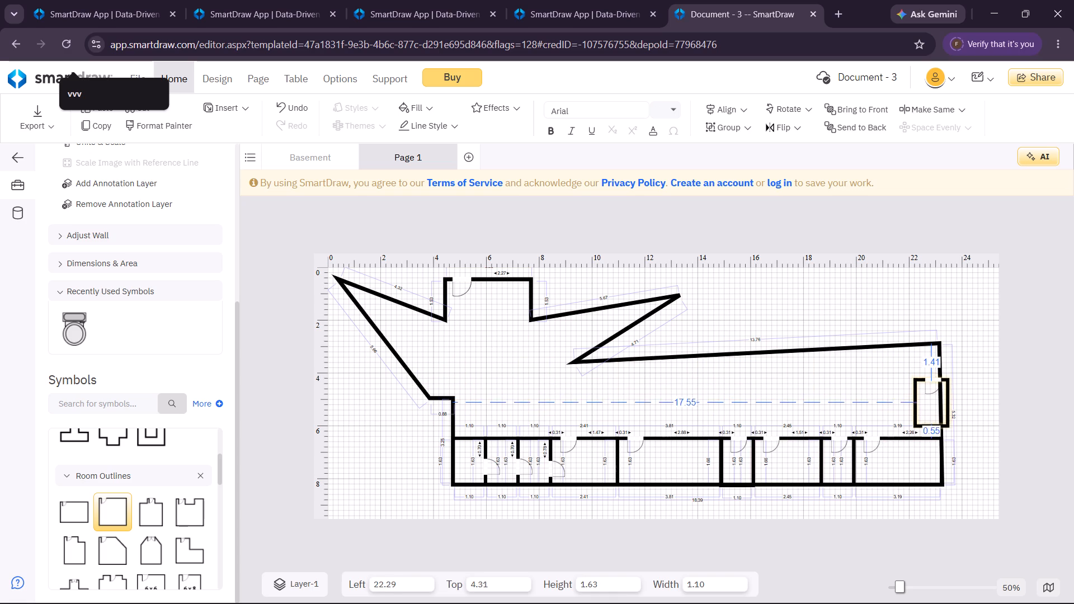
drag(949, 409, 942, 414)
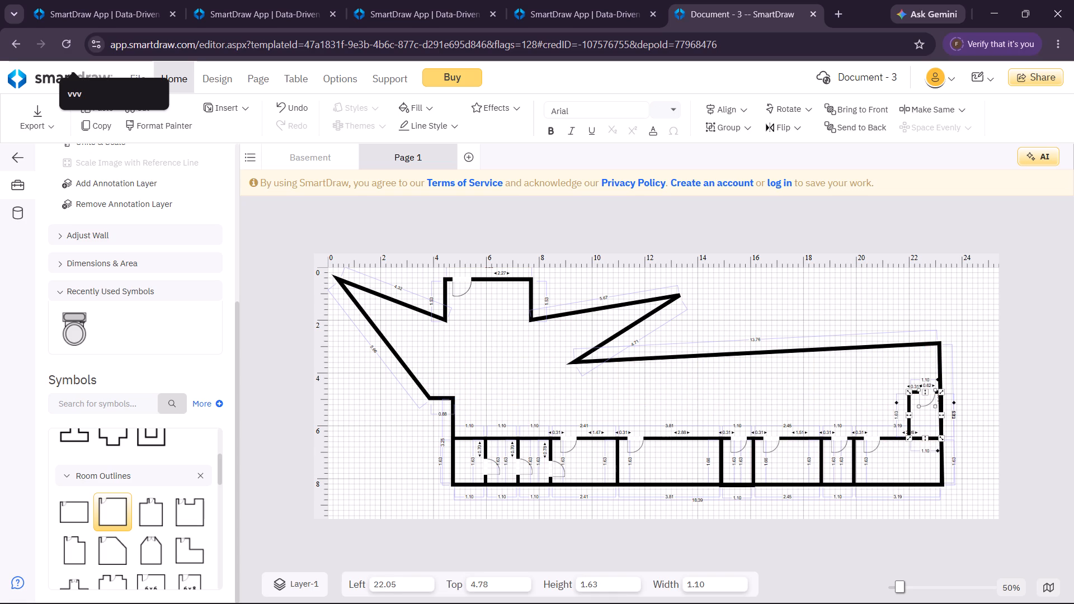
click(821, 412)
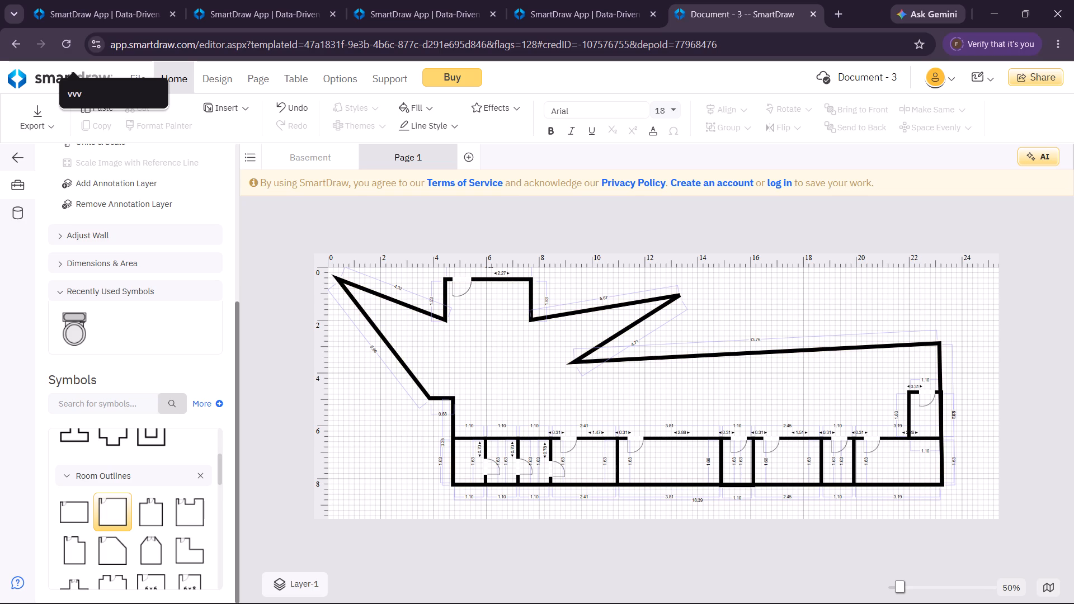
Add an L-shaped room outline inside the building and shrink it to about 4.99 wide and 1.85 high.
click(192, 542)
drag(192, 542, 647, 389)
drag(551, 383, 562, 385)
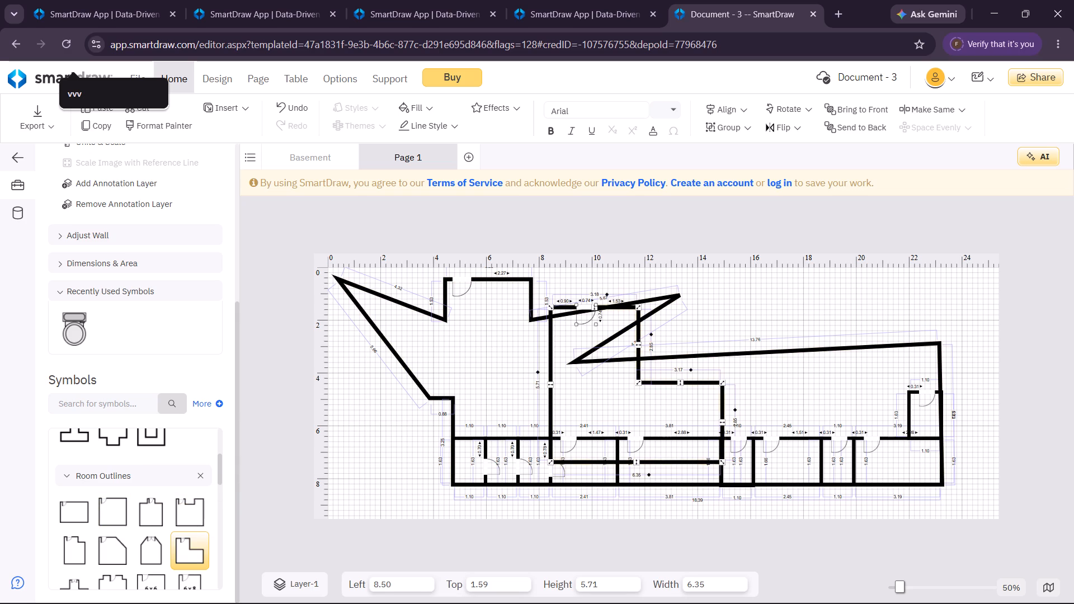
drag(562, 385, 587, 399)
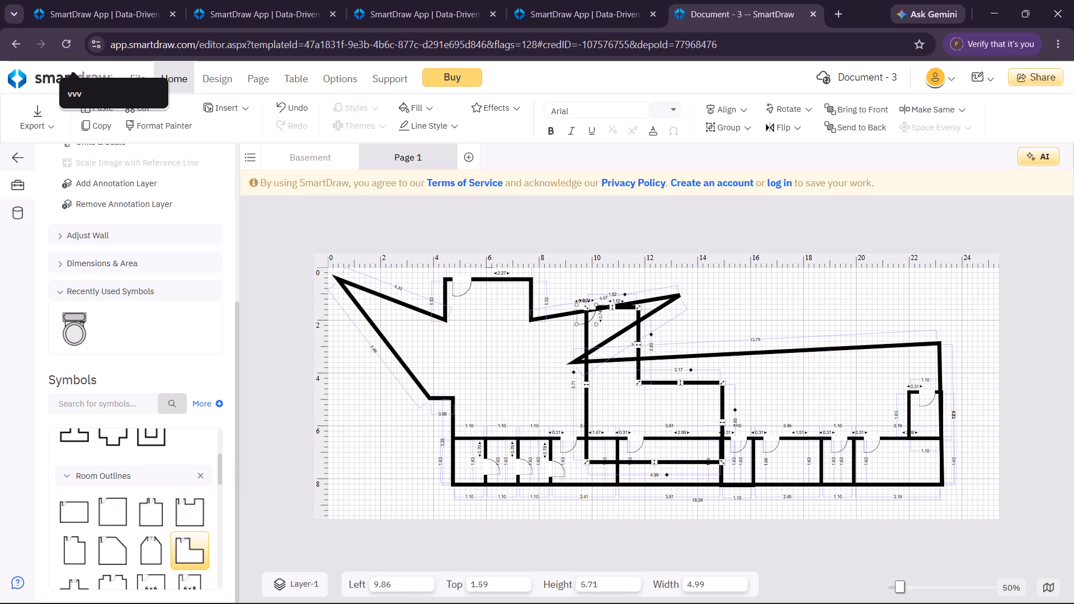
drag(656, 463, 653, 418)
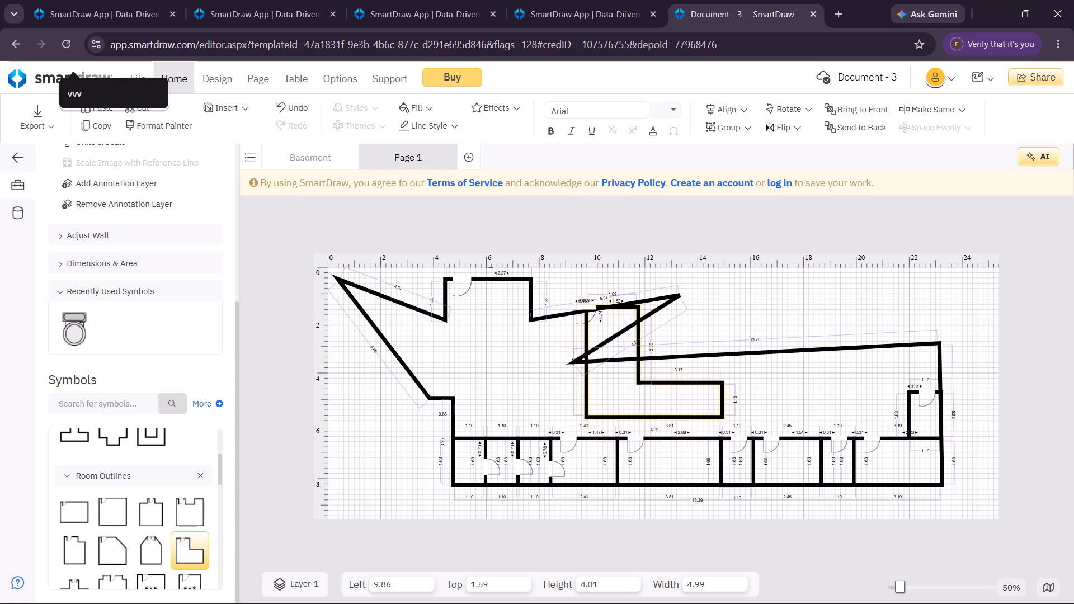
drag(653, 418, 653, 417)
click(653, 417)
drag(613, 305, 613, 309)
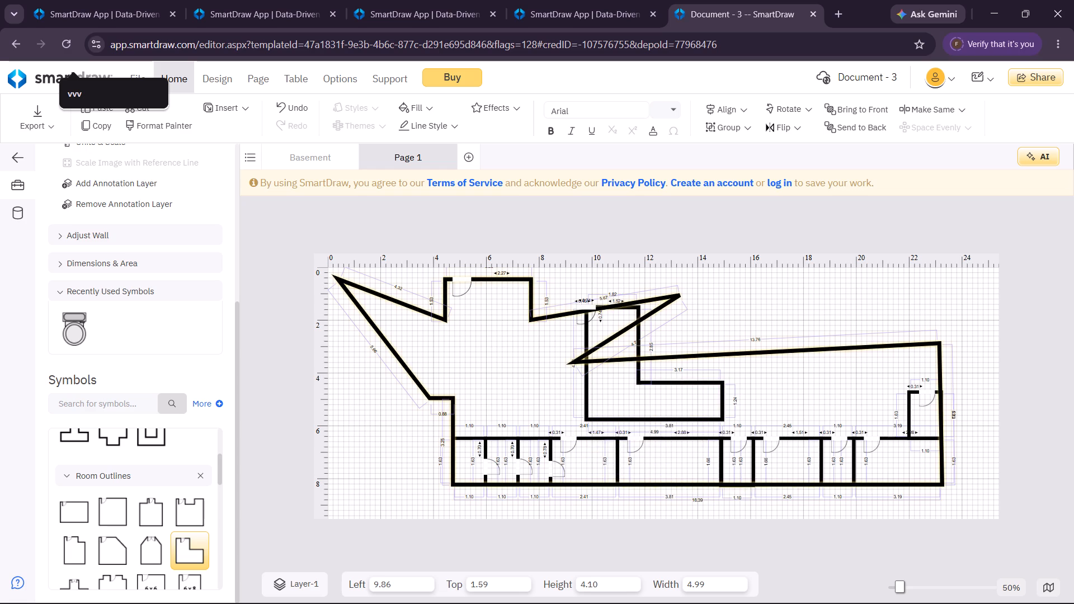
drag(613, 309, 620, 359)
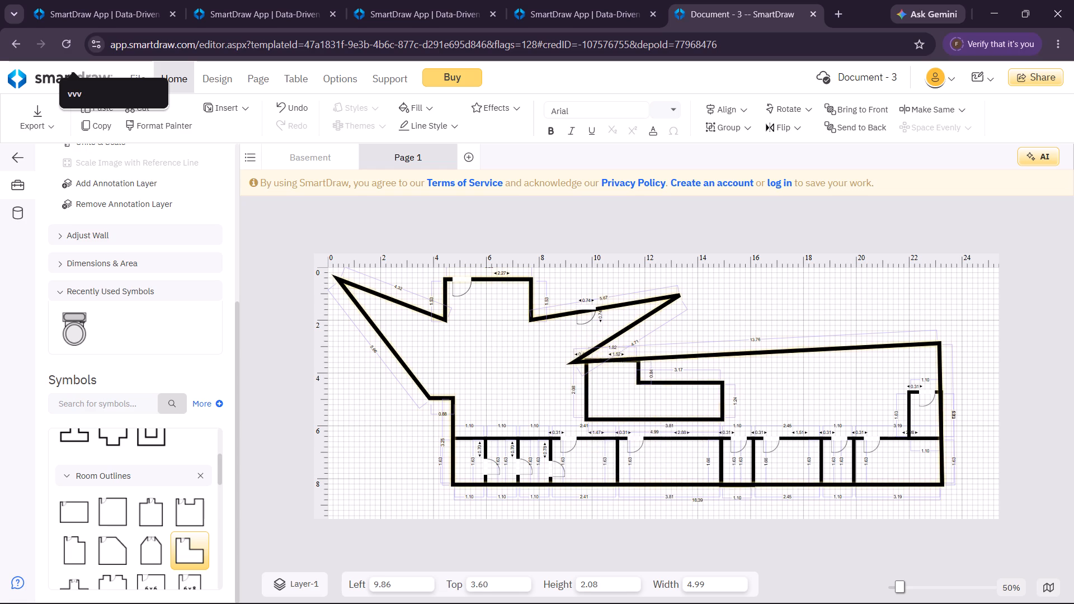
drag(620, 359, 623, 364)
Move the L-shaped room under the slanted top wall and against the tenth room's left wall.
drag(657, 380, 772, 352)
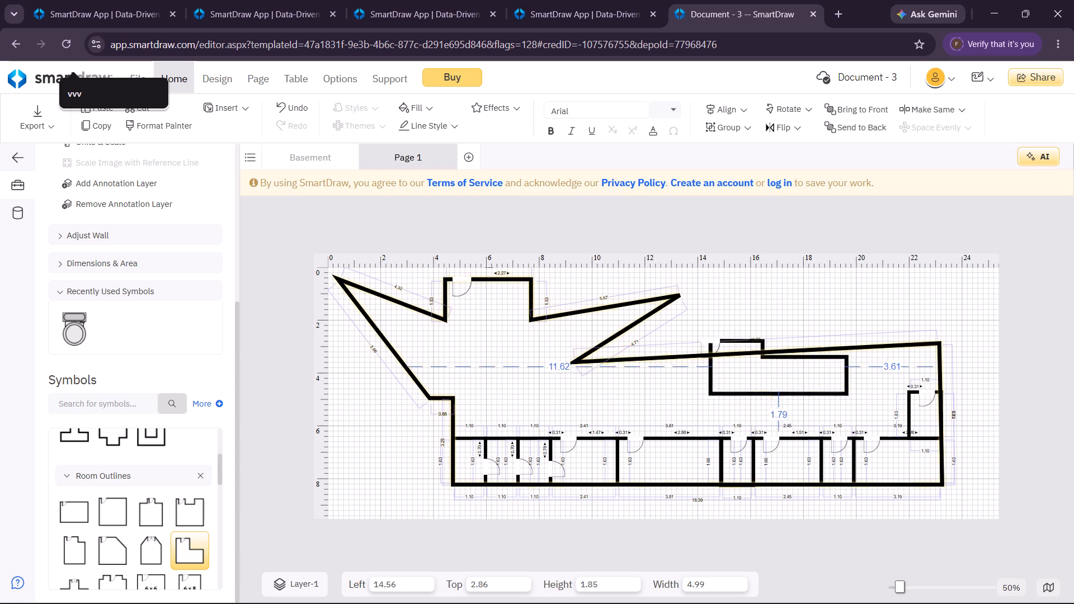
drag(772, 352, 840, 372)
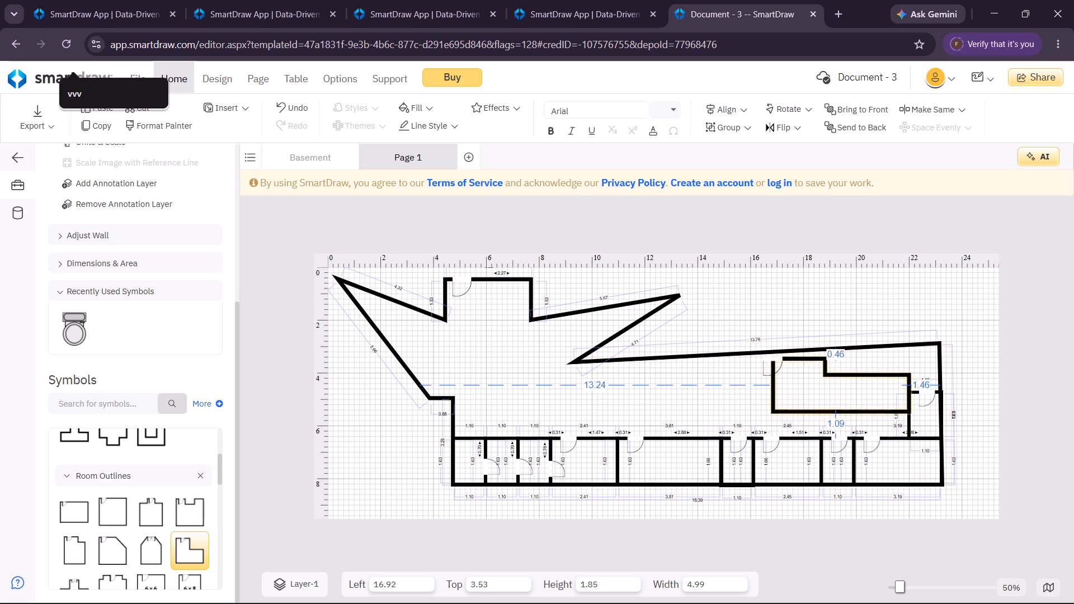
drag(840, 372, 835, 367)
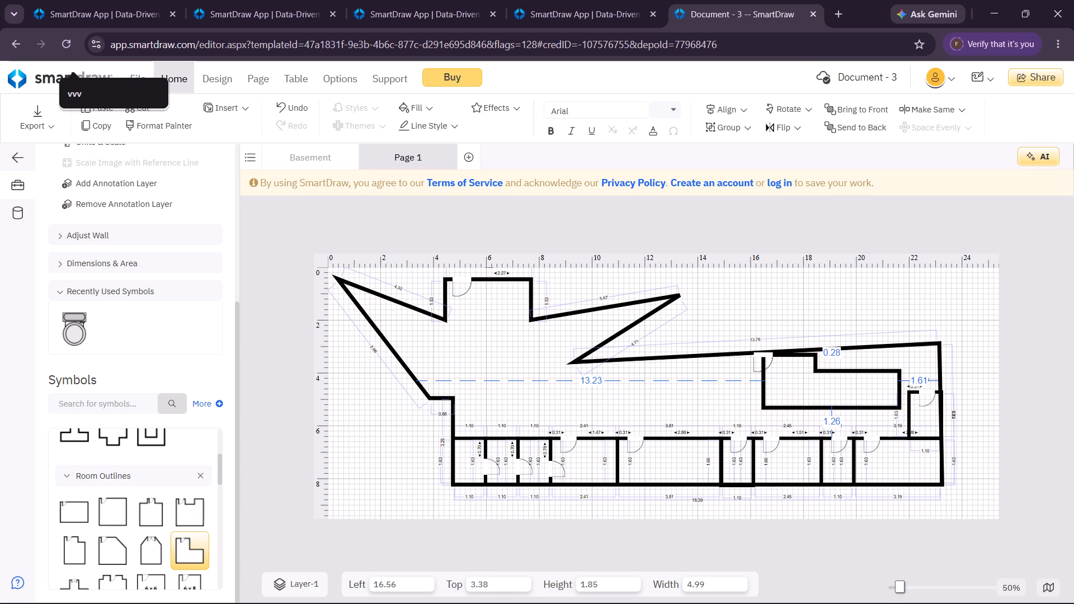
drag(835, 367, 846, 367)
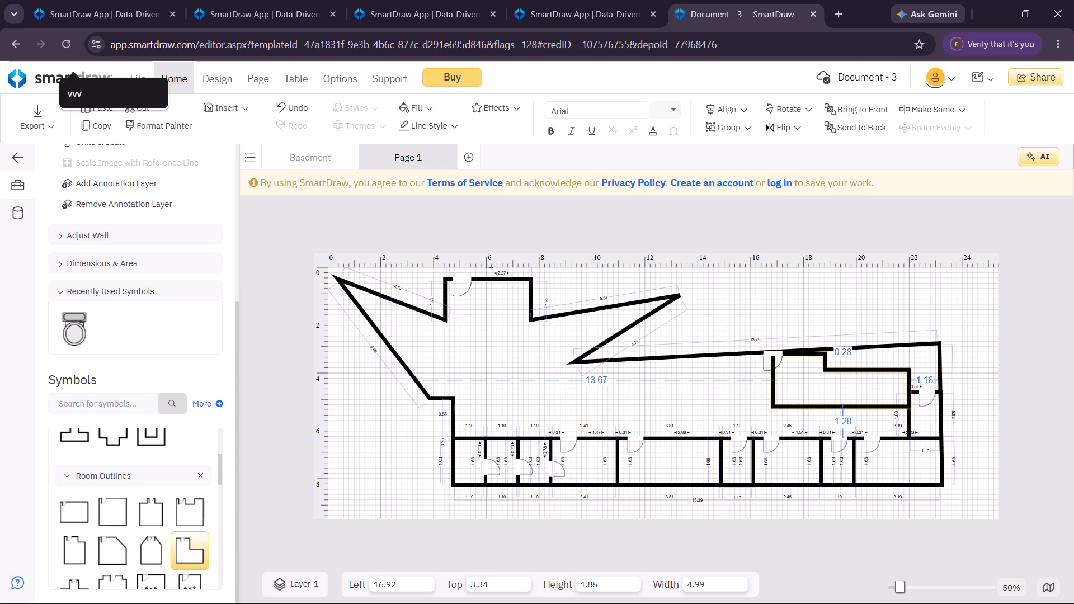
click(1024, 402)
click(989, 373)
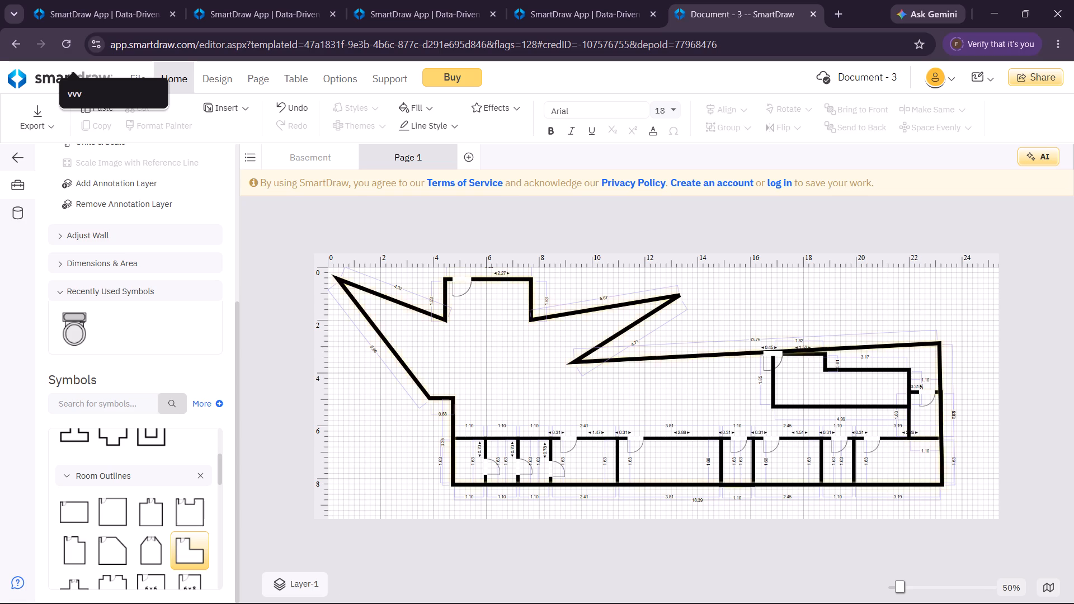
Shift the L-shaped room slightly down and raise its upper wall to the slanted outline wall, making it about 2.10 high.
click(820, 354)
click(799, 353)
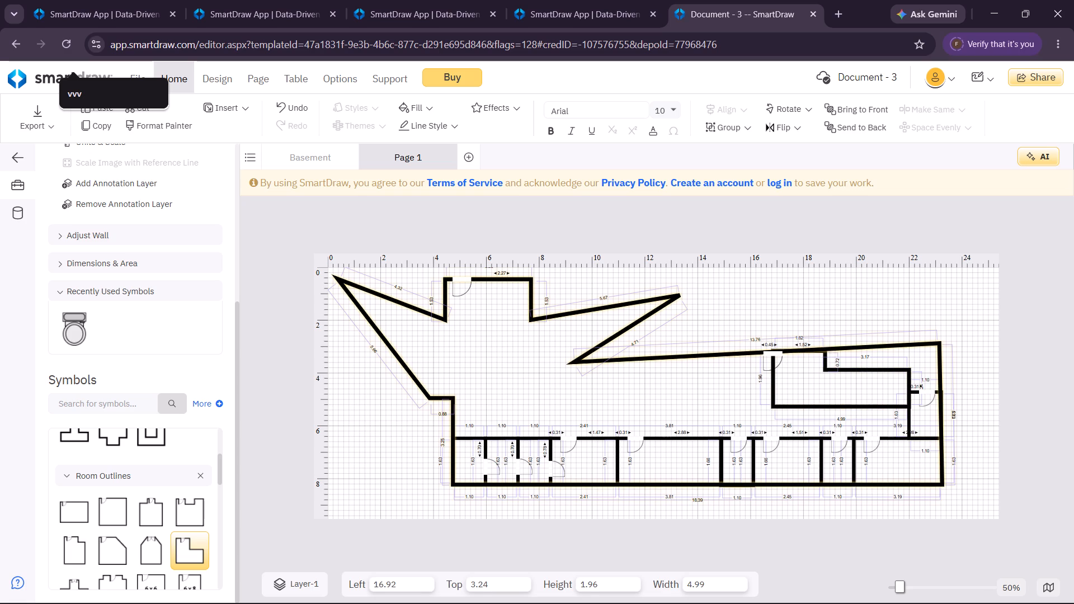
click(803, 375)
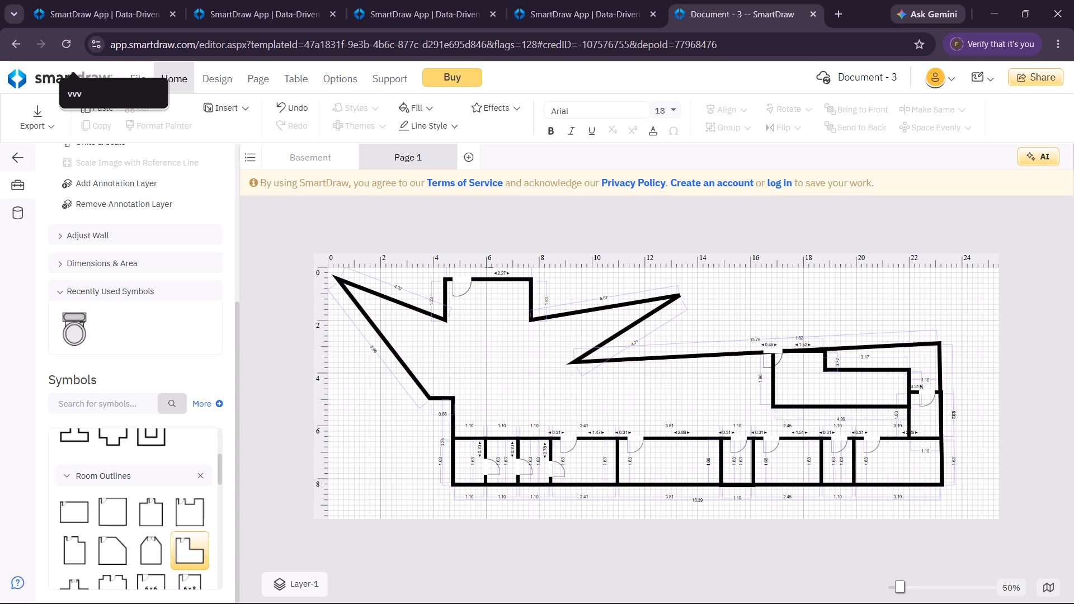
drag(883, 367, 883, 372)
click(878, 343)
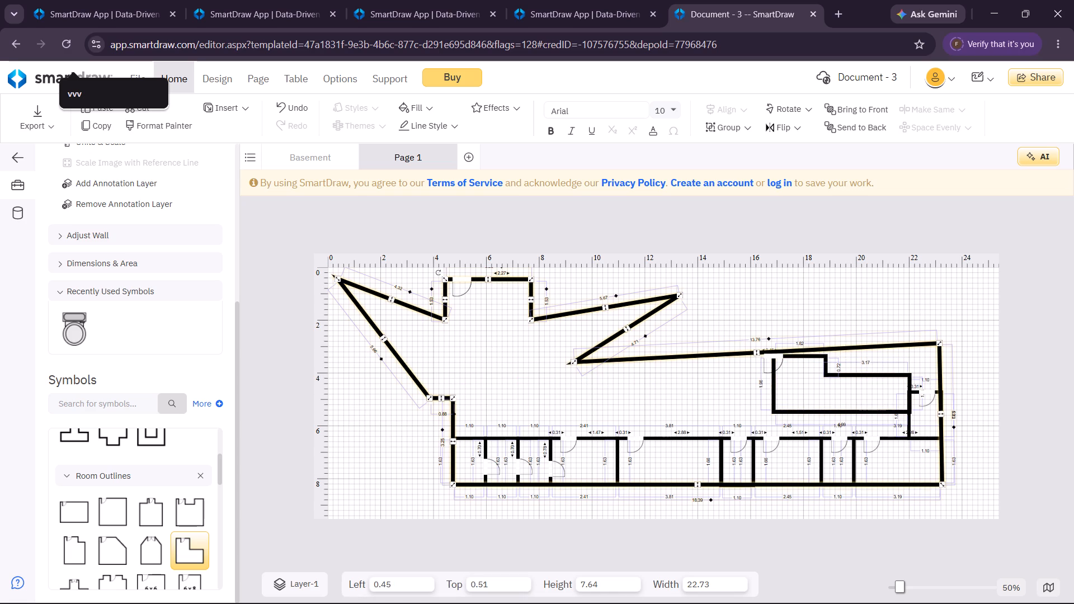
click(800, 352)
click(800, 356)
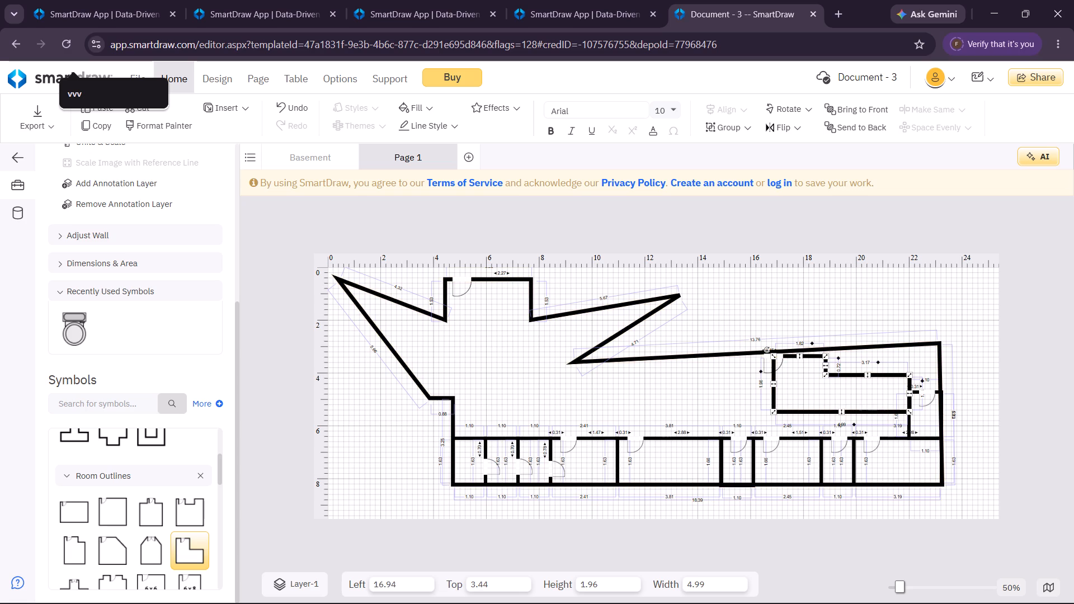
click(800, 354)
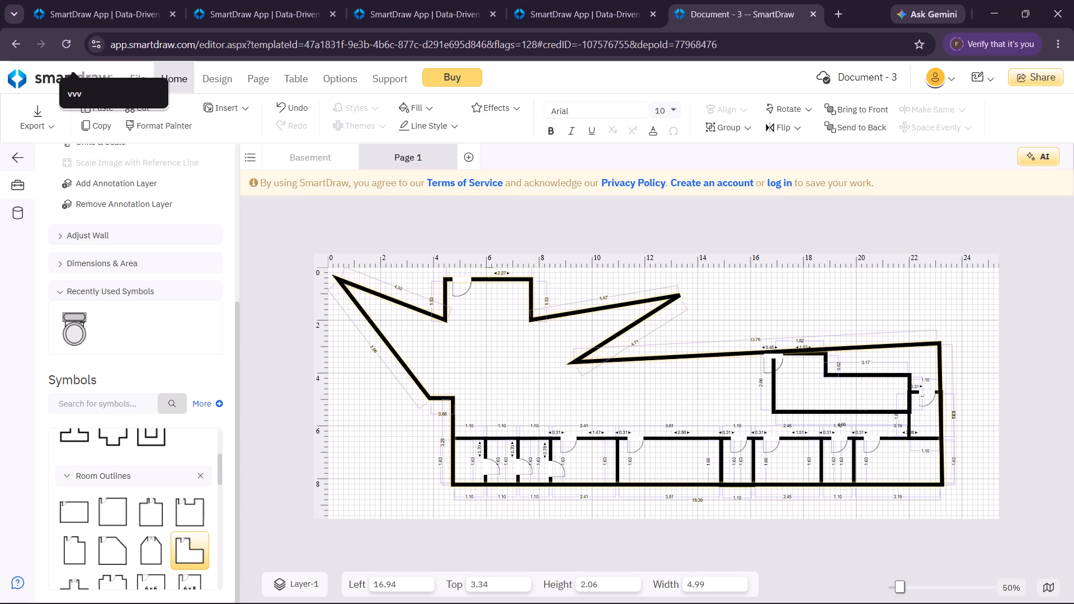
click(776, 355)
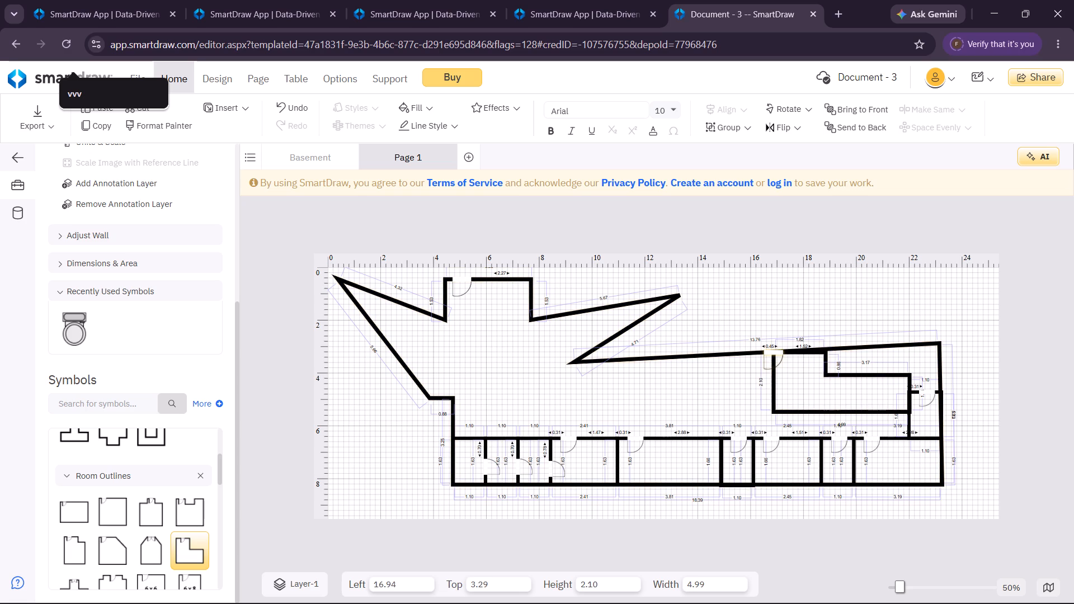
Move the door from the L-shaped room's top wall to its left wall and flip it to swing into the room.
click(787, 372)
click(771, 352)
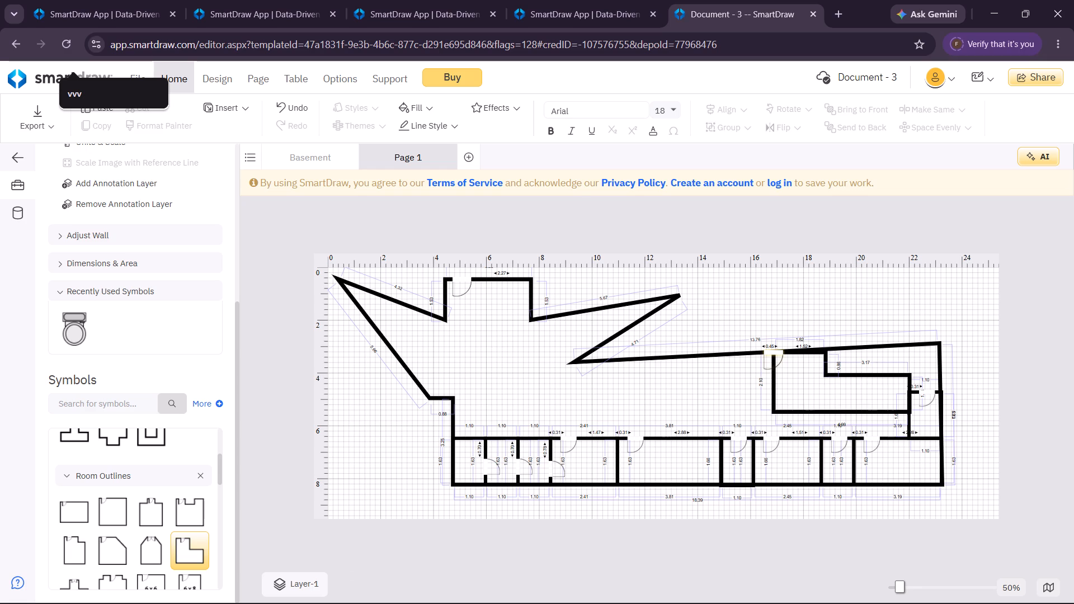
click(803, 396)
click(771, 352)
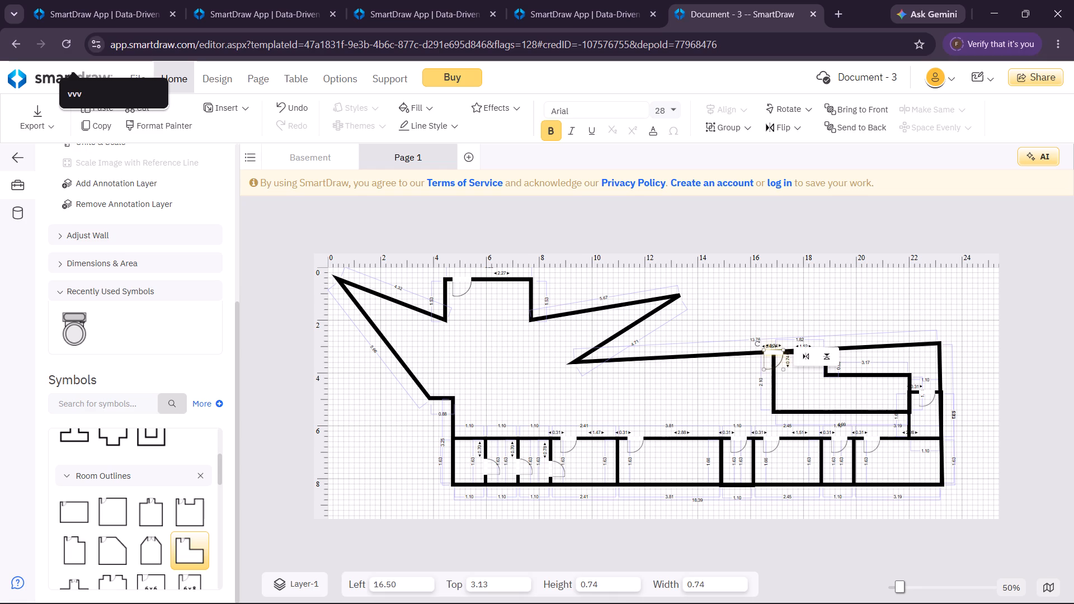
drag(771, 352, 775, 381)
click(811, 386)
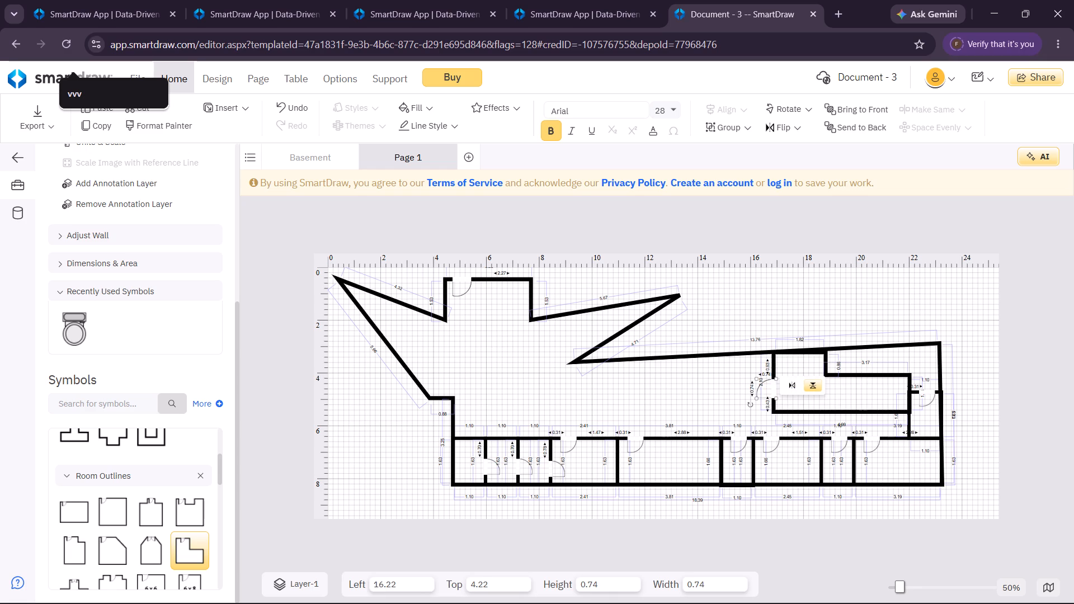
click(796, 387)
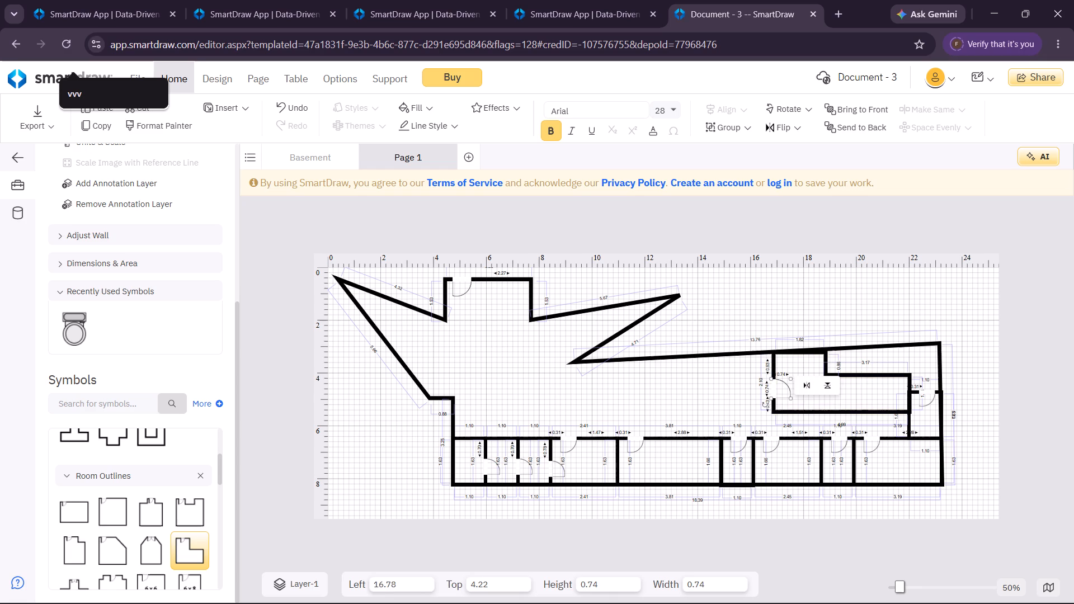
click(865, 395)
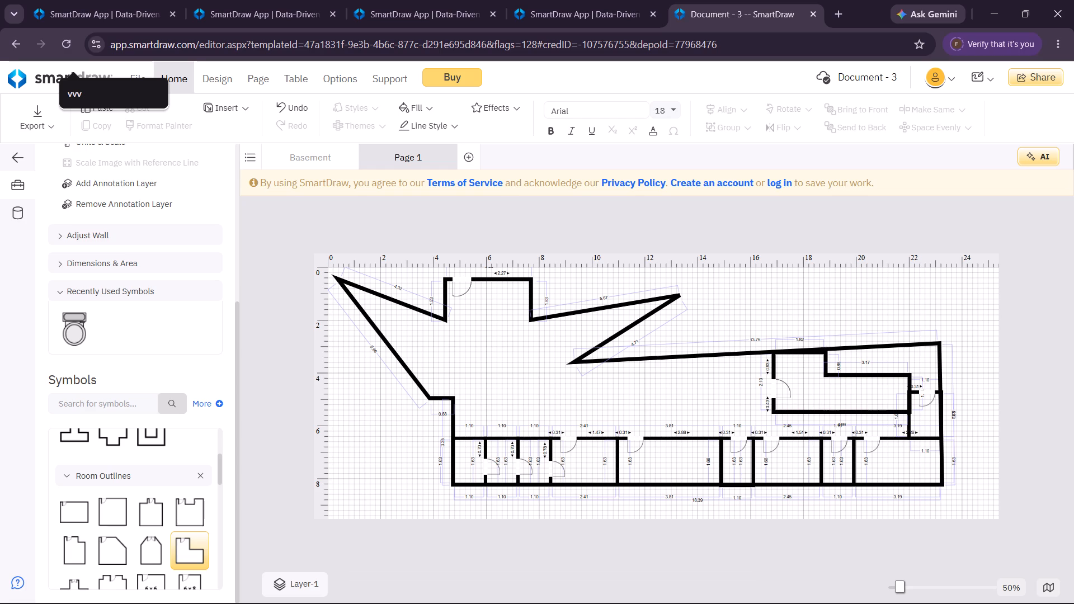
Copy the L-shaped room's left-wall door and place the copy on the room's stepped upper wall, right of the notch corner.
click(772, 392)
key(ctrl+c)
key(ctrl+v)
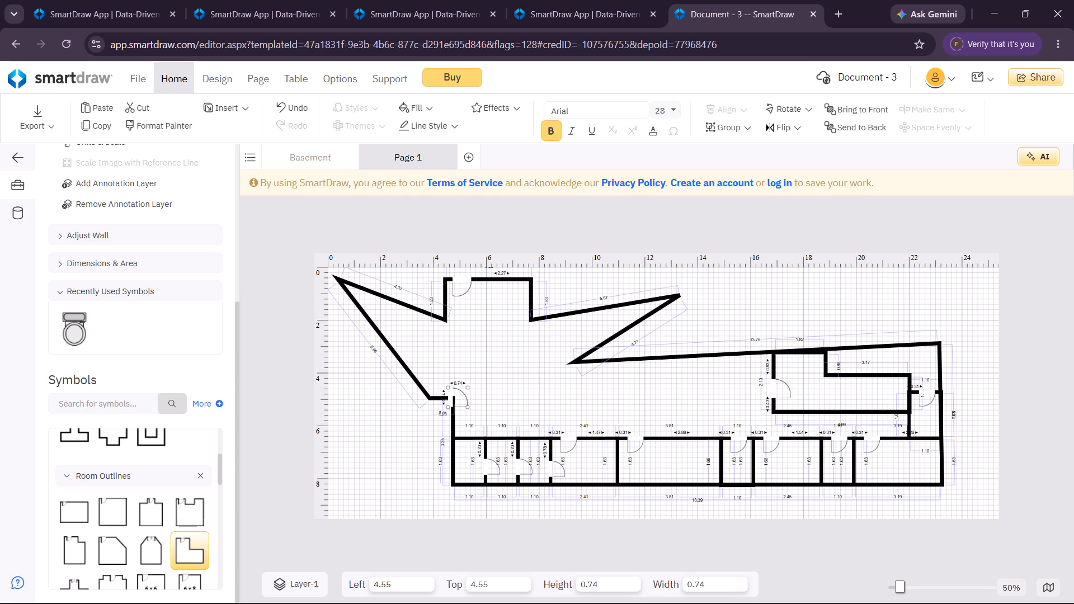
drag(453, 399, 708, 396)
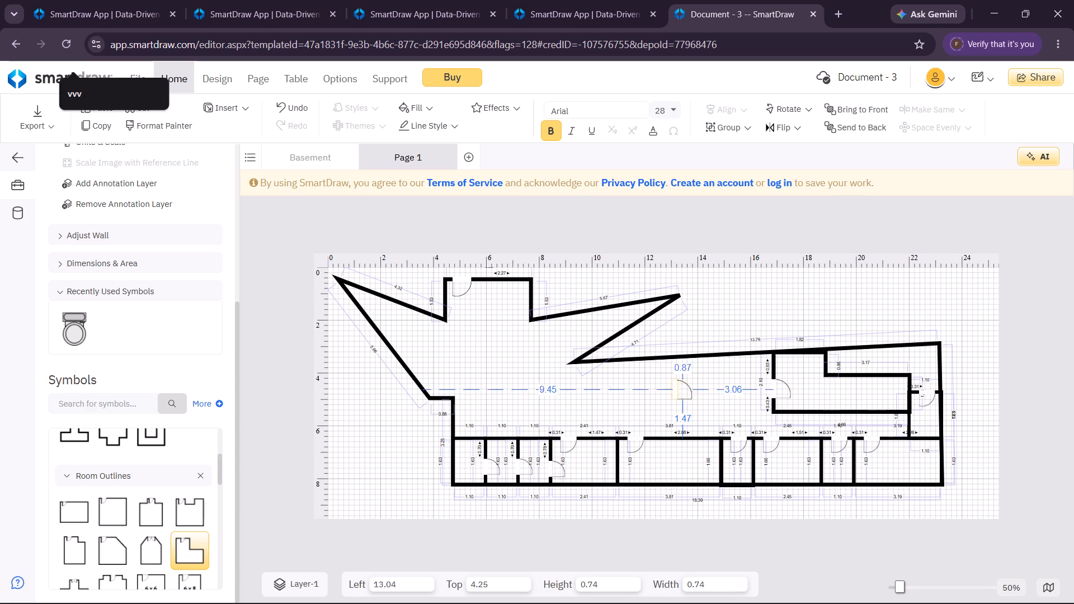
drag(708, 396, 854, 374)
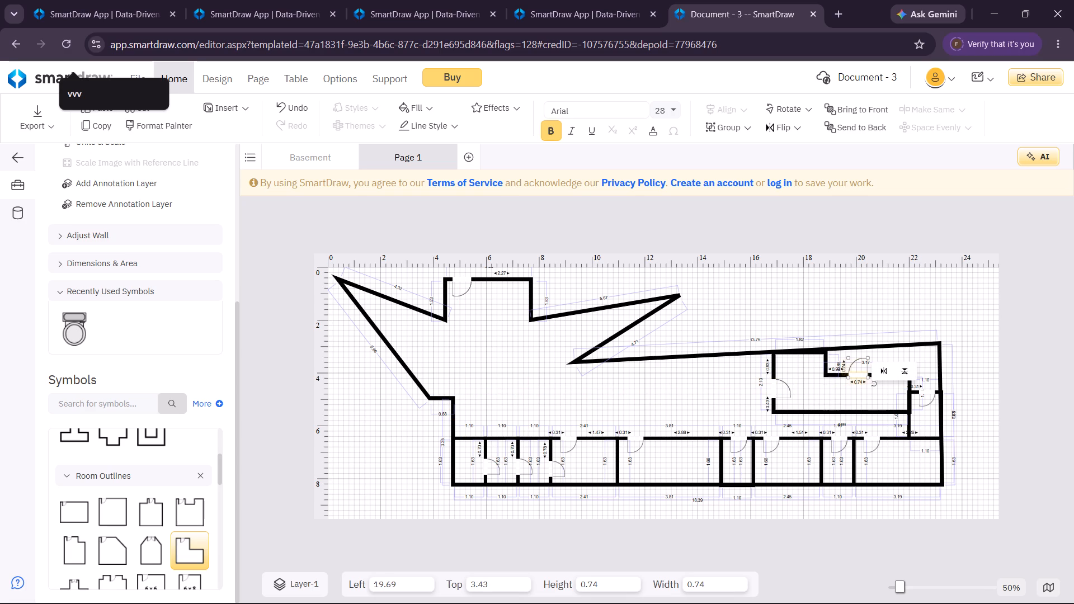
click(858, 384)
click(863, 392)
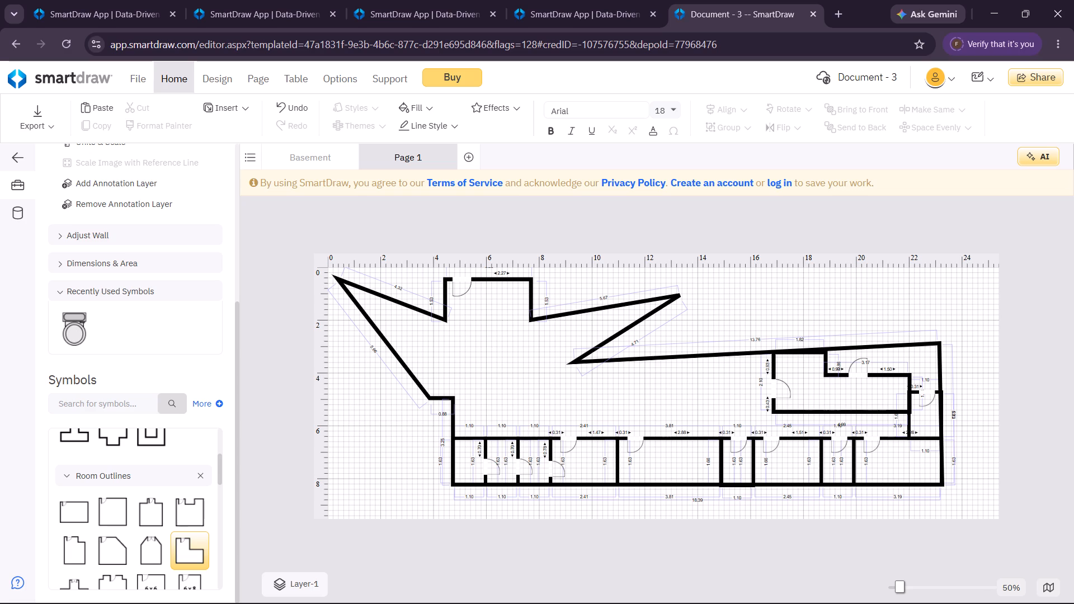
Shift the L-shaped room's right wall slightly inward, making the room about 4.96 wide.
click(912, 398)
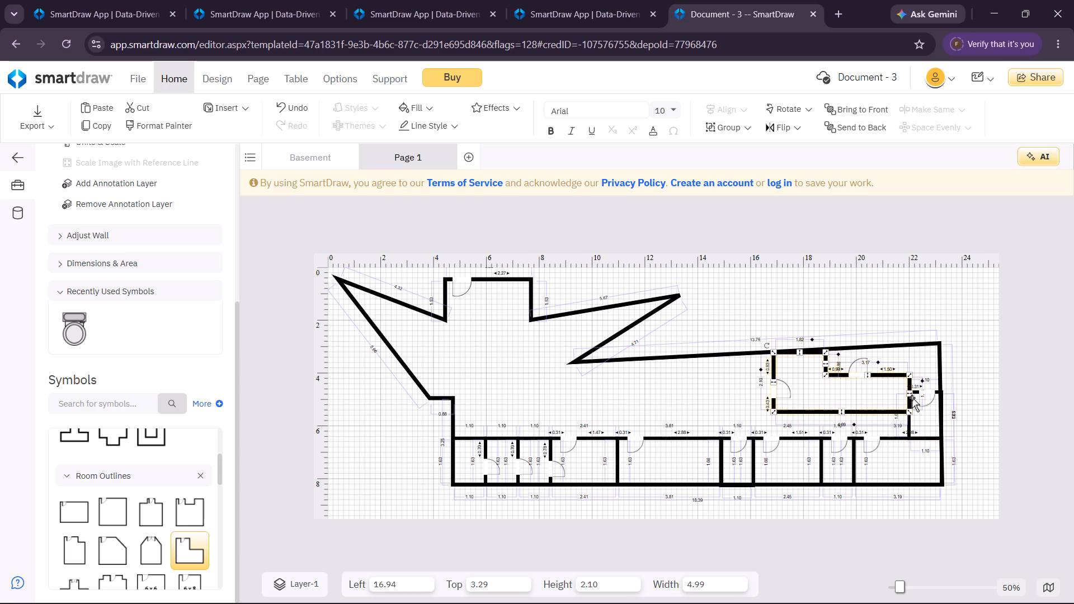
click(910, 393)
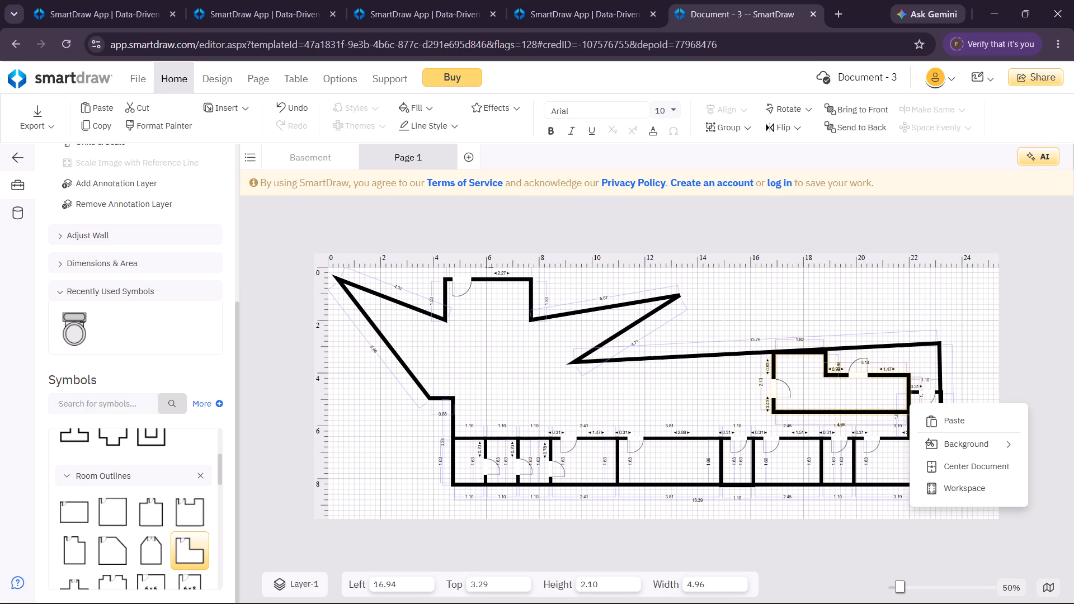
click(855, 399)
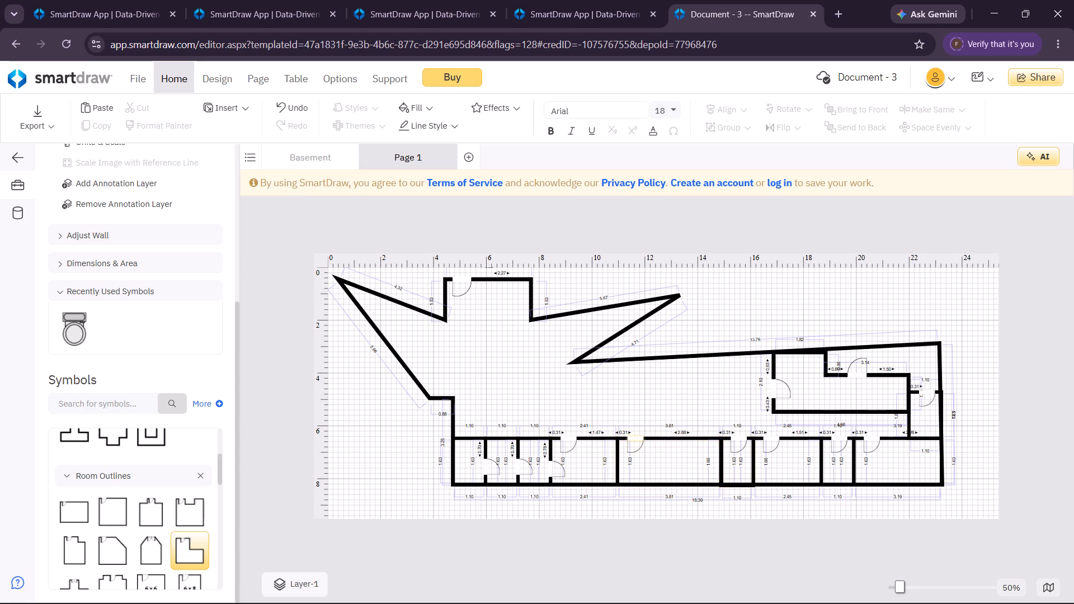
Paste another door and place it on the wall between the tenth room and the ninth room below it.
key(ctrl+v)
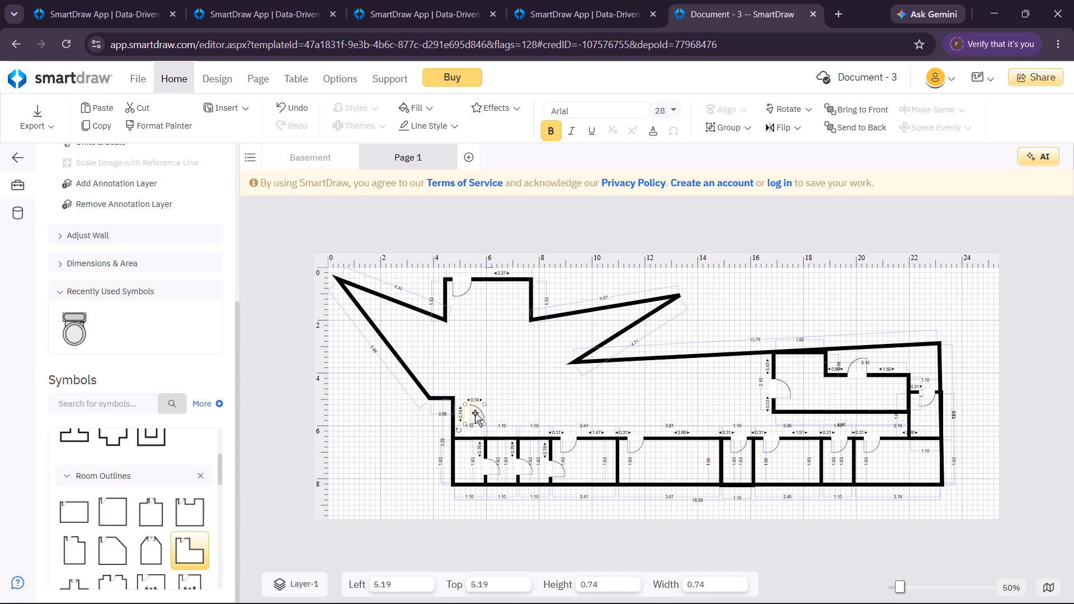
drag(464, 417, 508, 399)
drag(467, 413, 816, 427)
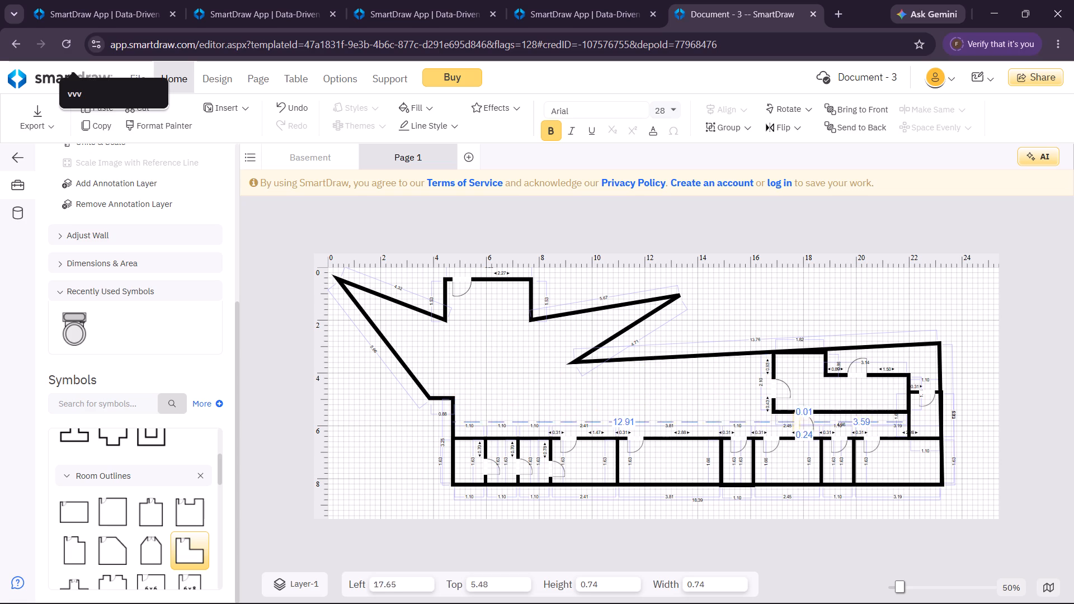
drag(816, 427, 827, 504)
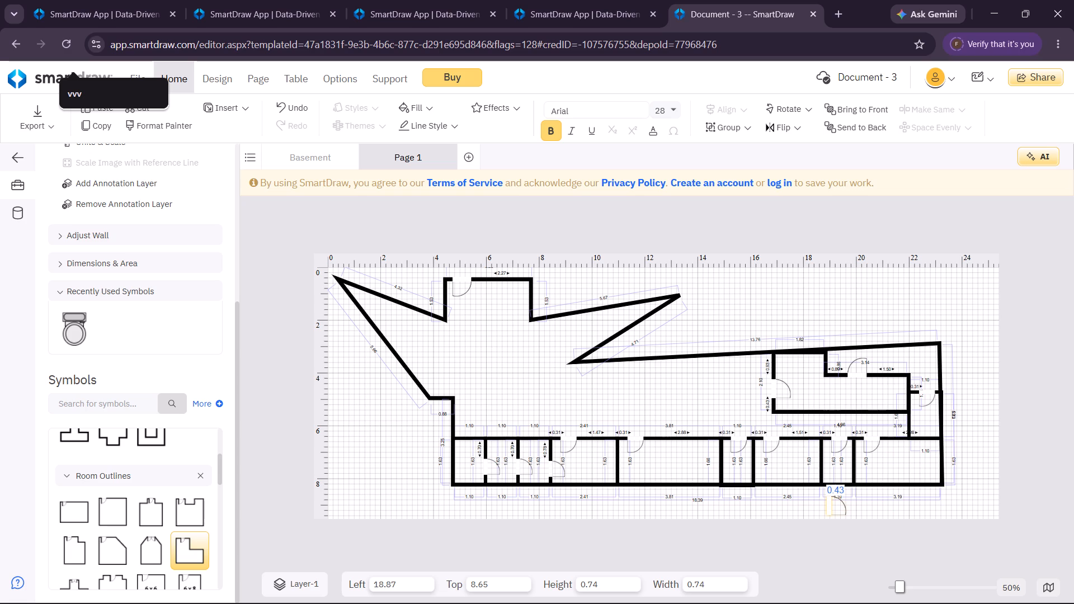
drag(827, 504, 929, 440)
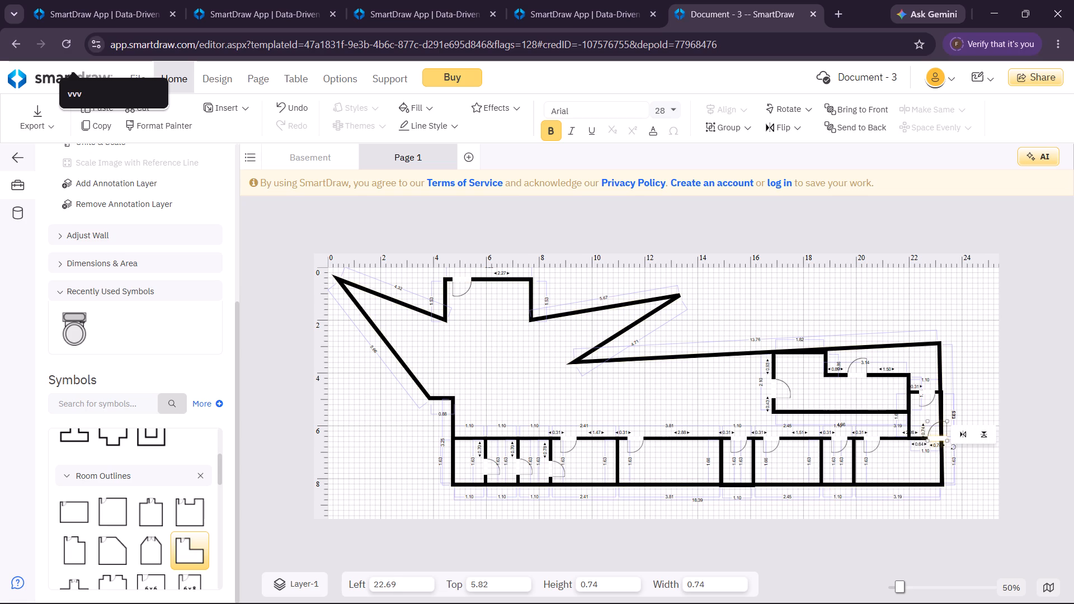
drag(936, 436, 924, 438)
click(962, 460)
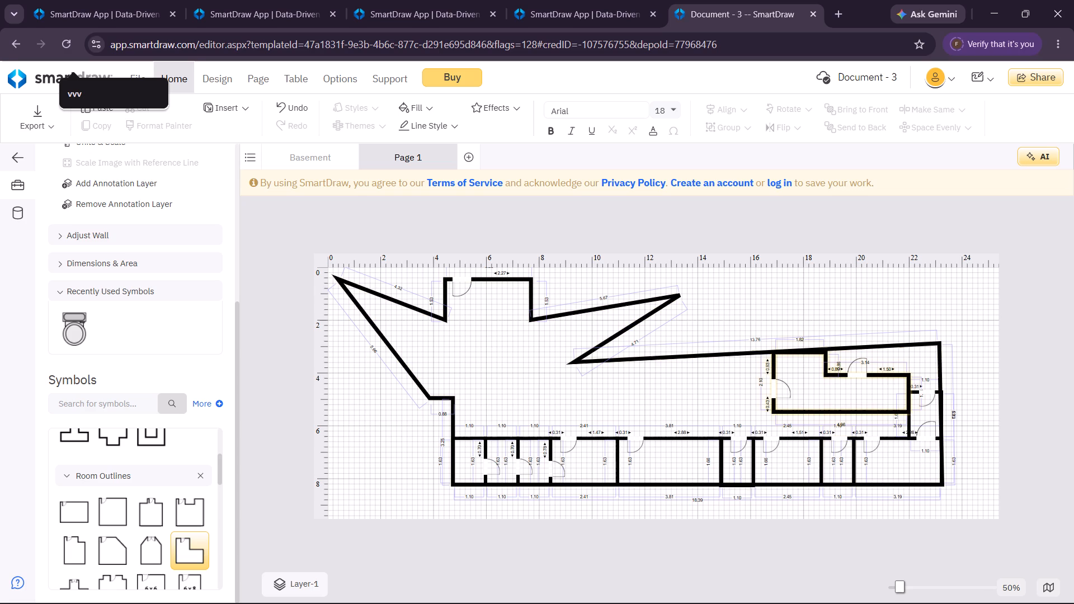
Add a hexagon room outline in the left part of the building and widen it leftward to about 4.20.
click(161, 543)
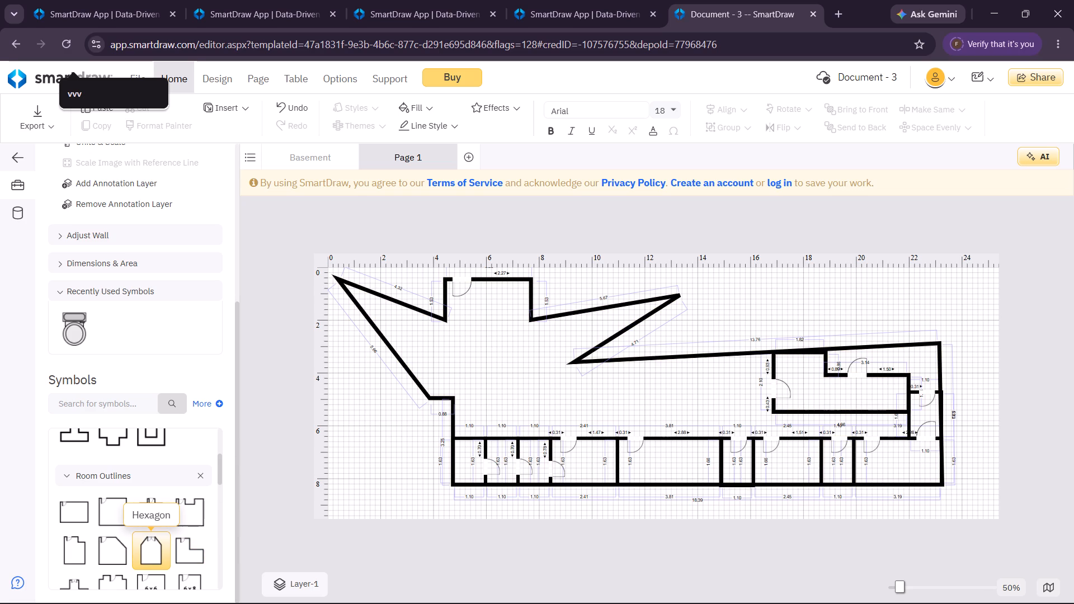
drag(161, 543, 505, 370)
drag(434, 391, 458, 390)
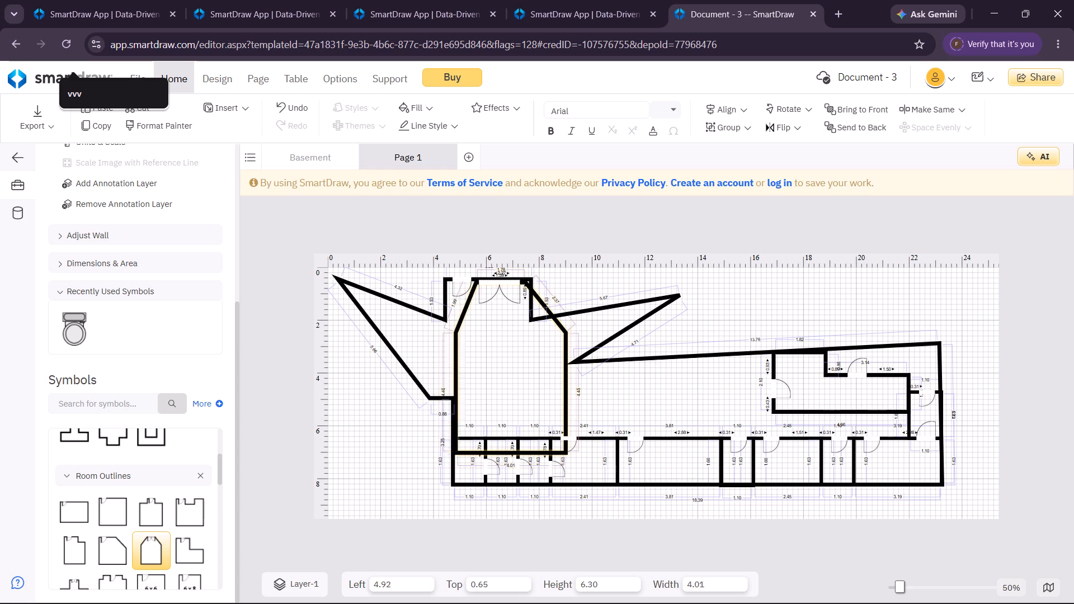
drag(458, 390, 447, 389)
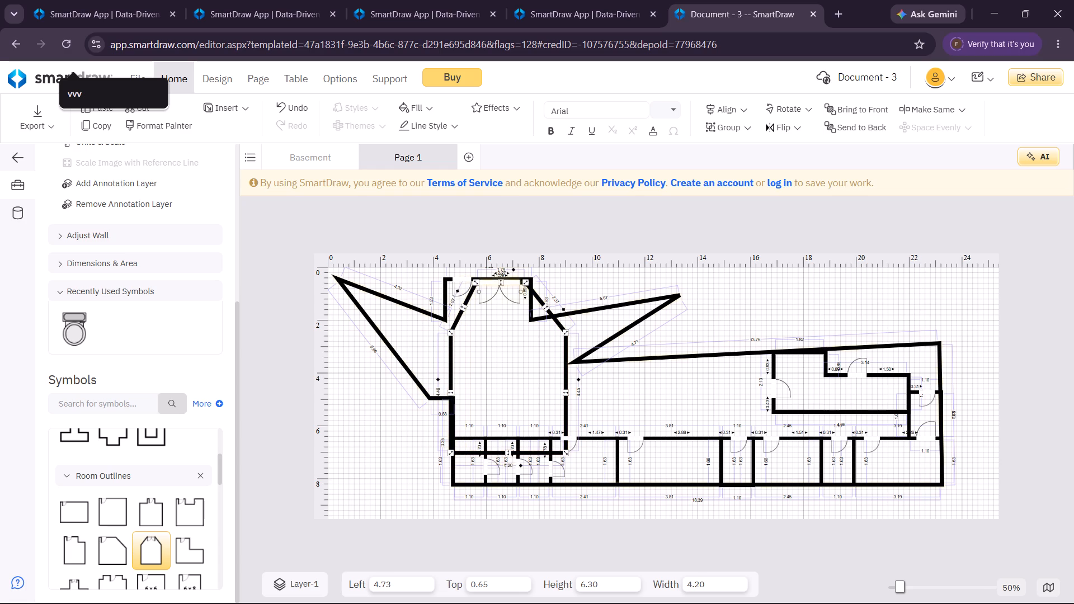
Lower the hexagon room's top wall below the entrance bay and adjust its upper-right slanted wall, making it about 5.50 high.
drag(500, 282, 500, 296)
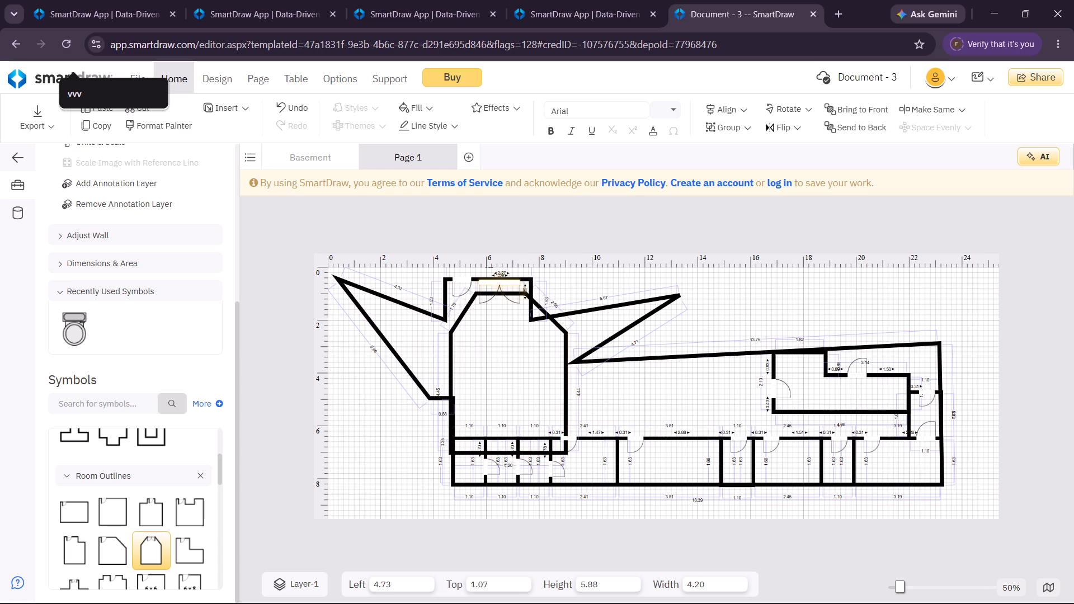
drag(500, 296, 500, 305)
drag(546, 317, 532, 306)
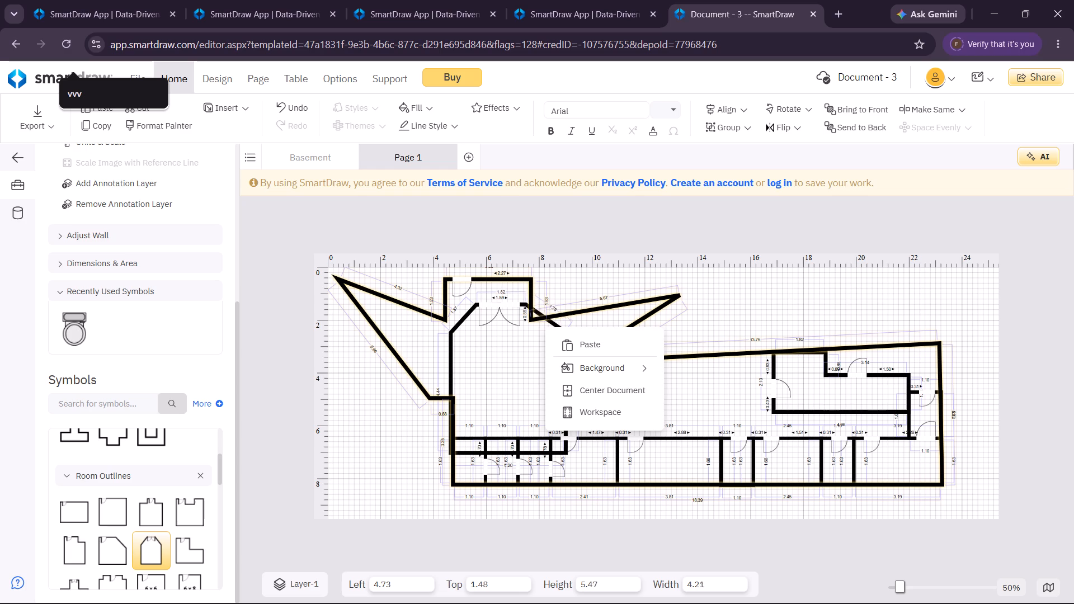
drag(532, 306, 530, 305)
Raise the hexagon room's bottom wall to the top of the lower rooms, making it about 4.88 high.
click(503, 447)
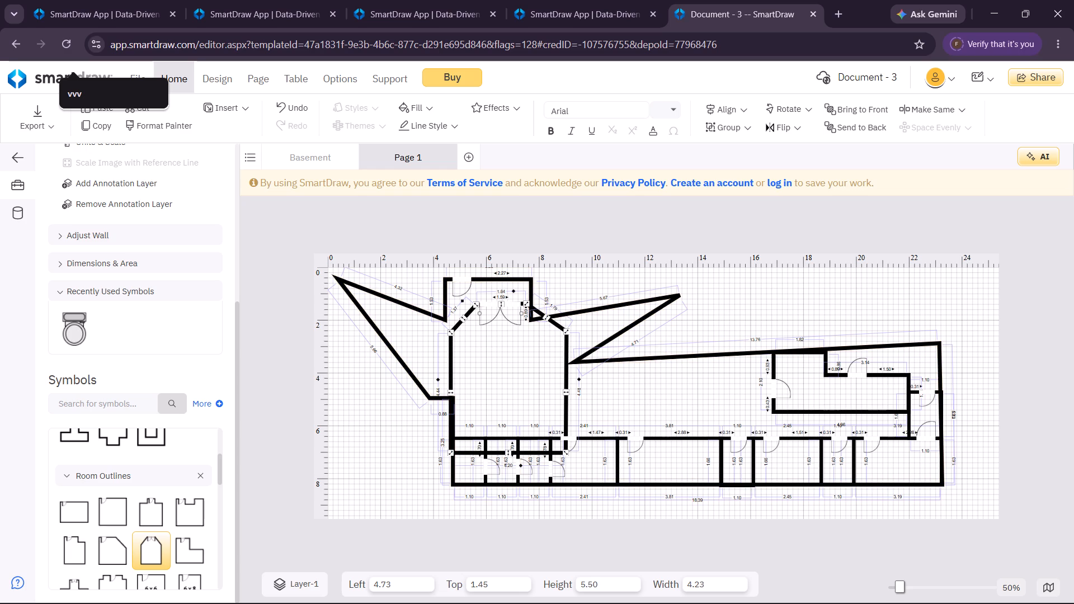
click(508, 452)
drag(508, 452, 508, 446)
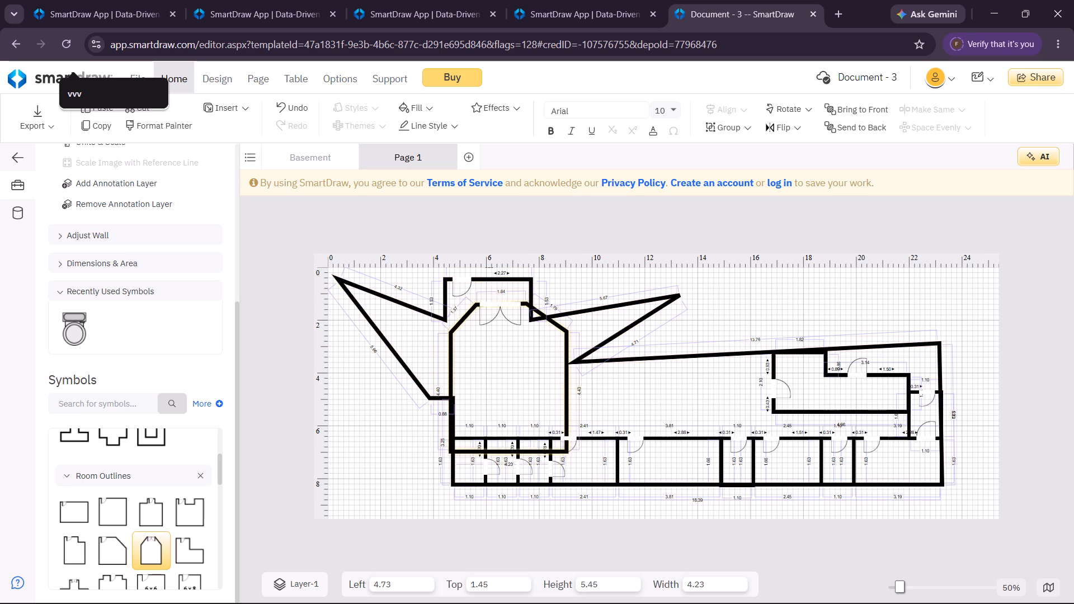
drag(508, 446, 508, 430)
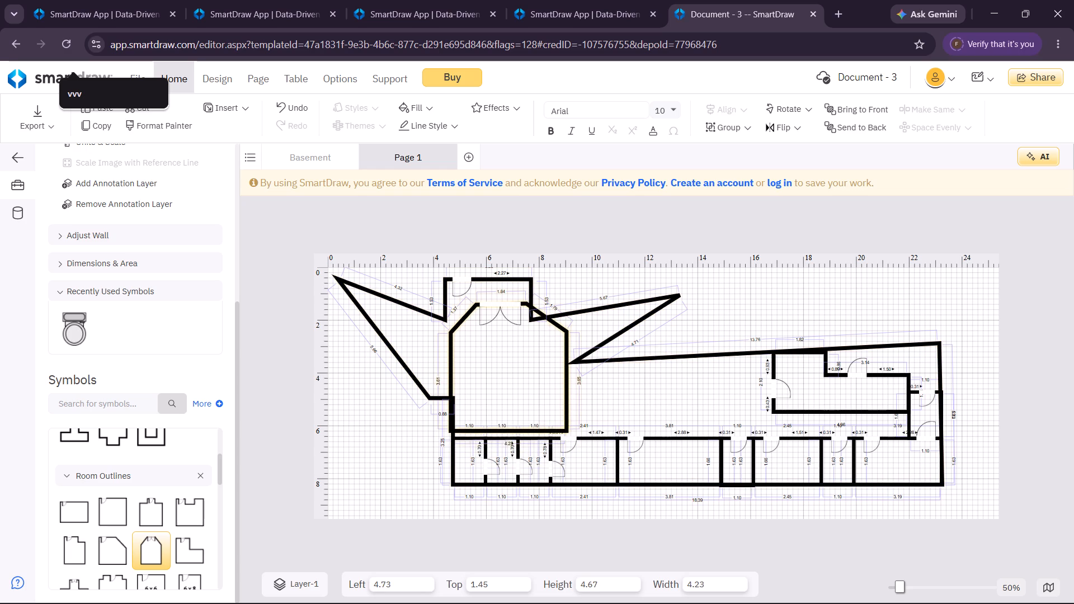
drag(508, 430, 511, 436)
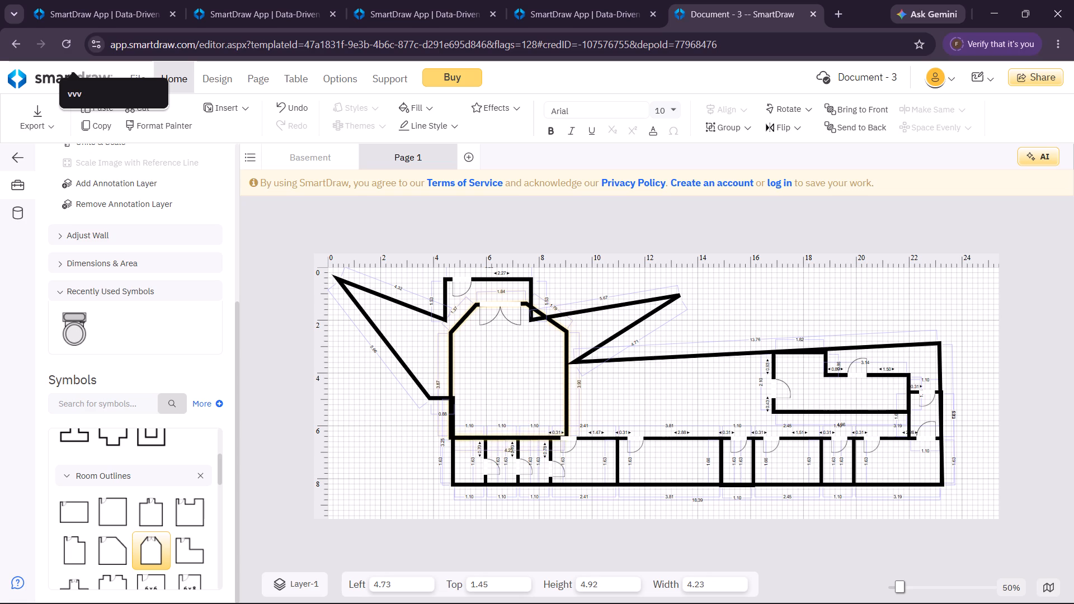
drag(511, 436, 511, 435)
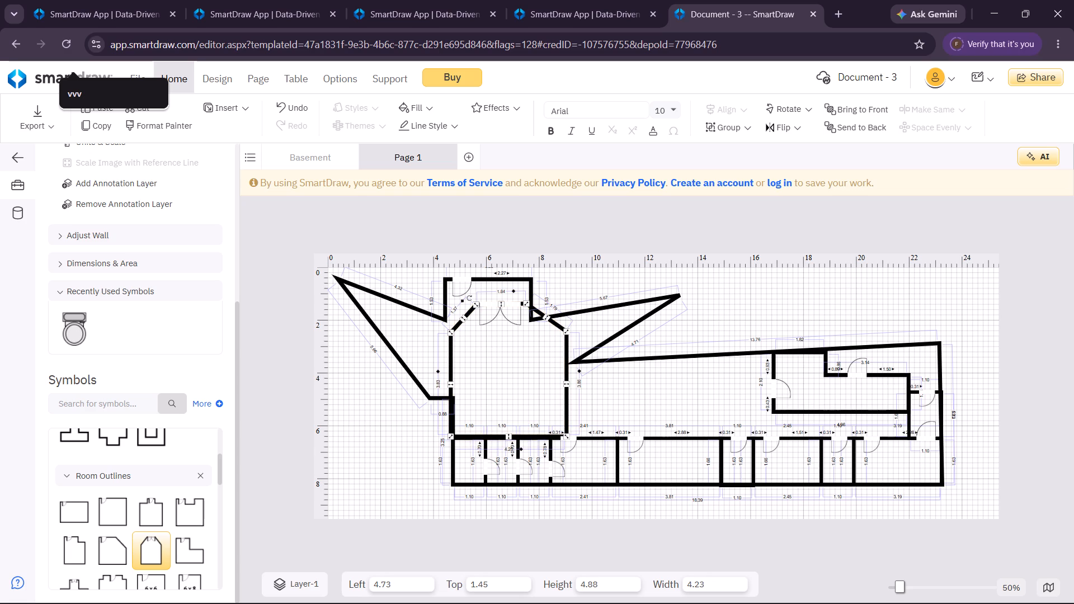
Move the hexagon room's right wall in line with the third lower room and its left wall onto the outline, about 3.49 wide.
drag(568, 382, 547, 385)
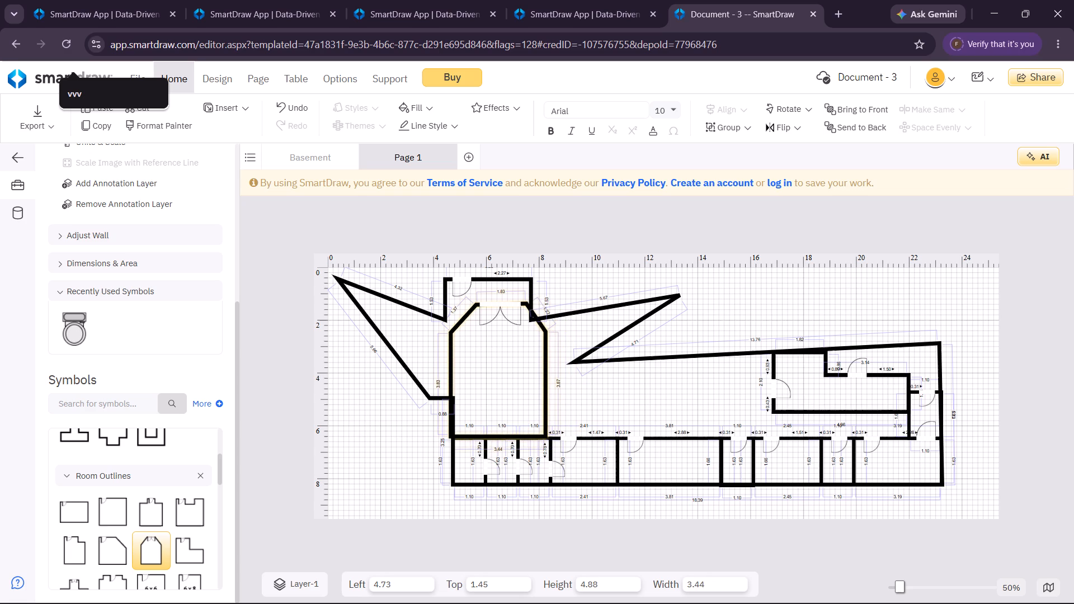
drag(547, 385, 550, 386)
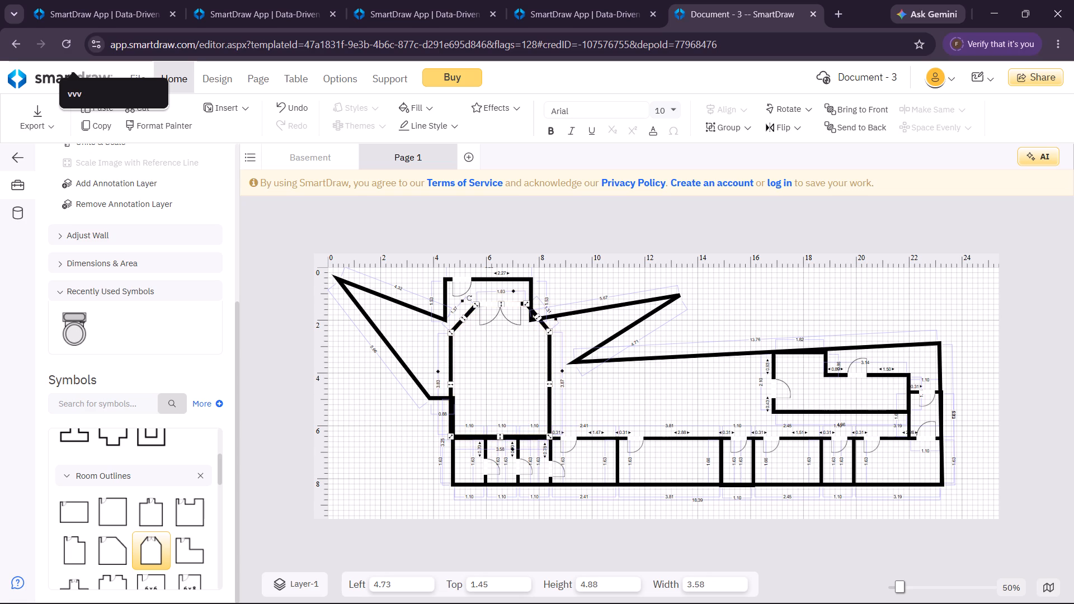
click(513, 383)
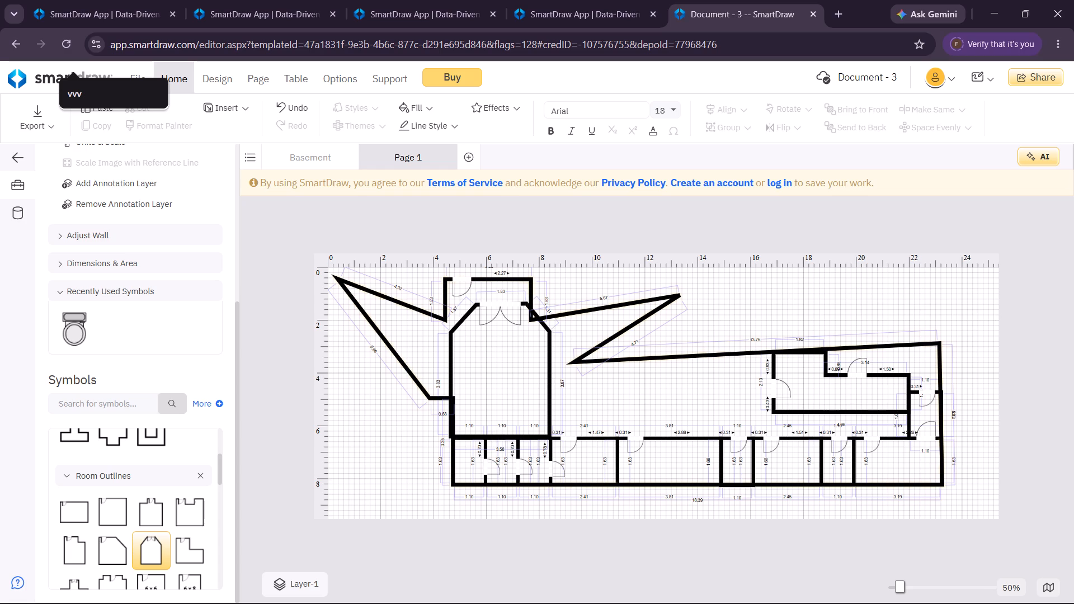
click(524, 385)
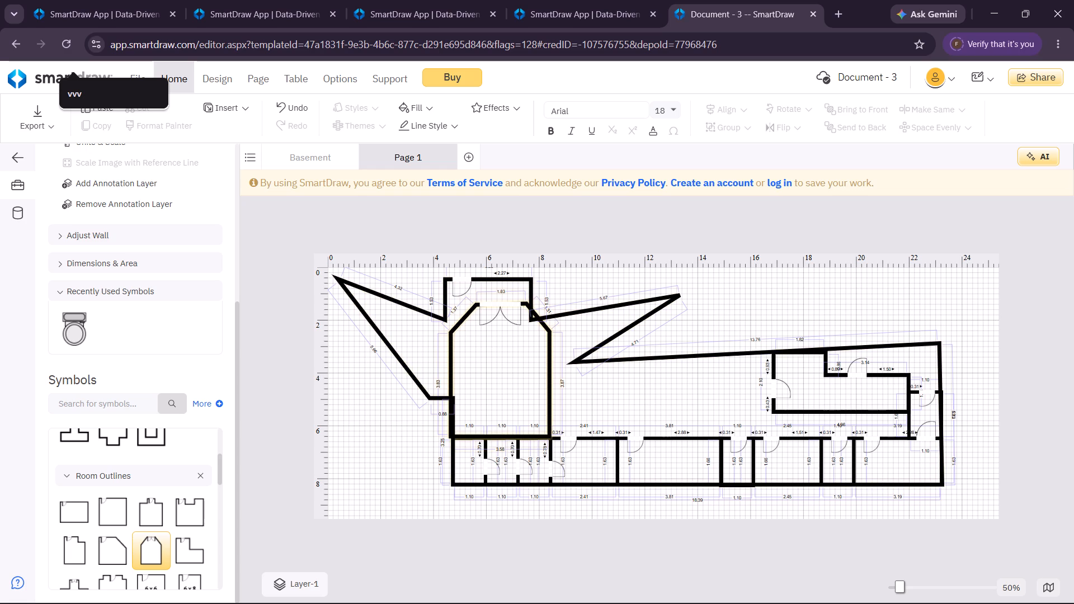
click(451, 380)
click(449, 386)
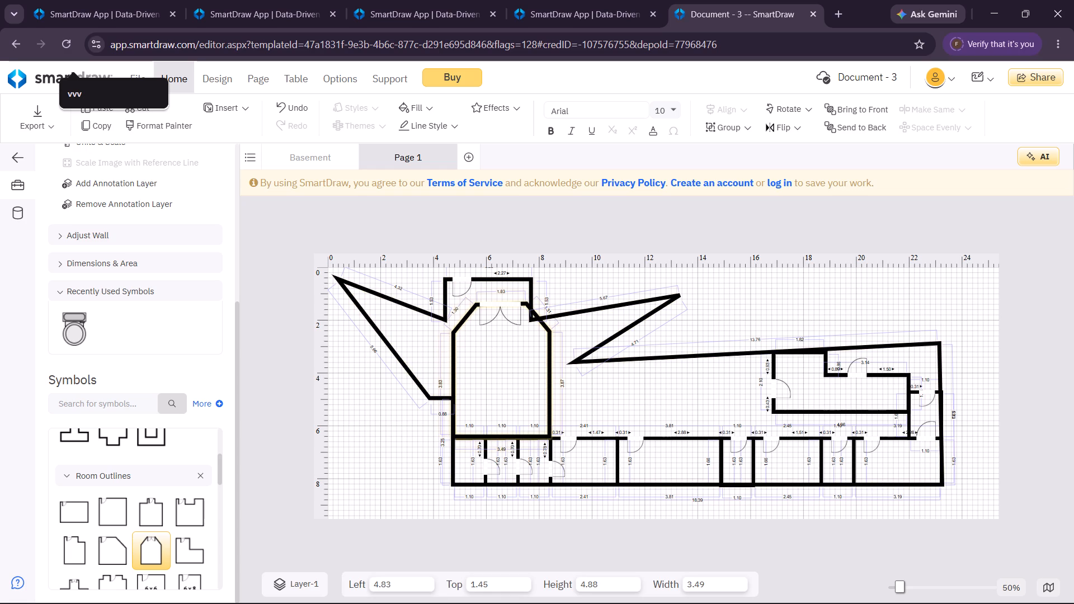
click(496, 382)
Lower the hexagon room's top wall beneath the double door, making the room about 3.82 high.
click(497, 308)
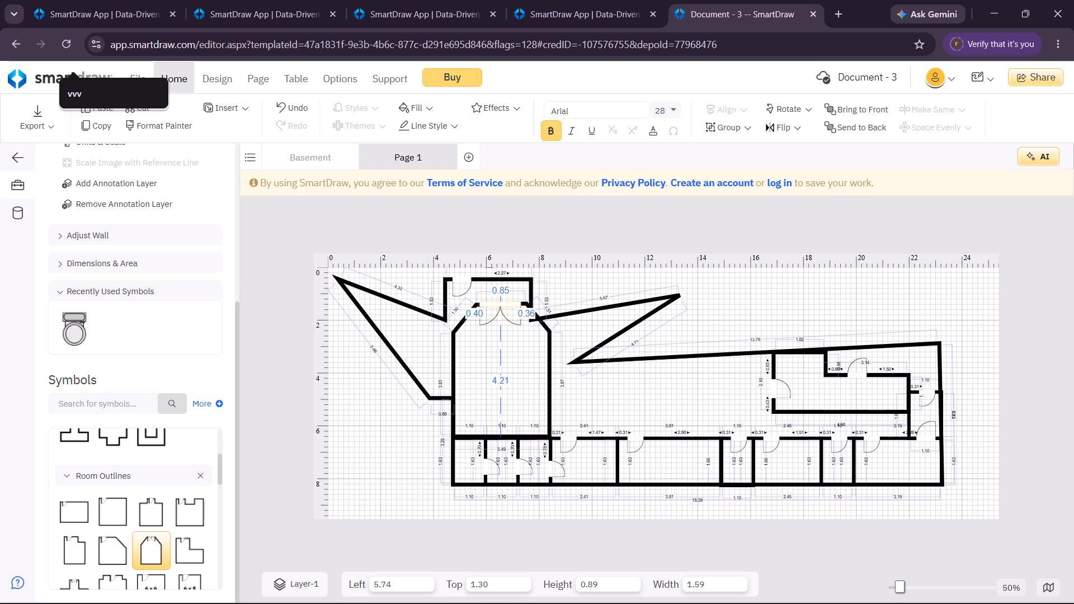
click(465, 308)
click(467, 314)
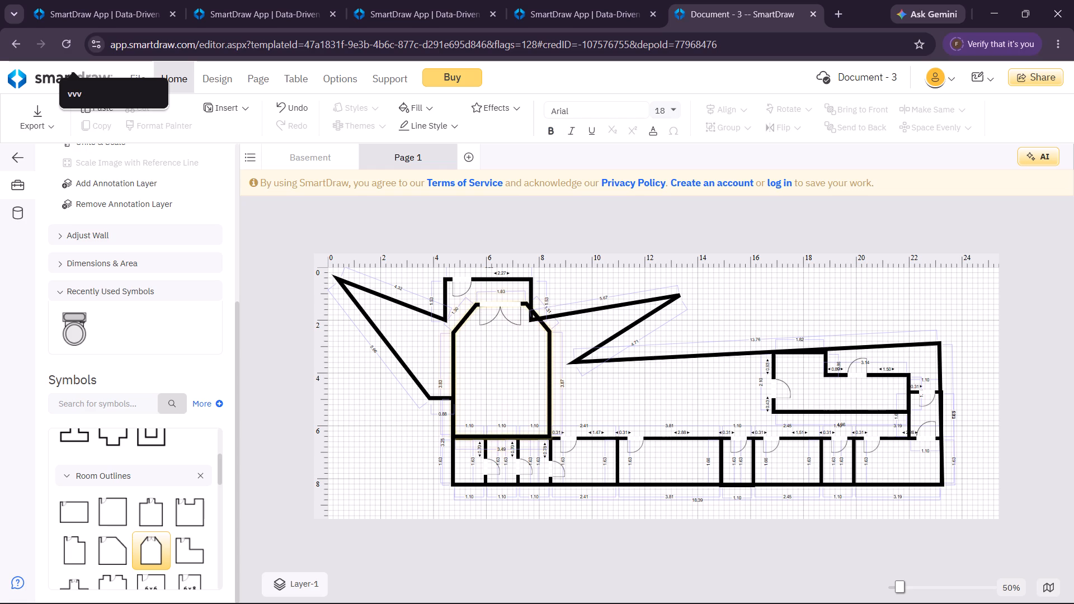
drag(501, 304, 509, 350)
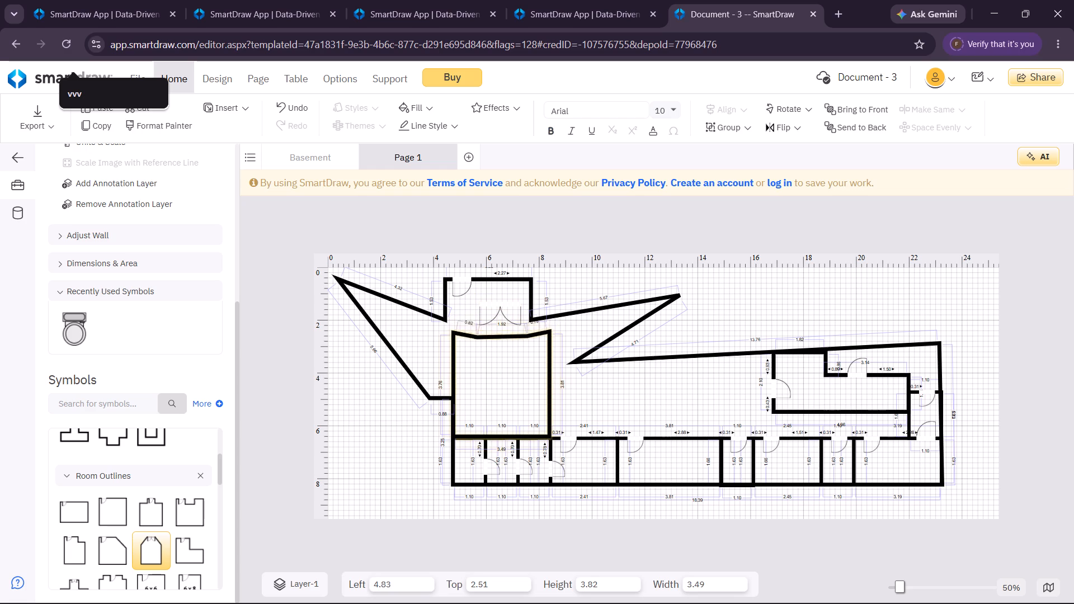
Lower the hexagon room's double-door wall between its slanted walls to form a recessed entrance.
drag(509, 350, 512, 379)
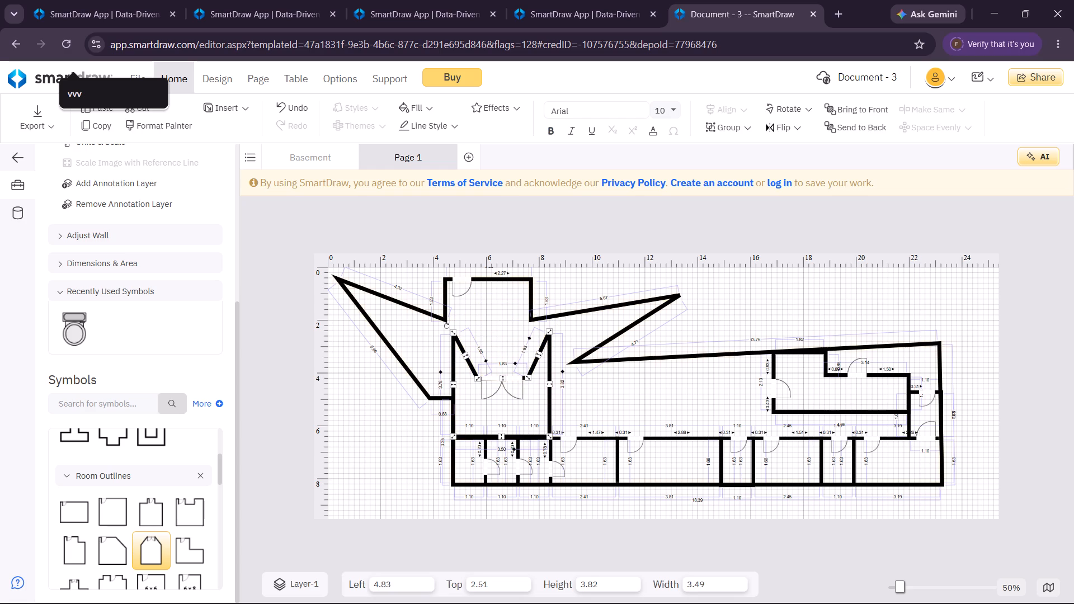
Shift the building outline's lower-left vertical wall and its long left slanted wall outward, making the outline about 23.65 wide.
click(454, 458)
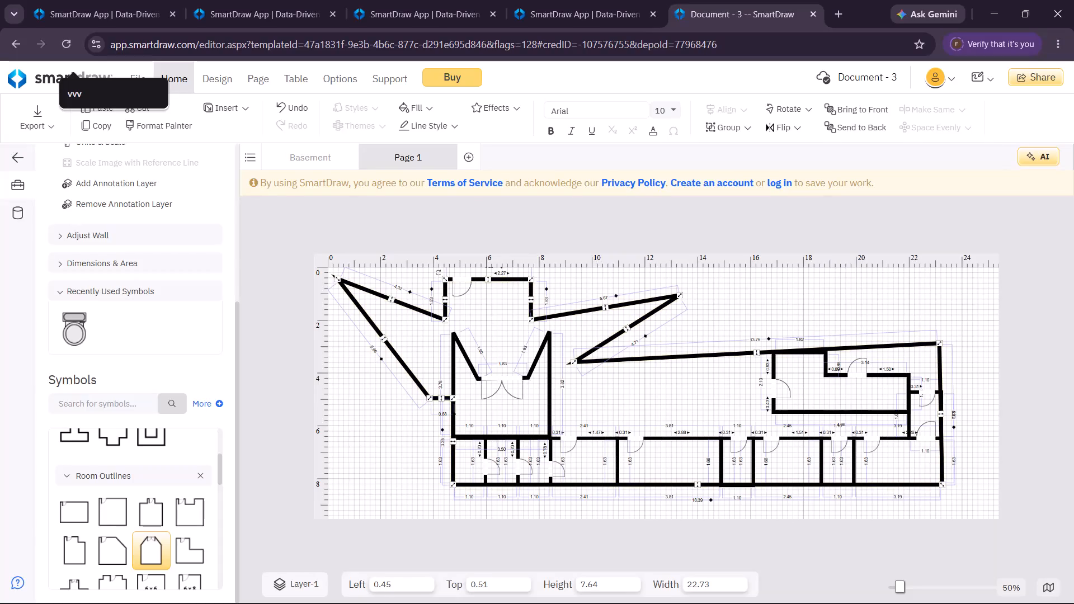
drag(453, 441, 441, 440)
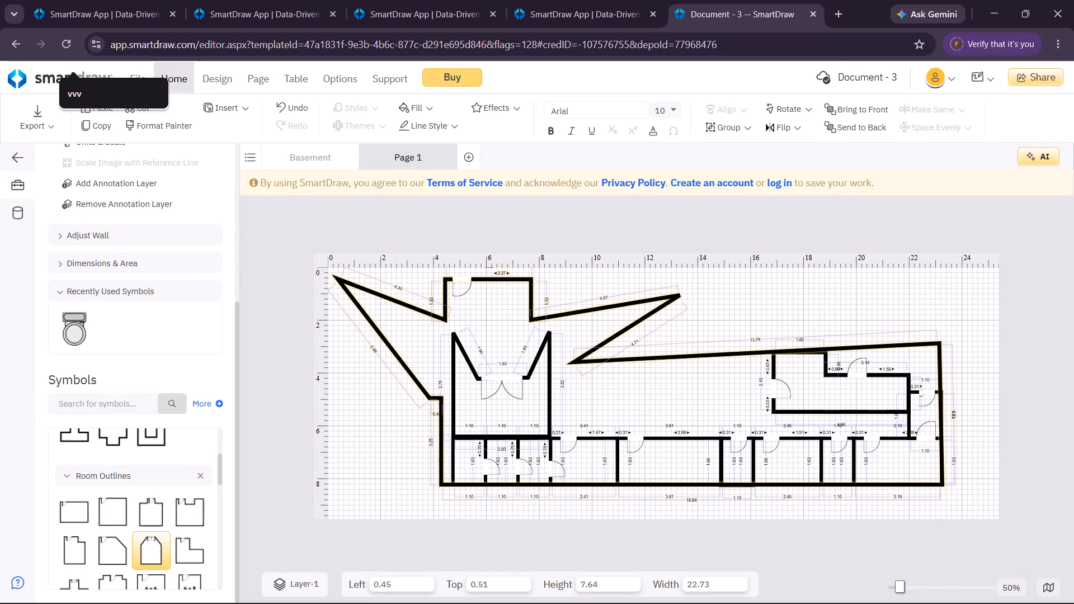
drag(441, 440, 442, 440)
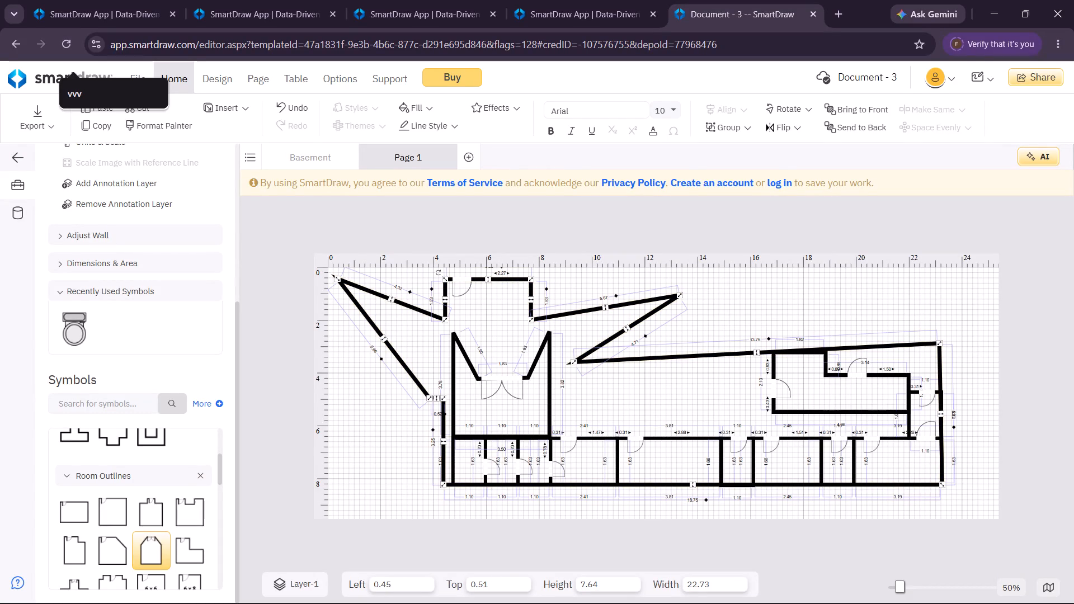
drag(383, 337, 370, 341)
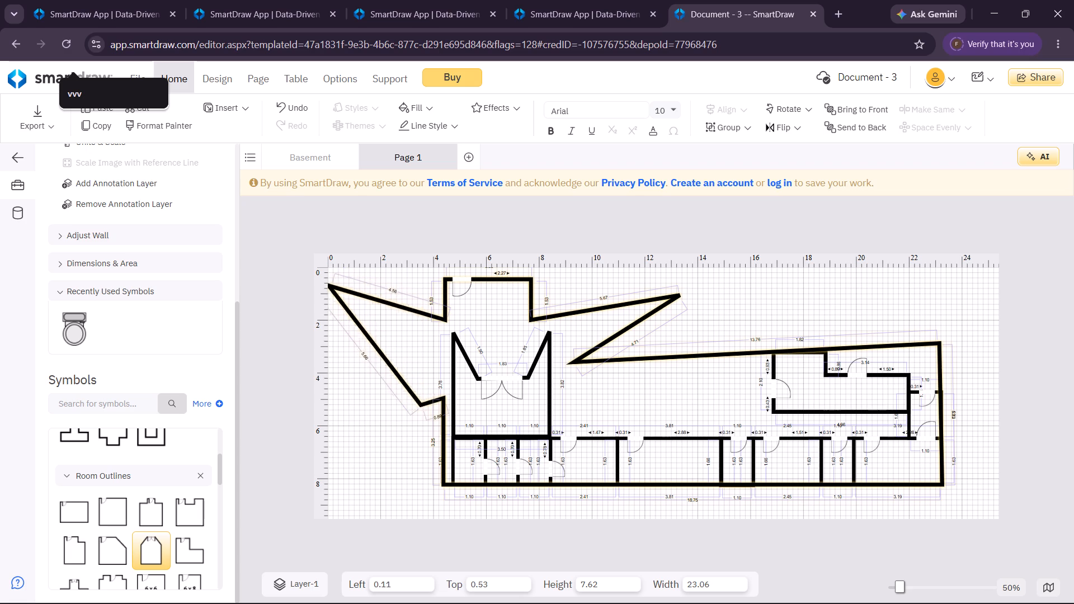
drag(370, 341, 350, 345)
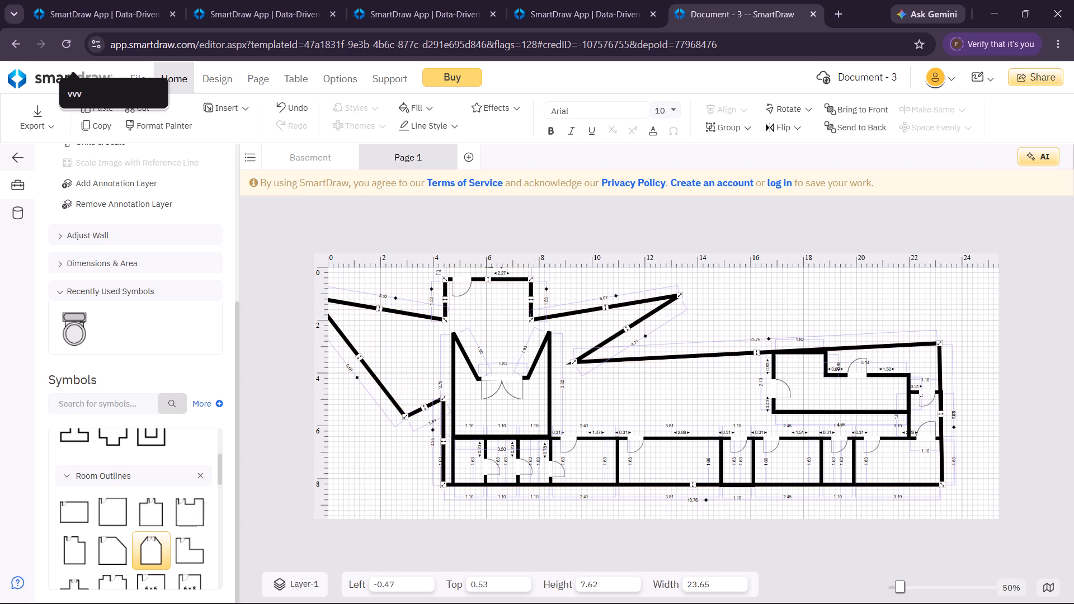
Move the hexagon room against the outline's shifted left wall, at about 4.45 left and 2.57 top.
drag(453, 380, 452, 380)
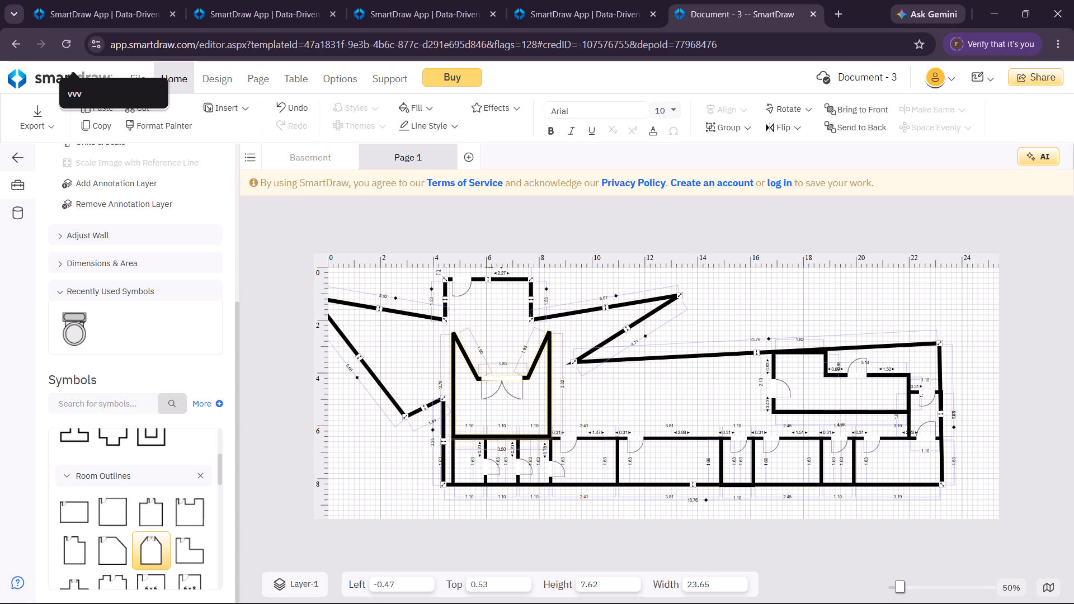
drag(452, 380, 446, 377)
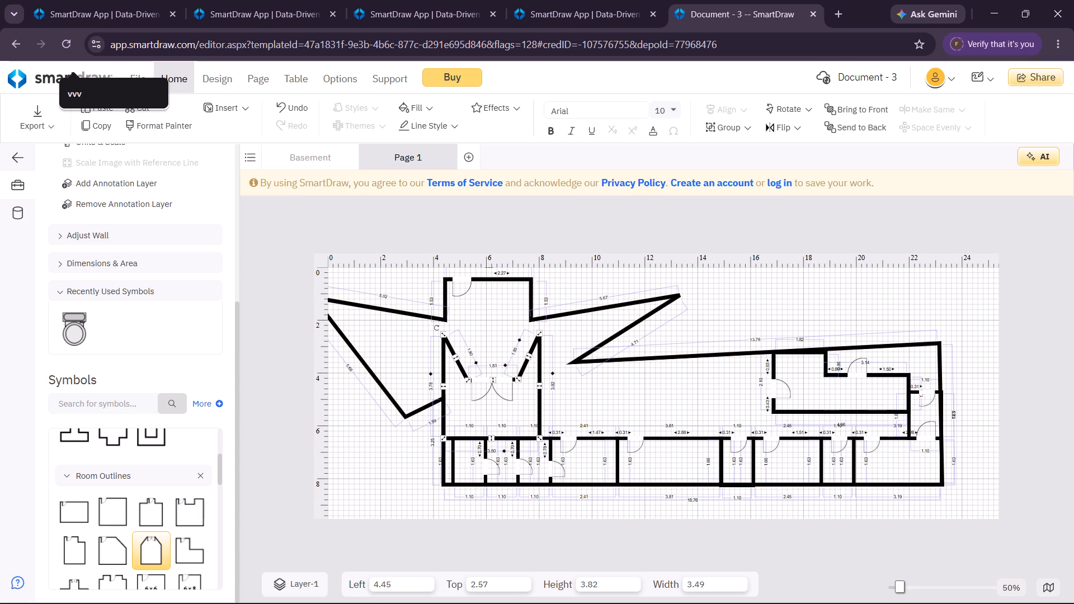
click(530, 563)
click(486, 521)
click(621, 404)
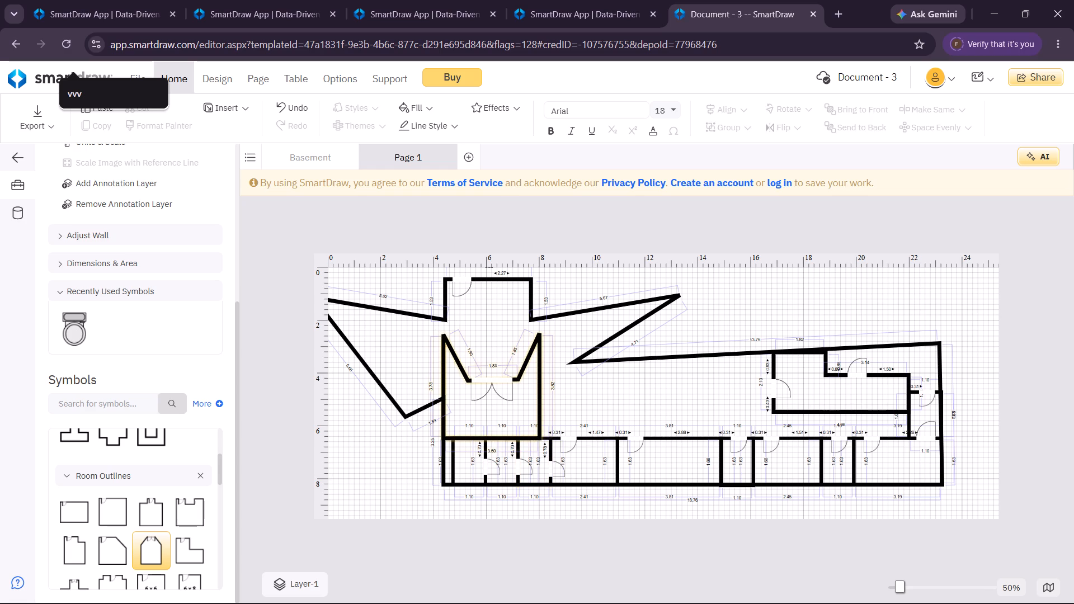
Widen the outline's entrance bay by aligning its side walls with the hexagon room's side walls below.
click(529, 296)
drag(530, 300, 536, 299)
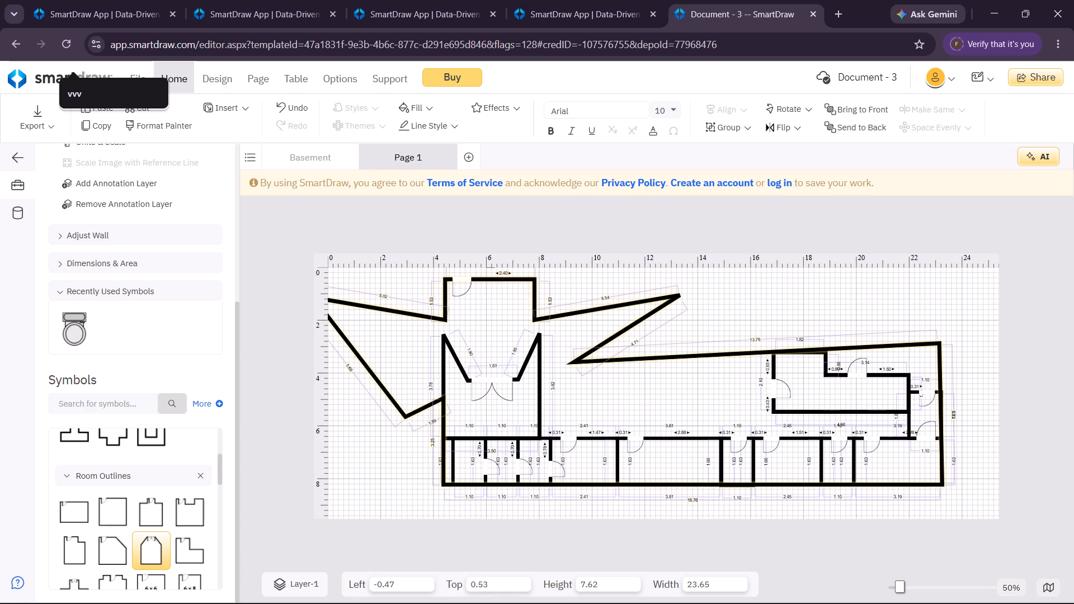
drag(536, 299, 539, 299)
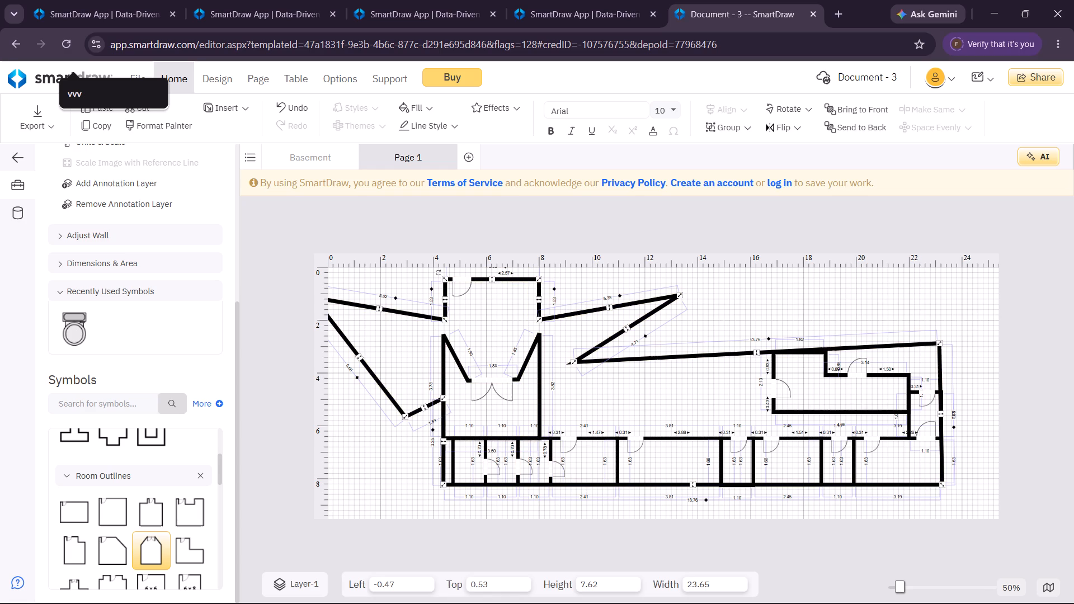
click(444, 301)
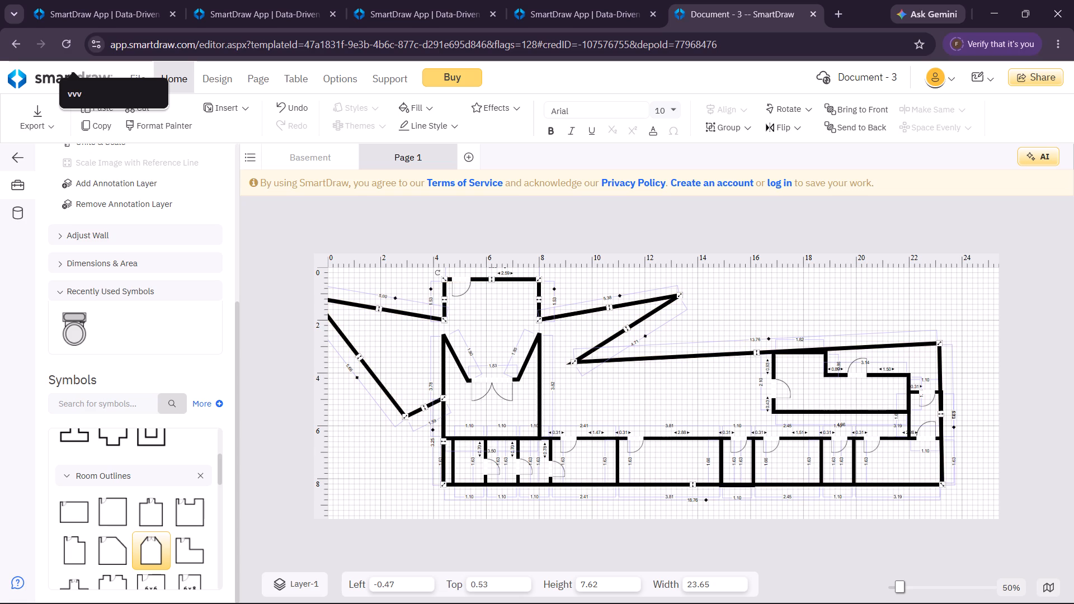
click(653, 286)
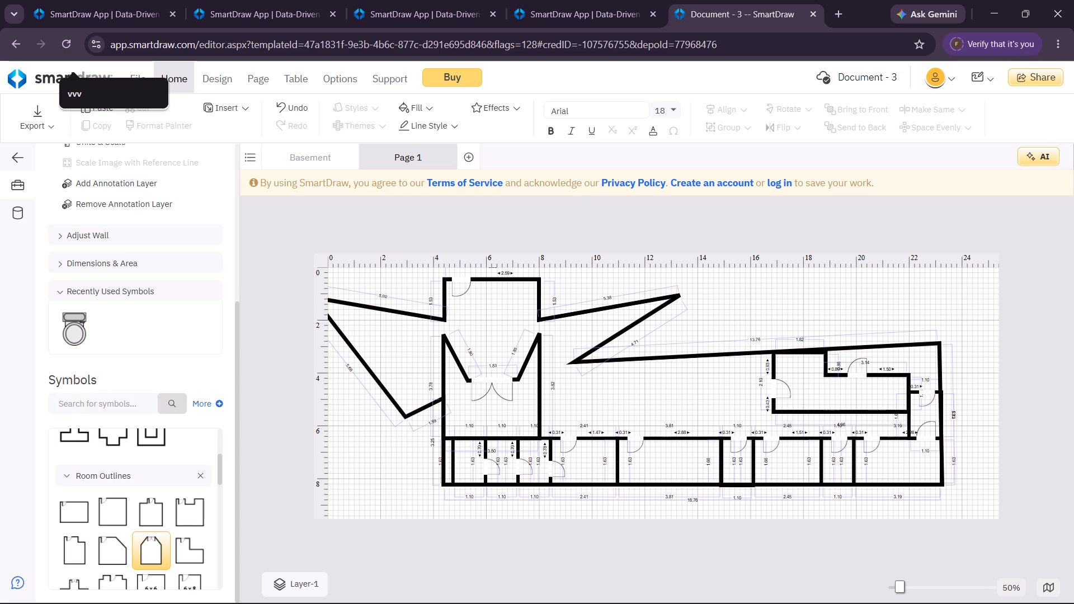
Place a T-Shaped room outline over the outline's middle section, about 9.53 wide and 6.35 high.
drag(218, 467, 219, 492)
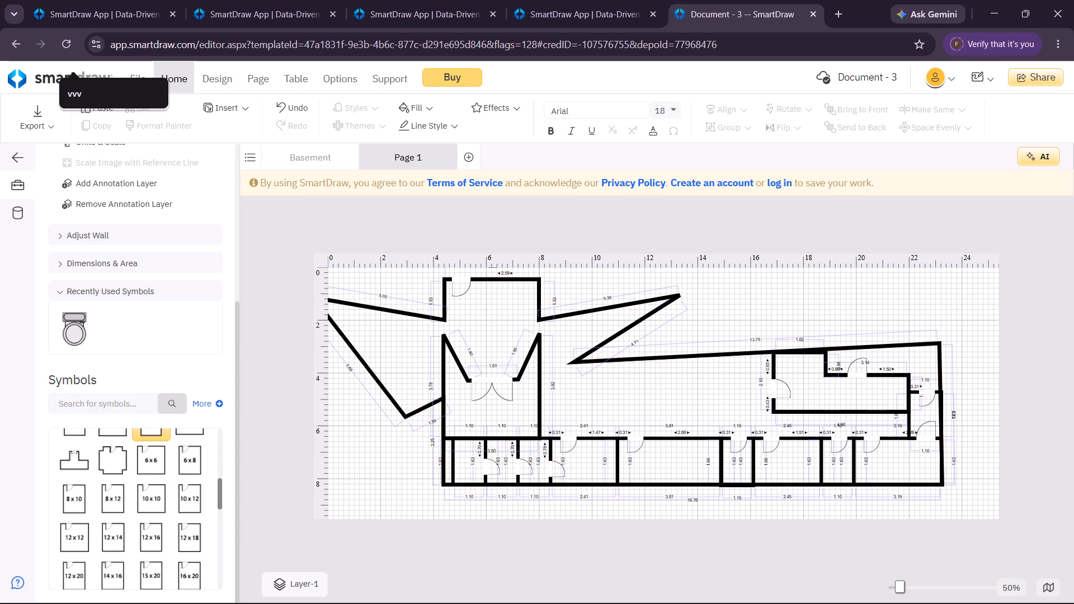
click(74, 463)
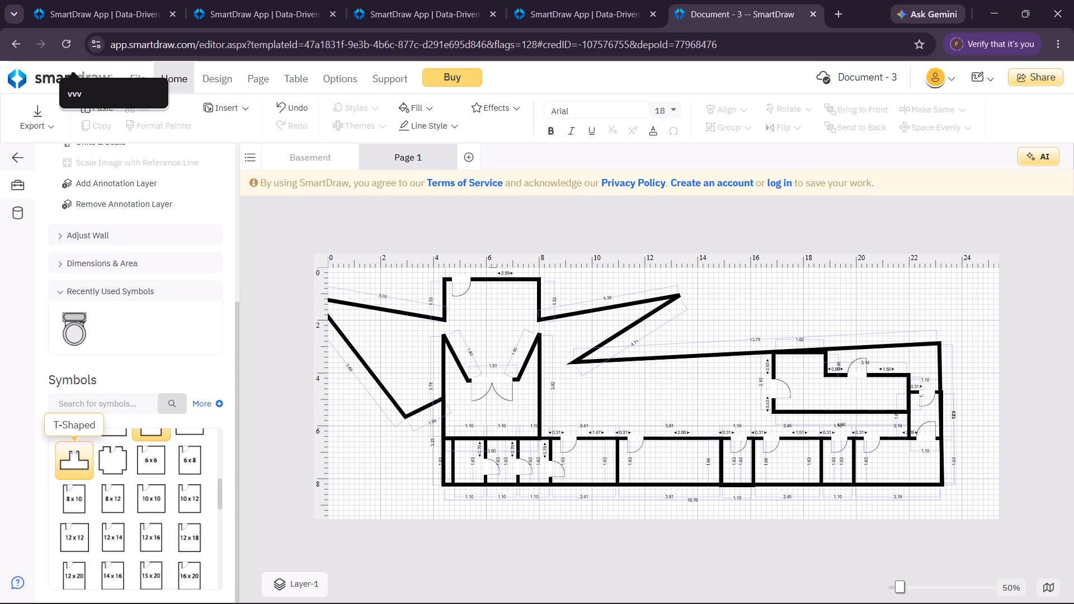
click(414, 324)
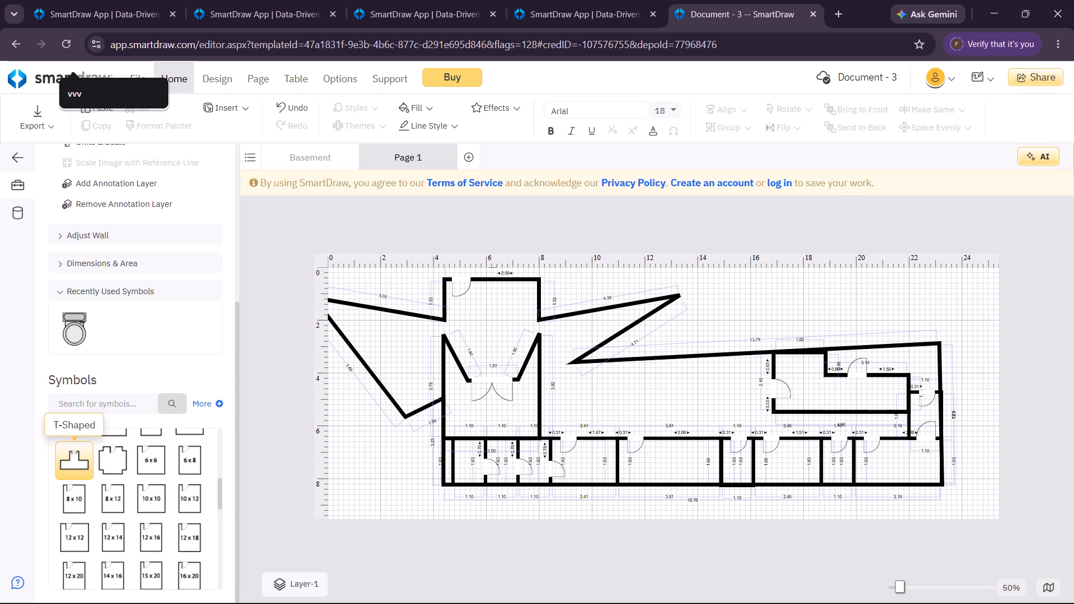
click(87, 458)
drag(87, 458, 717, 319)
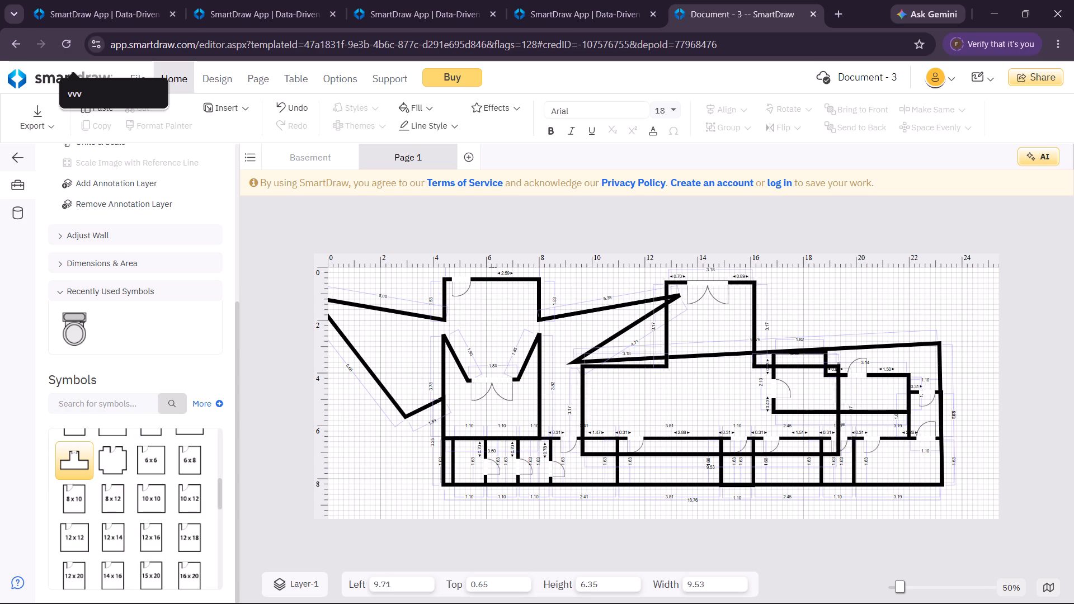
drag(717, 319, 717, 319)
Shrink the T-shaped room to about 5.39 wide and 2.69 high, with its bottom wall level with the adjoining room's.
drag(709, 457, 712, 413)
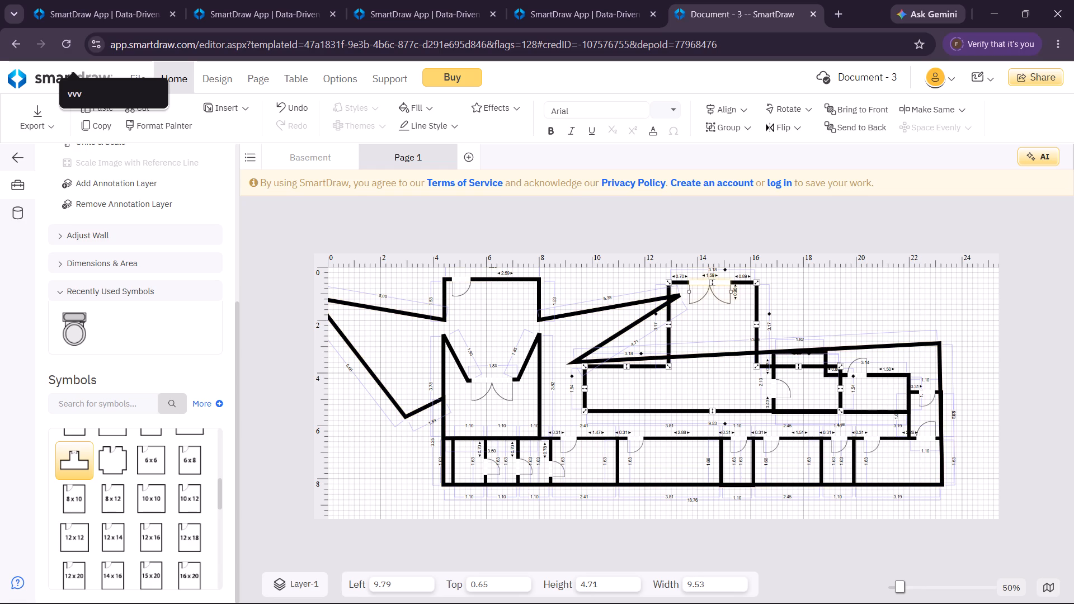
drag(712, 282, 720, 336)
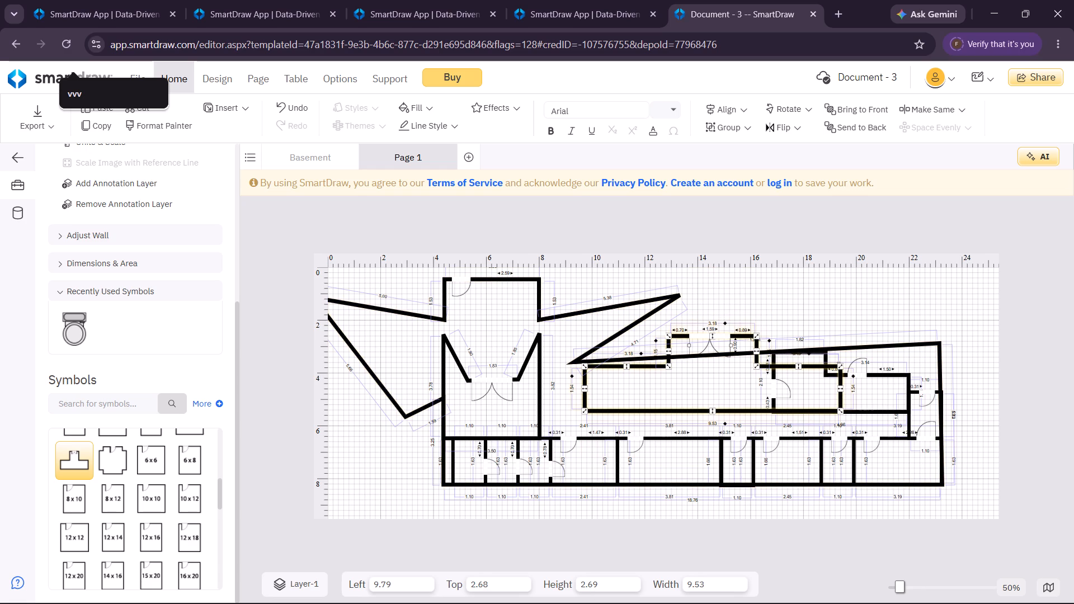
drag(583, 389, 633, 385)
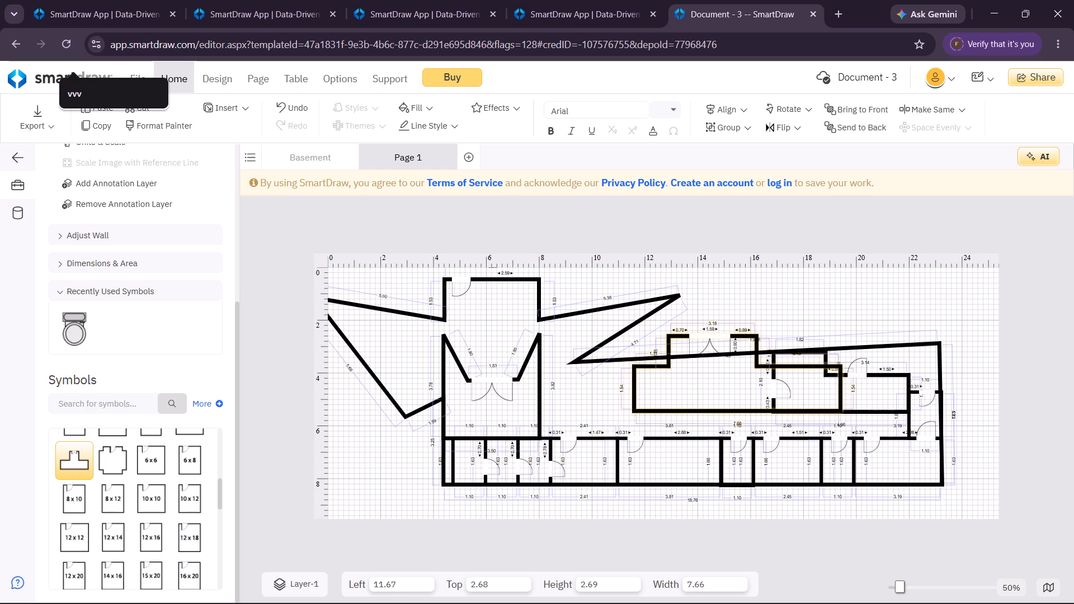
drag(633, 385, 635, 385)
drag(839, 387, 818, 389)
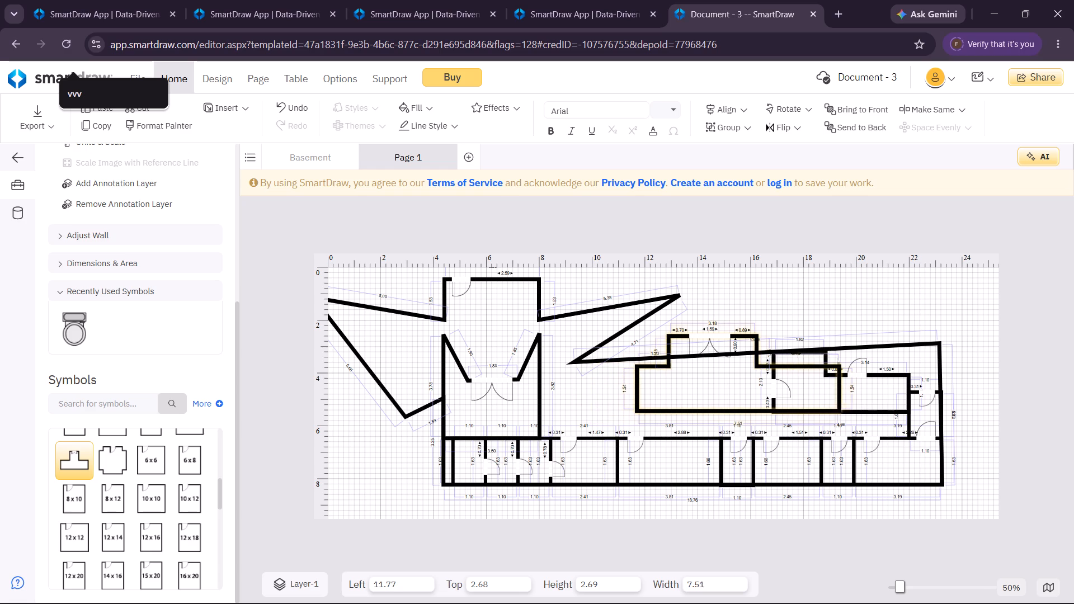
drag(818, 389, 780, 389)
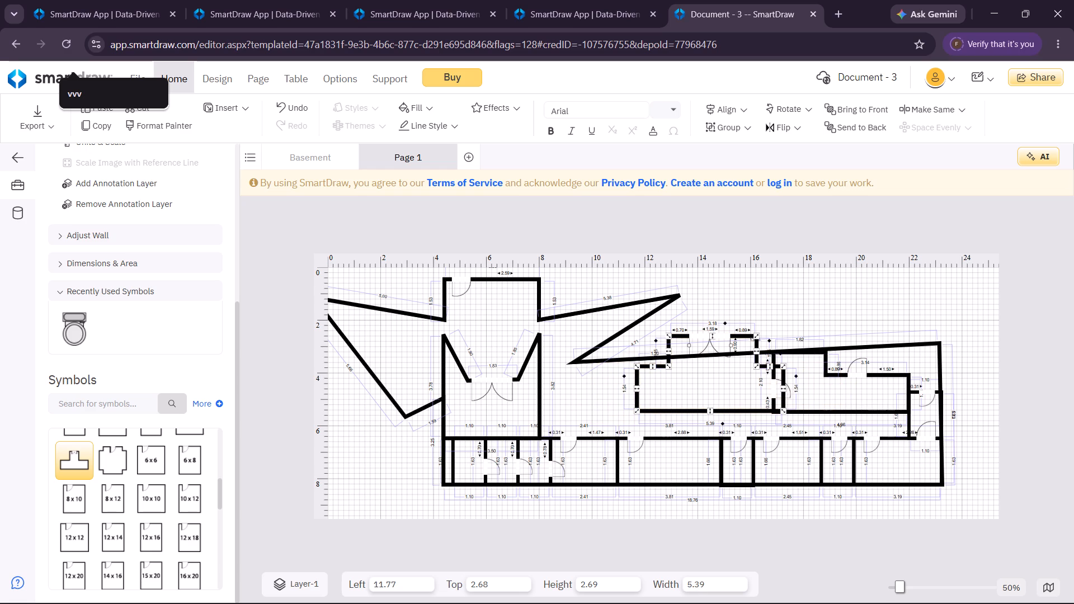
Lower the T-shaped room's top wall to the sloping outline wall, about 2.13 high overall, and lower both of its shoulder walls.
drag(709, 334, 712, 350)
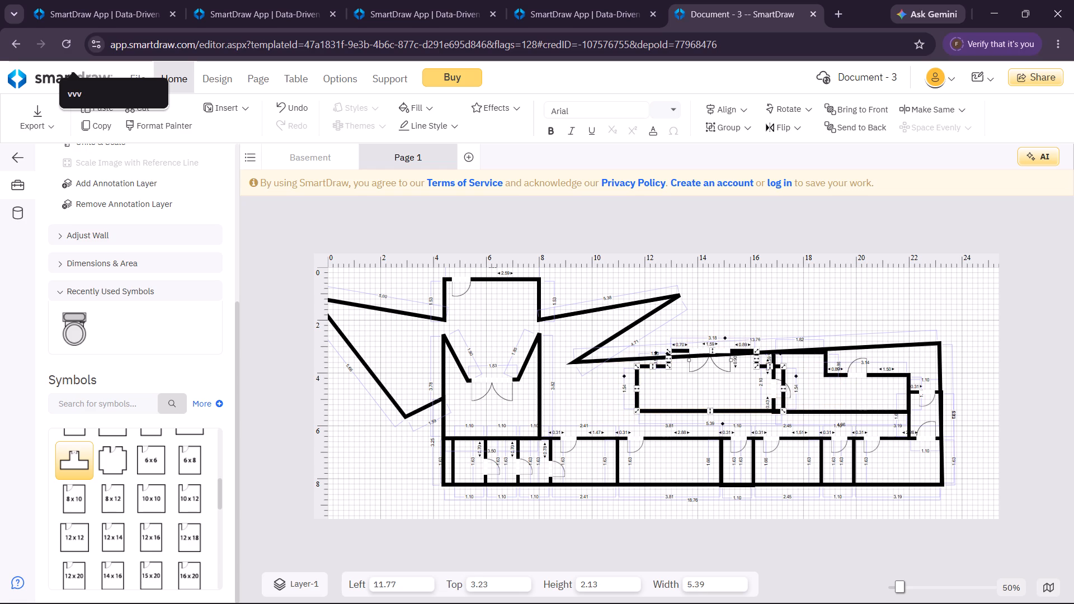
drag(654, 365, 659, 380)
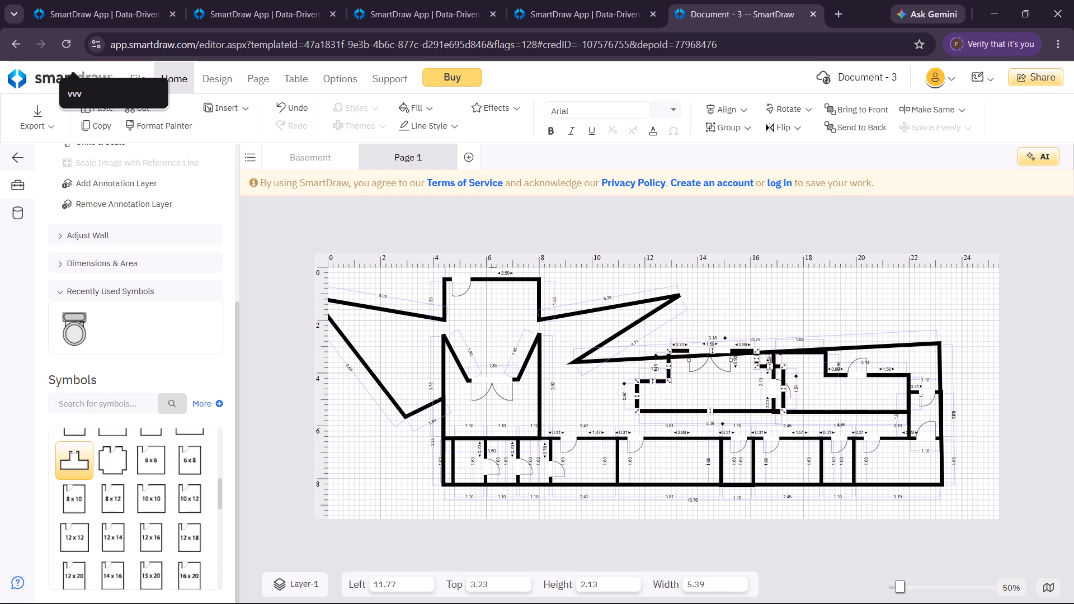
drag(771, 366, 769, 381)
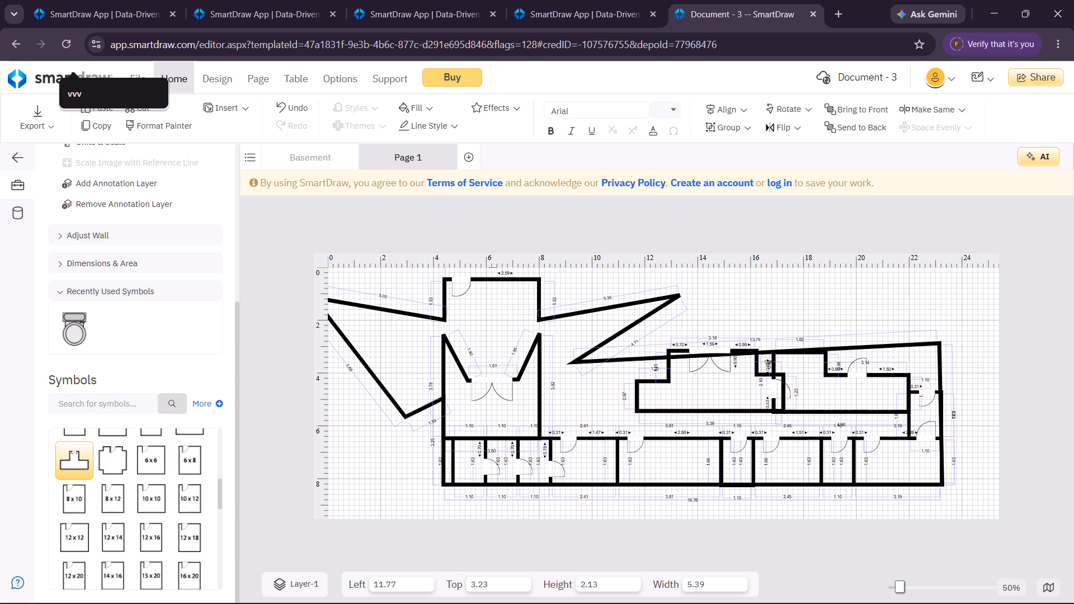
drag(769, 381, 765, 379)
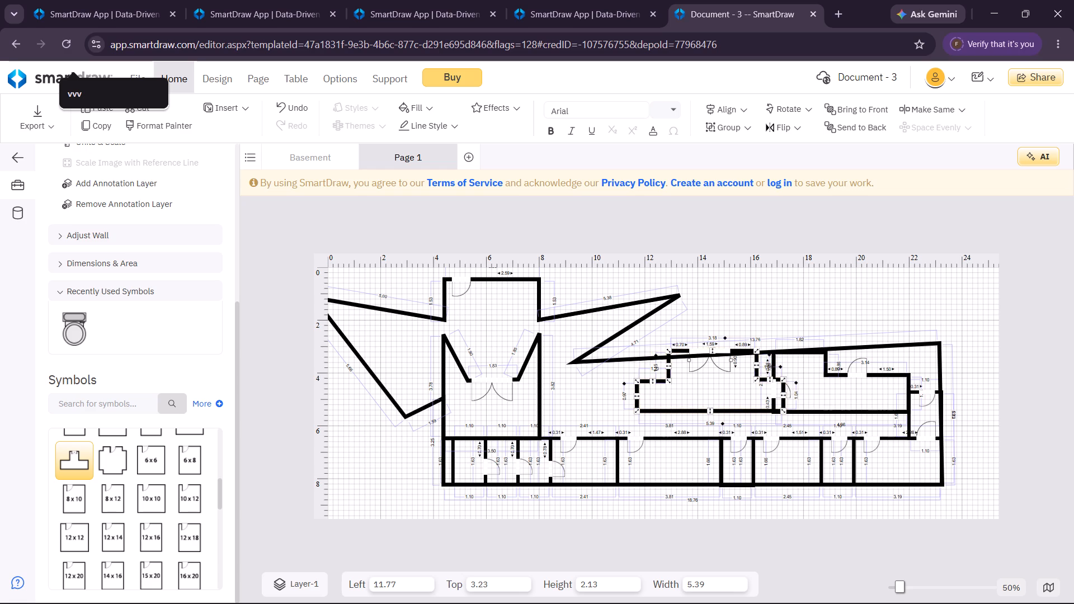
Move the T-shaped room left so its right wall meets the adjoining room's left wall.
drag(713, 409, 705, 409)
click(701, 291)
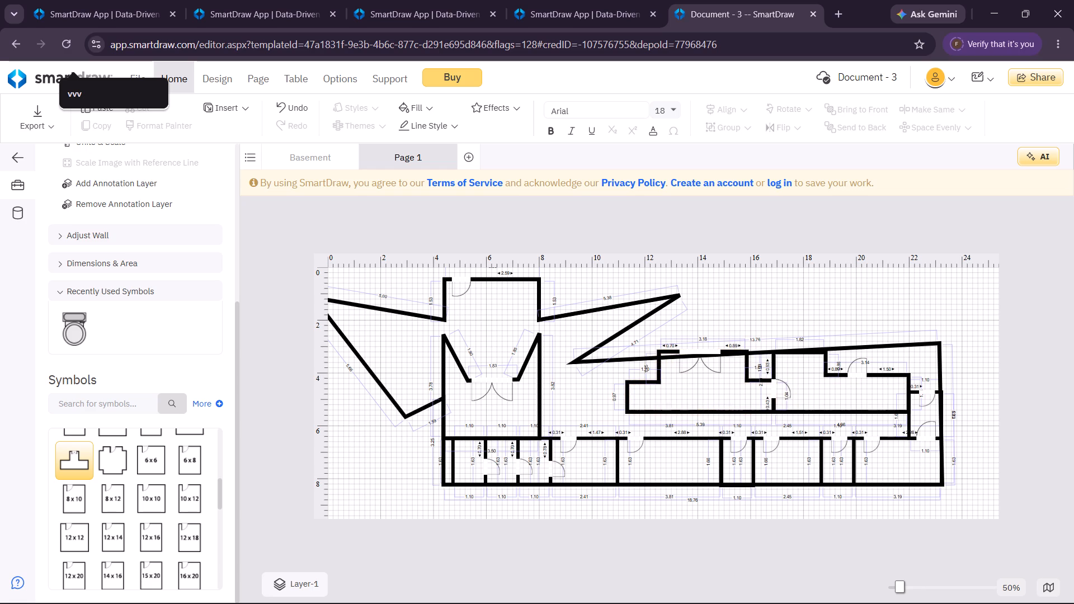
Move the double door from the T-shaped room's top wall to the middle of the entrance bay's top wall.
click(706, 361)
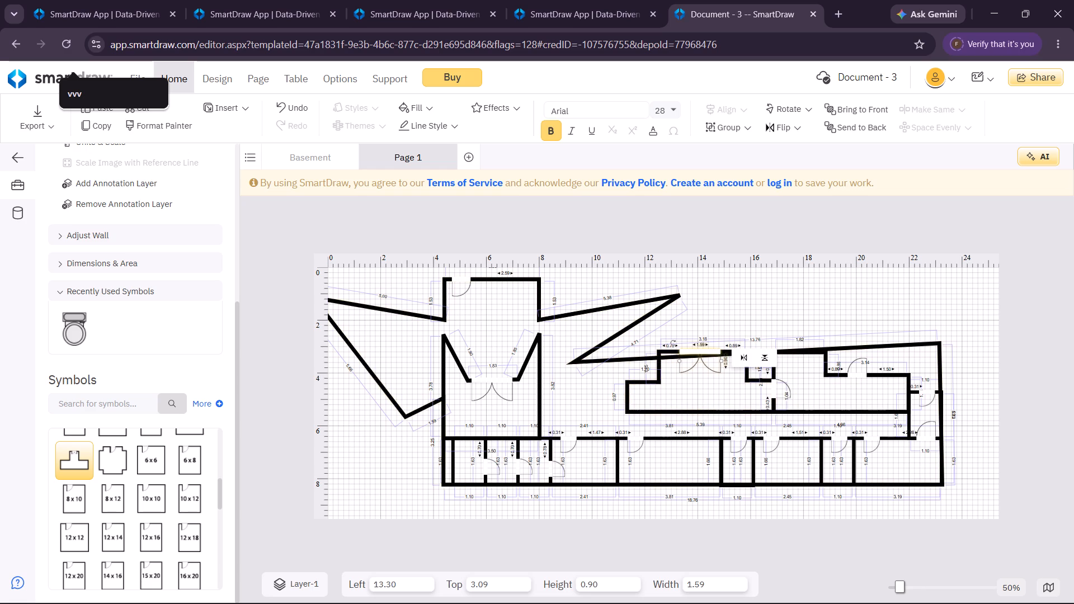
drag(705, 357, 481, 293)
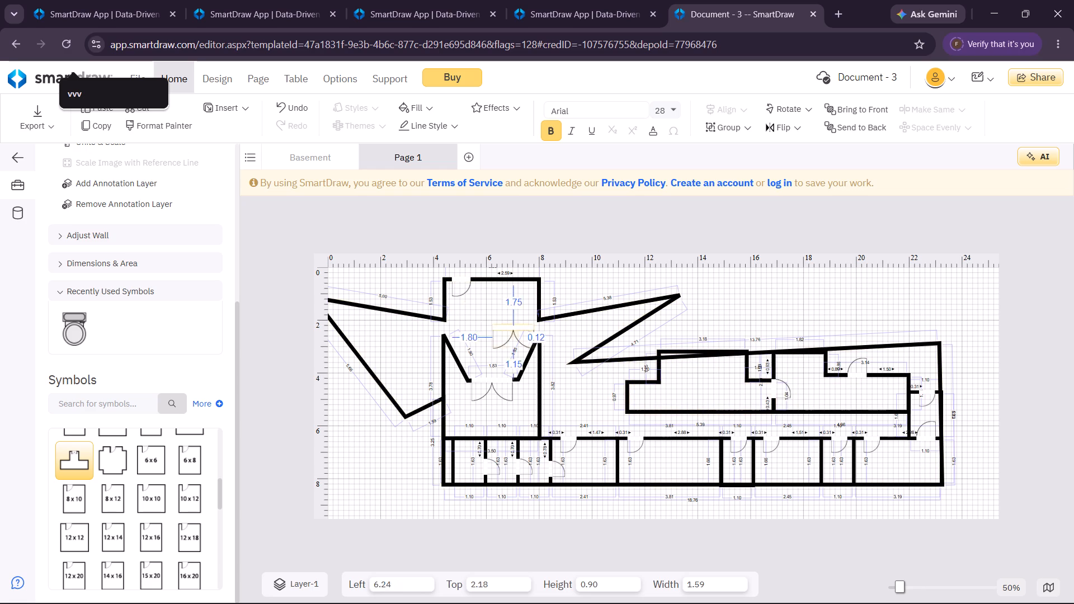
drag(481, 293, 497, 290)
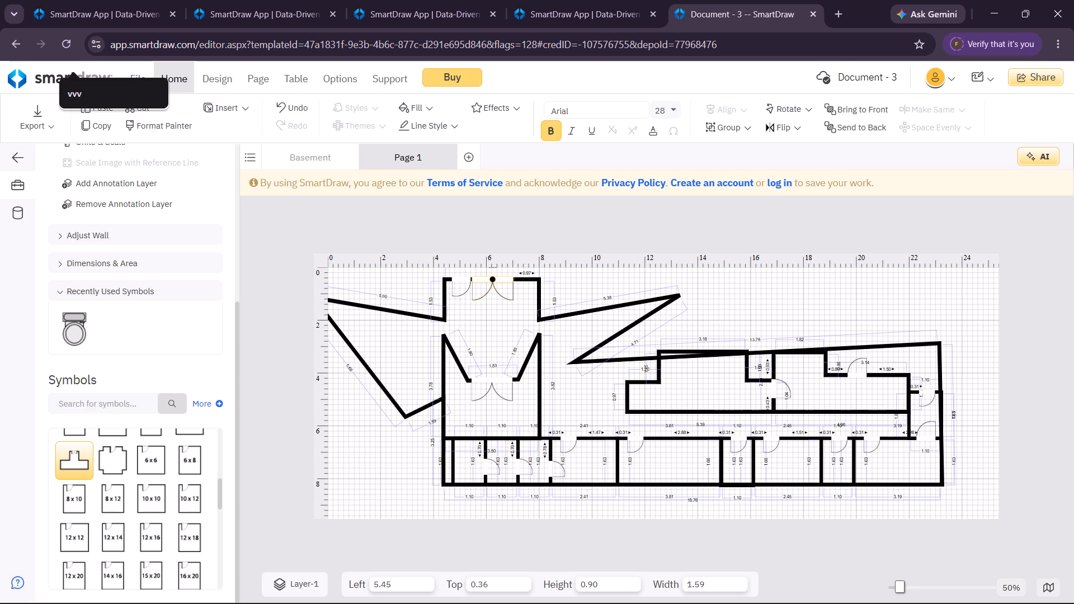
drag(497, 290, 498, 291)
Move the entrance bay's single door to the T-shaped room's left shoulder wall.
click(461, 282)
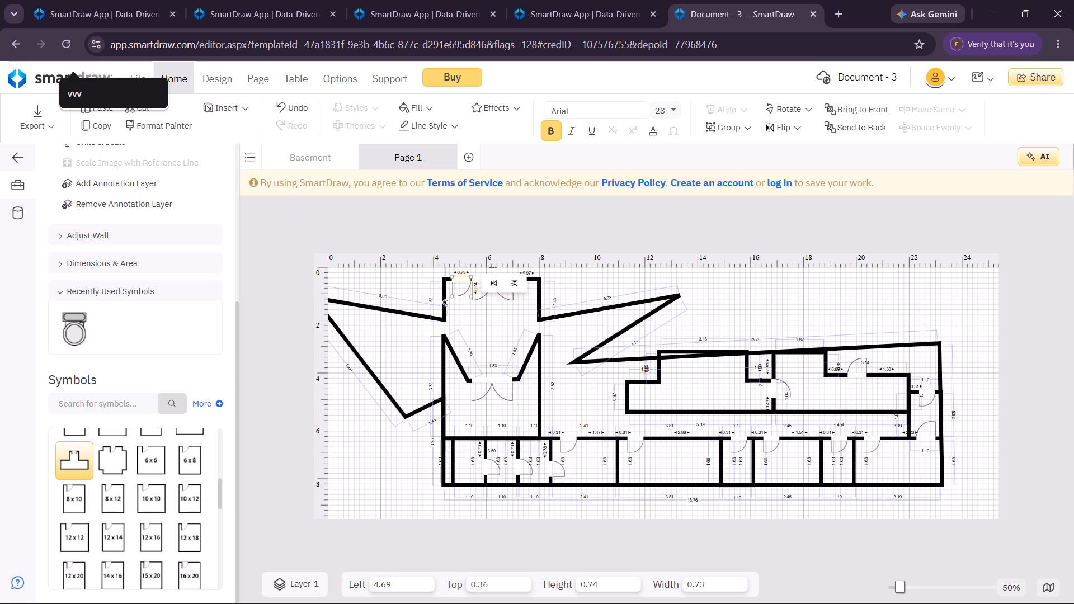
drag(461, 282, 634, 389)
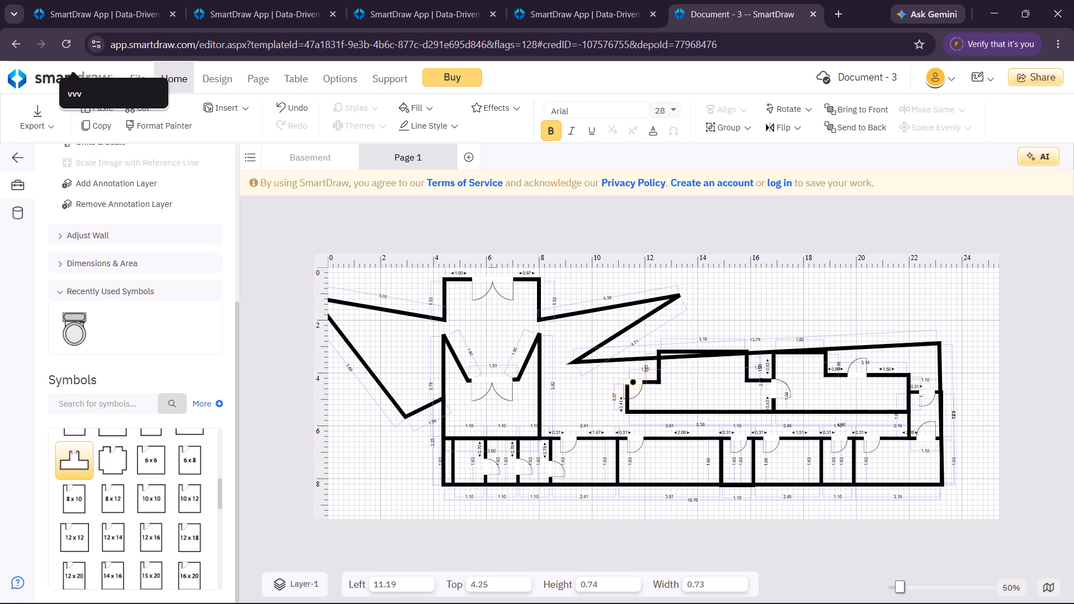
drag(634, 389, 640, 392)
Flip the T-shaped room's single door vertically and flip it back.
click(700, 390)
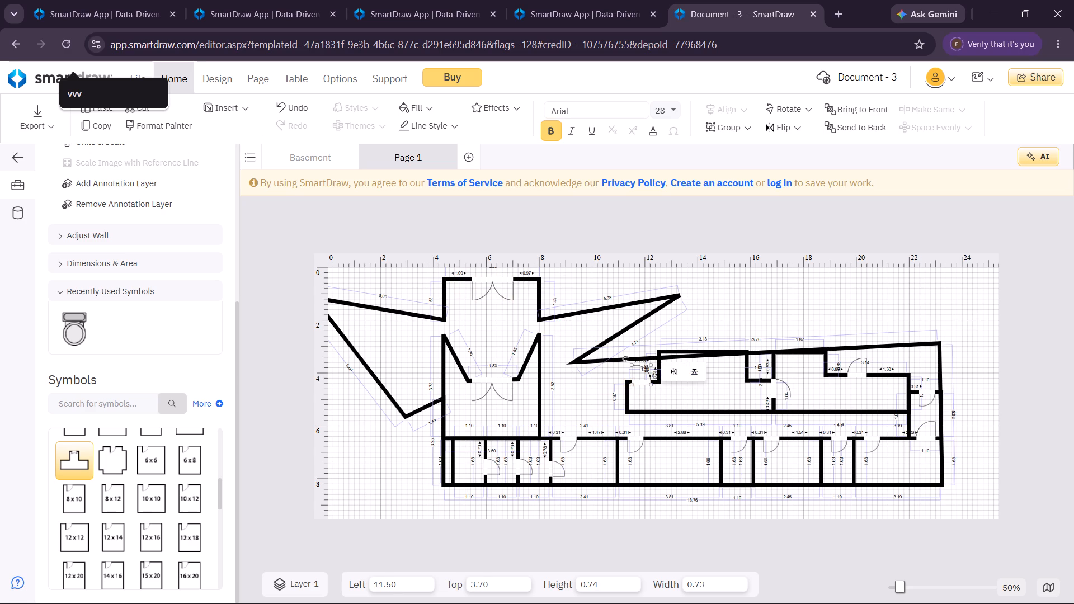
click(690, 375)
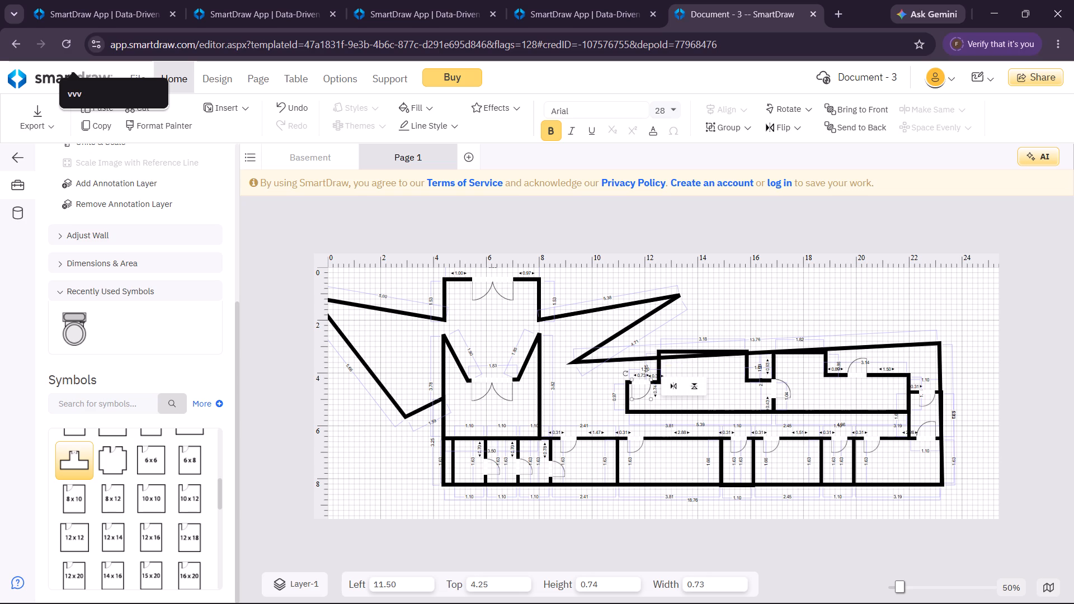
Lower the top-left corner of the T-shaped room's raised section onto the building's sloping outer wall.
click(719, 371)
click(666, 351)
click(666, 351)
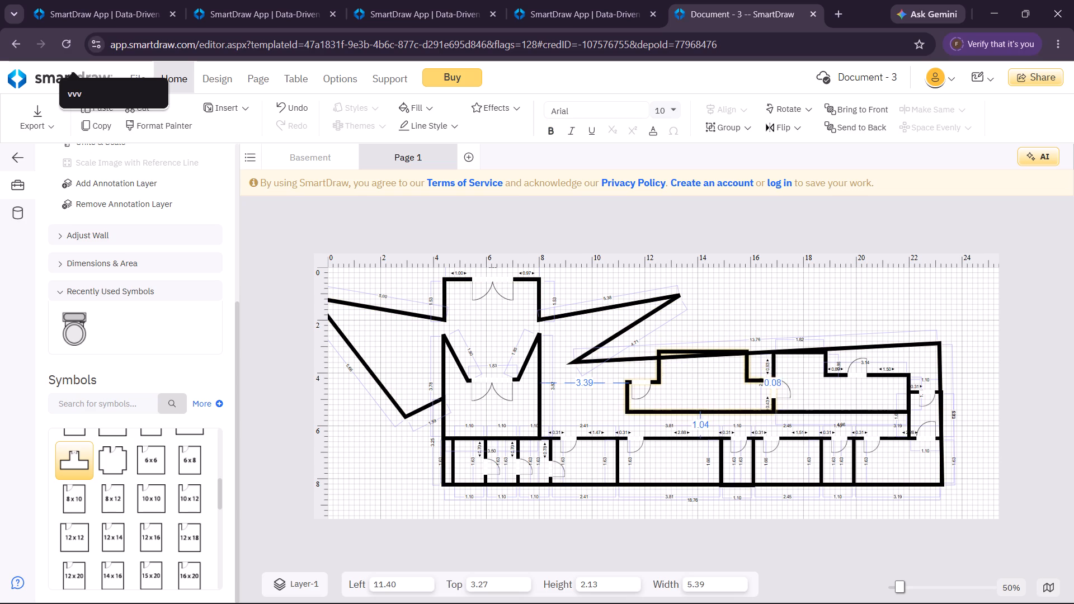
click(664, 352)
drag(661, 352, 661, 357)
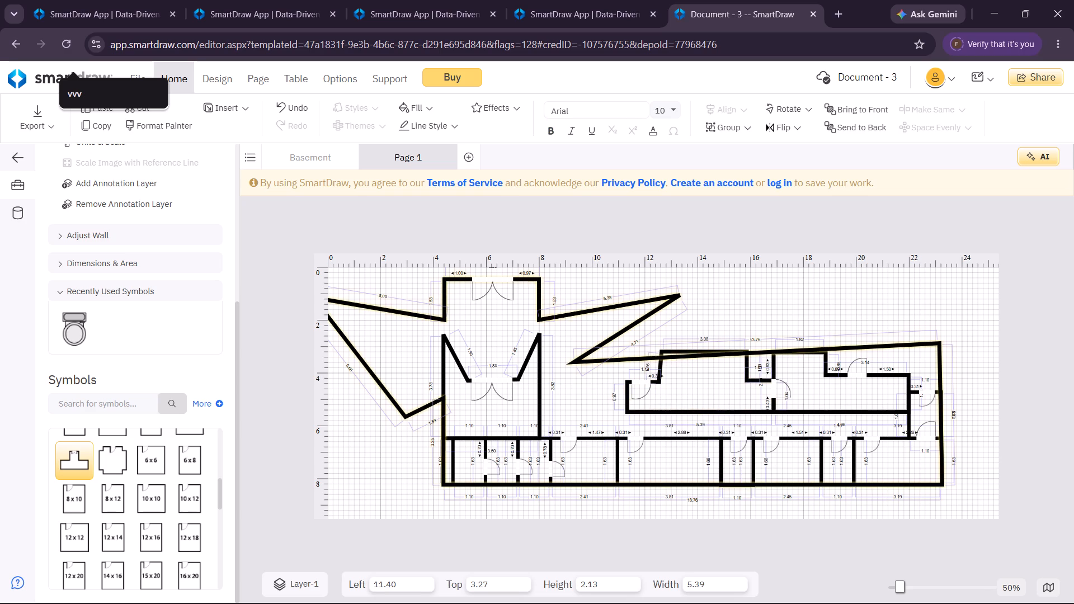
drag(661, 357, 661, 361)
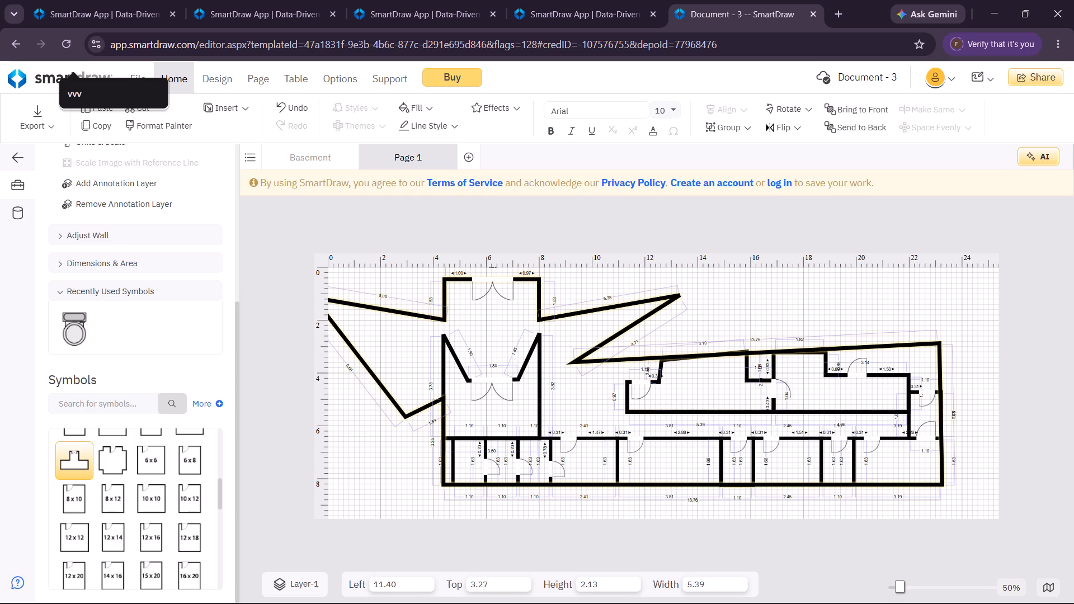
drag(661, 361, 661, 360)
click(720, 311)
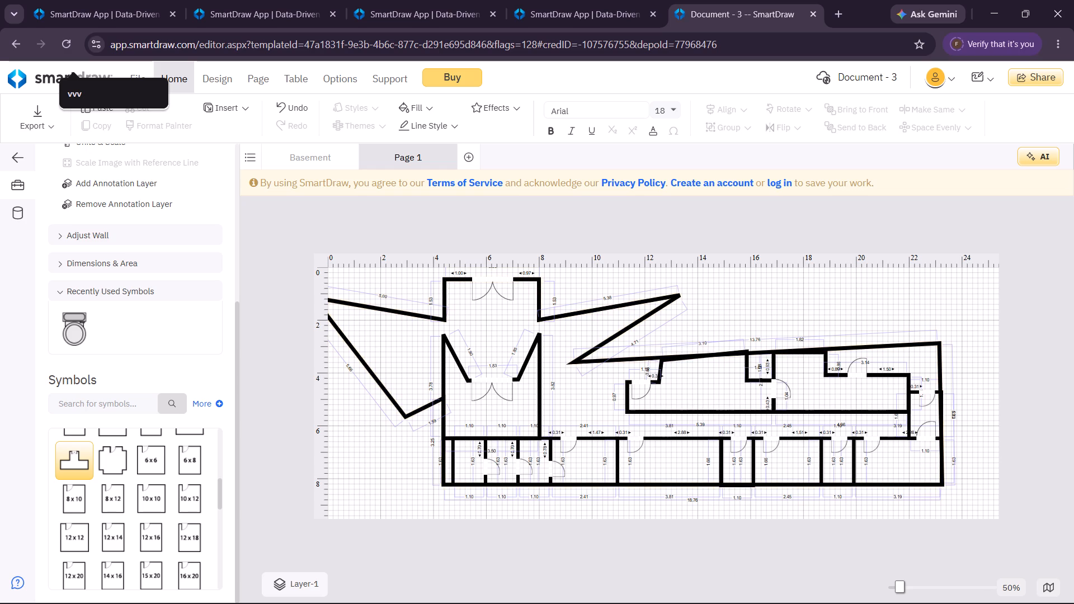
Rename the current page as Entertainment Sector Structure Design.
right_click(420, 163)
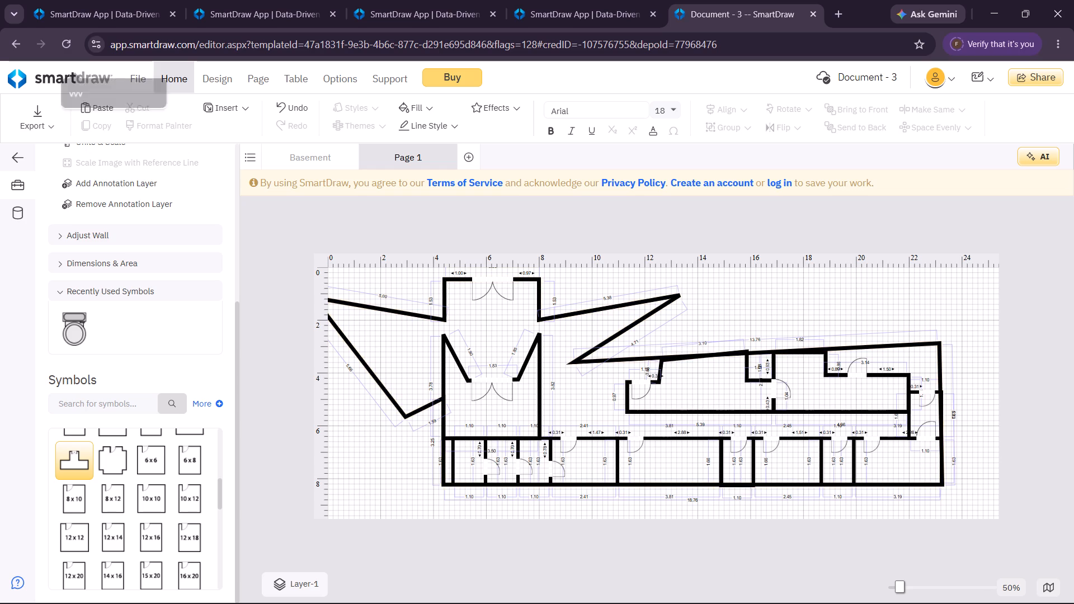
click(463, 249)
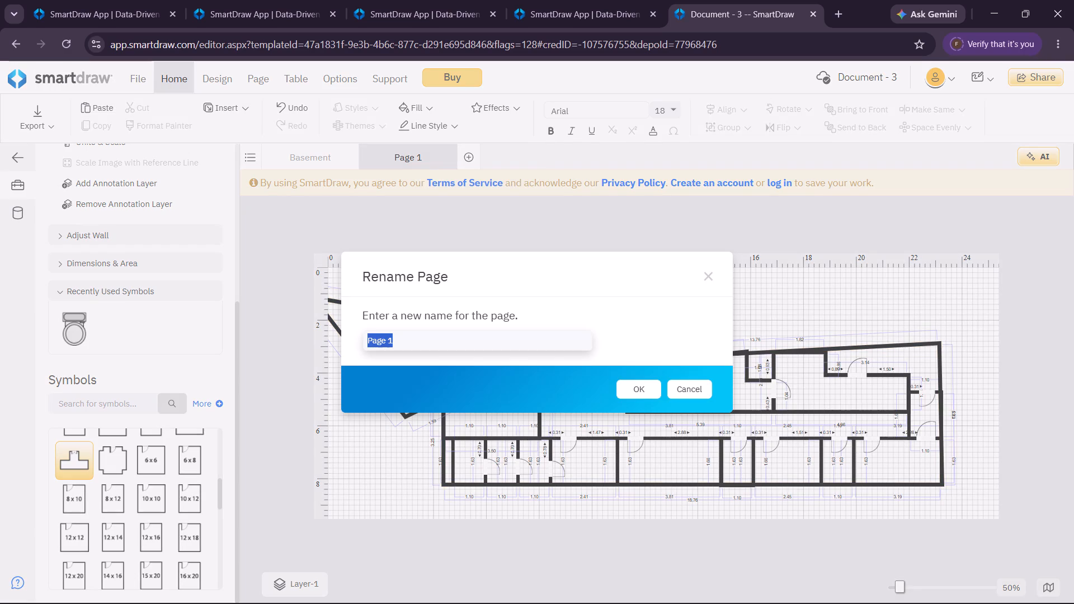
key(BackSpace)
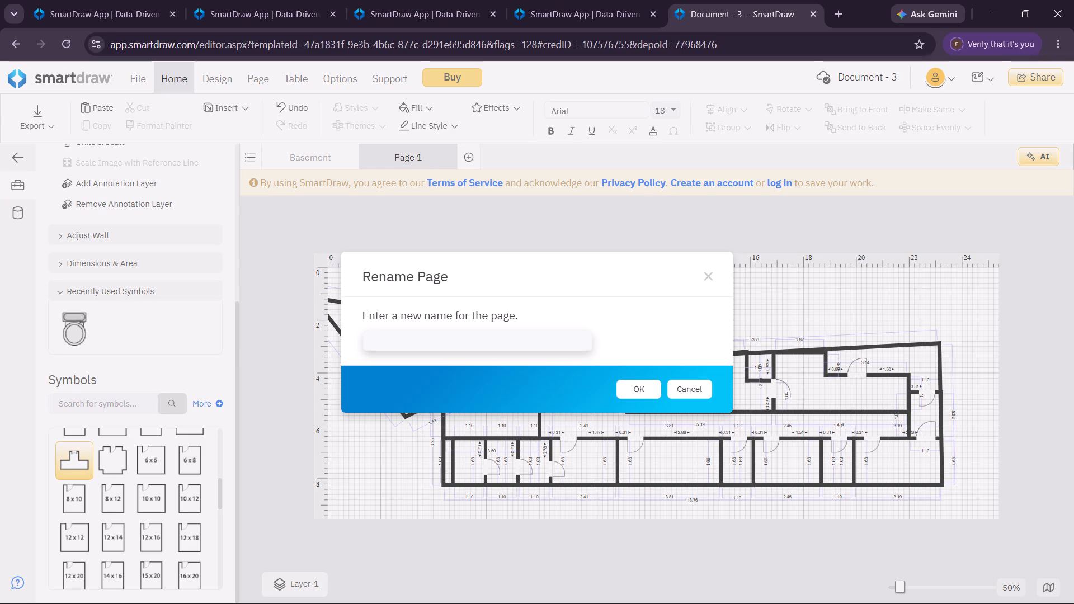
text(Enter)
text(tainment Sector)
key(space)
text(Structure Des)
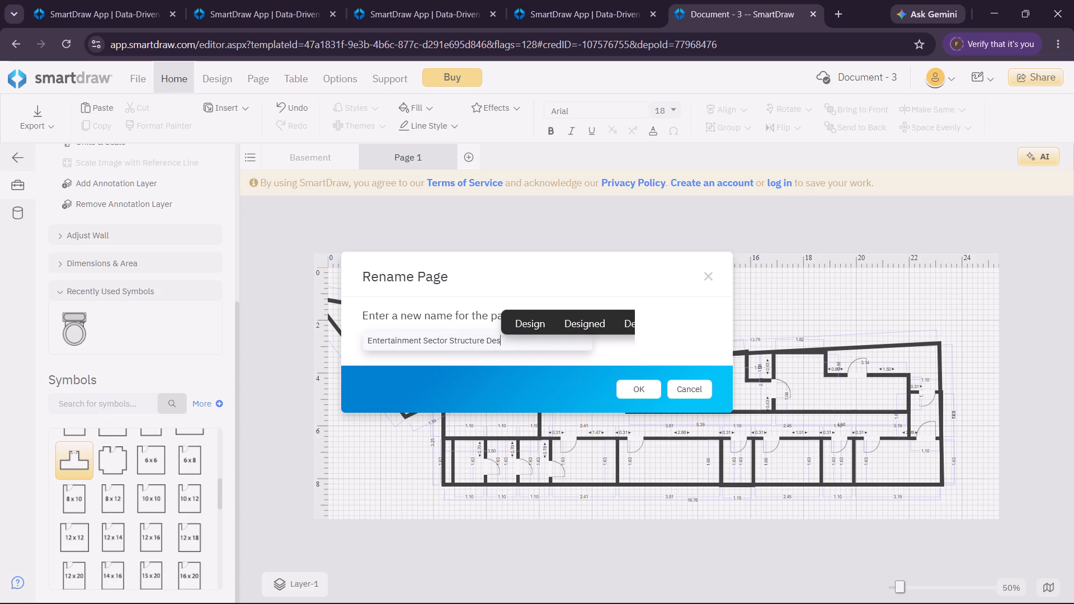
text(ign)
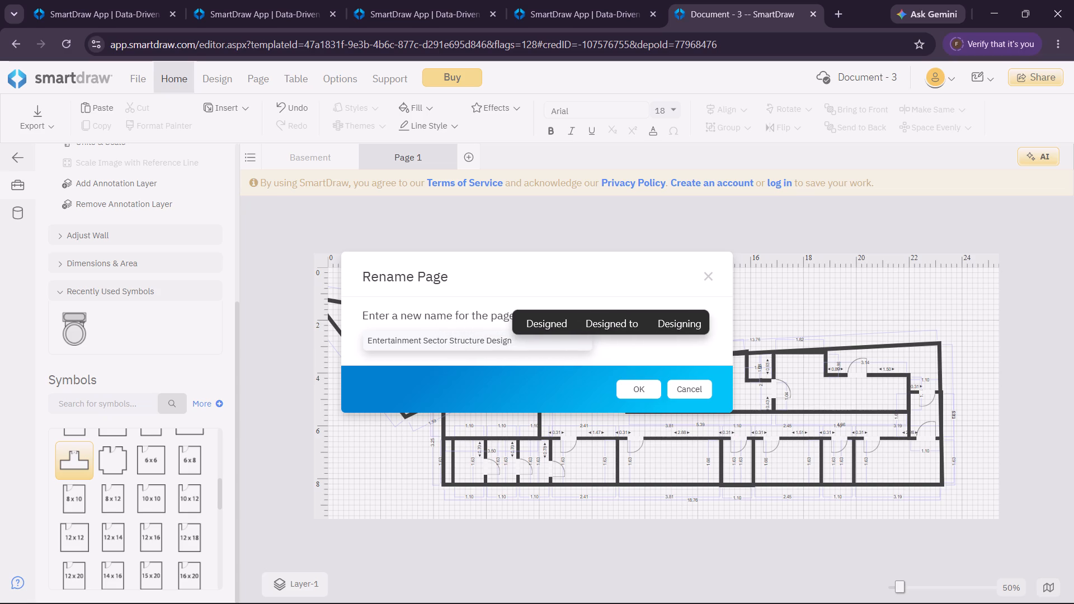
click(654, 389)
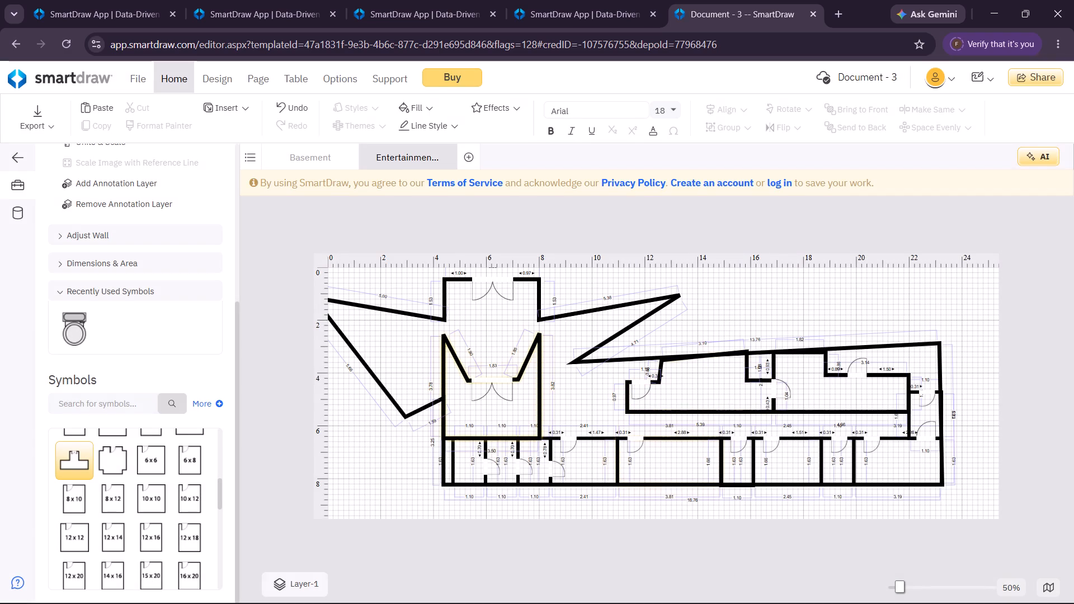
Copy the first bottom-row room's top-wall single door onto the right wall of the central V-topped room, near its lower corner.
click(546, 395)
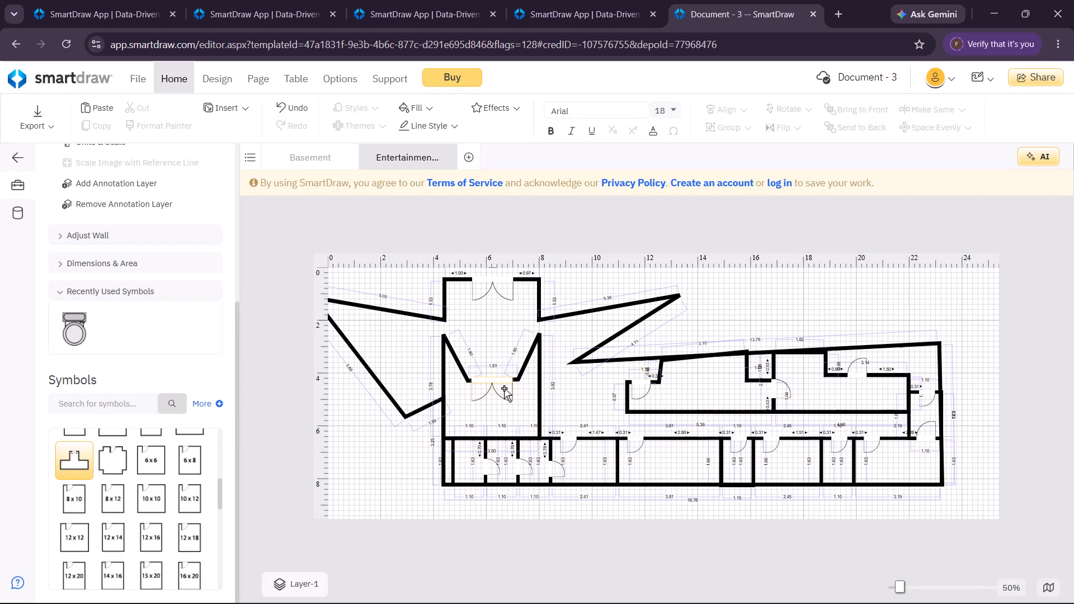
click(504, 388)
click(510, 427)
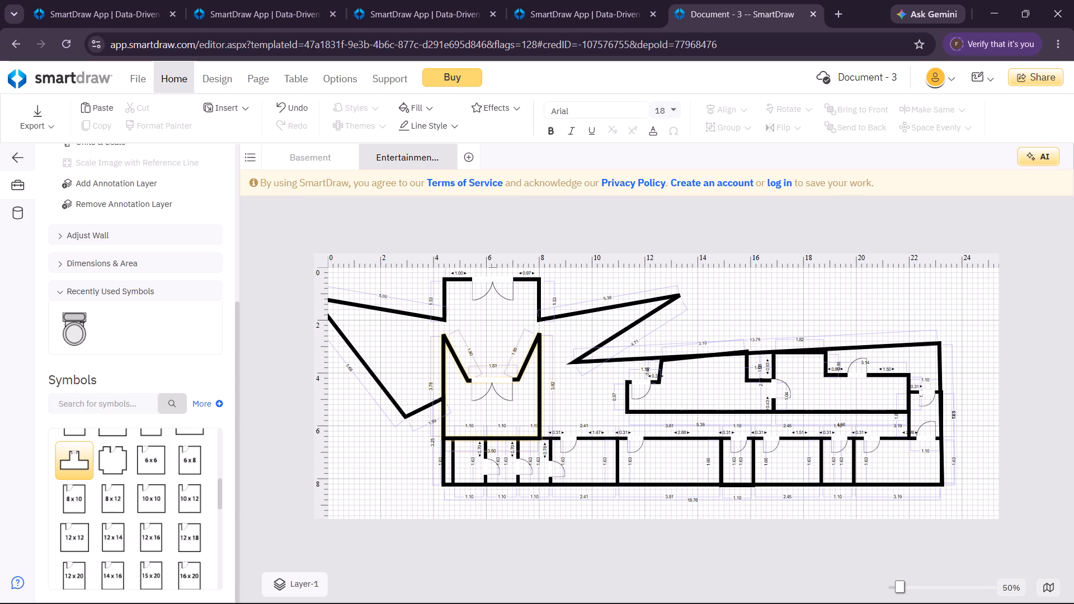
click(563, 438)
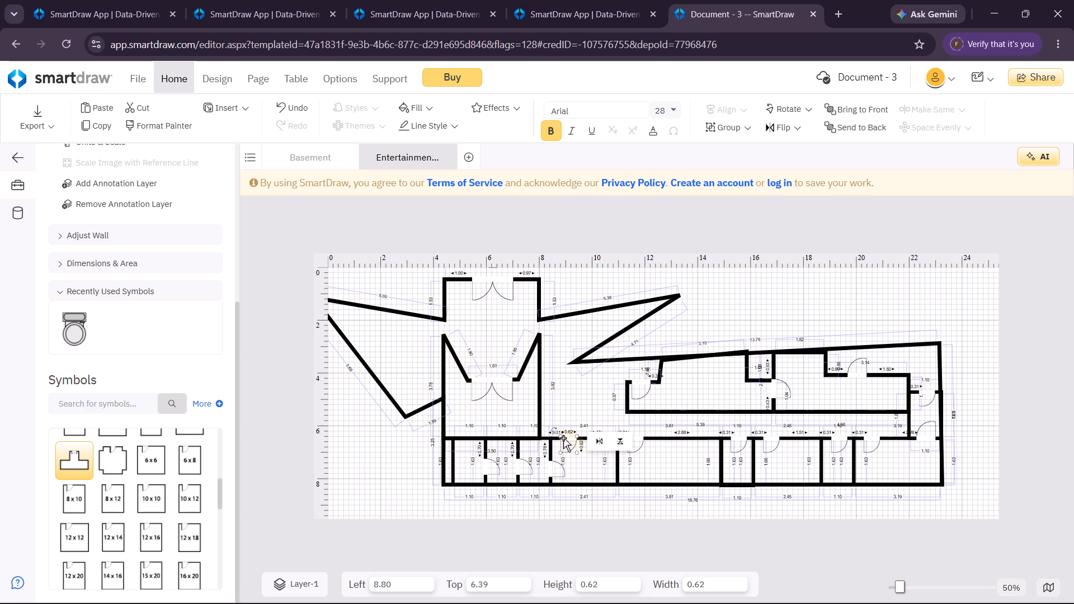
key(ctrl+c)
key(ctrl+v)
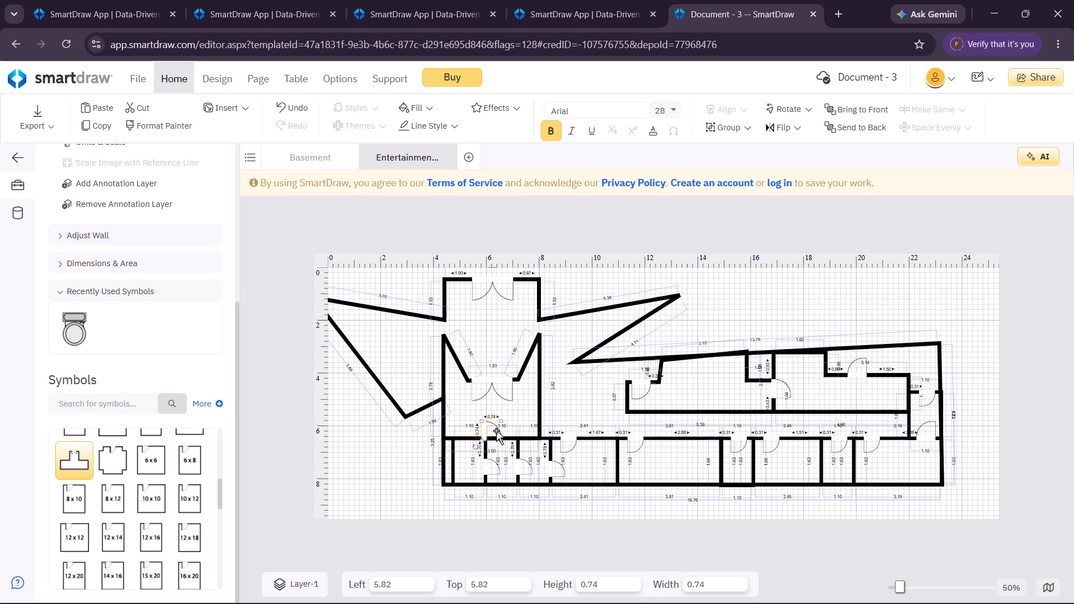
drag(483, 431, 537, 419)
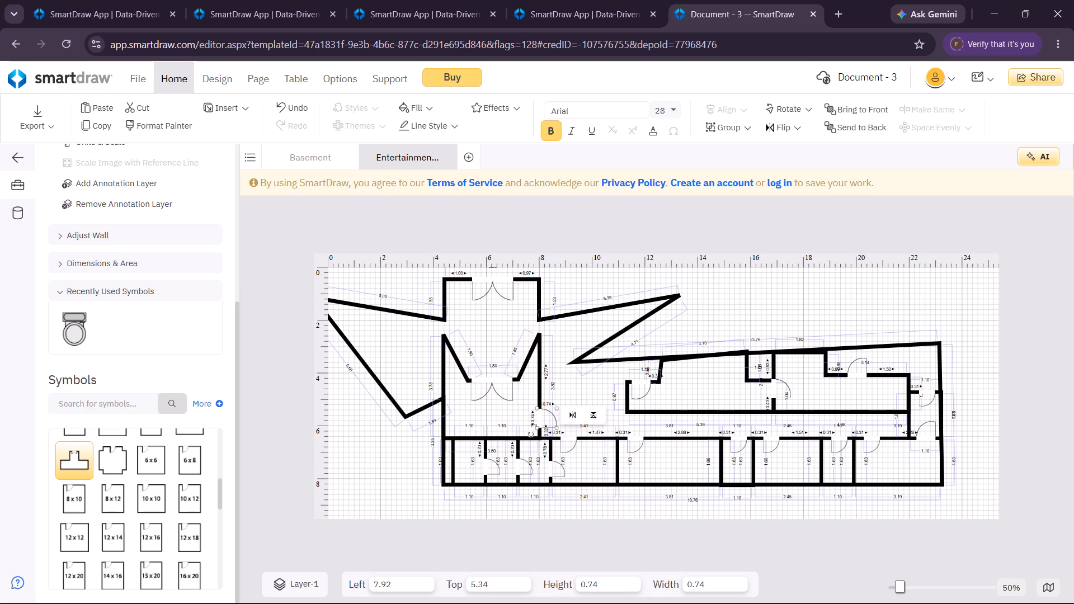
click(560, 399)
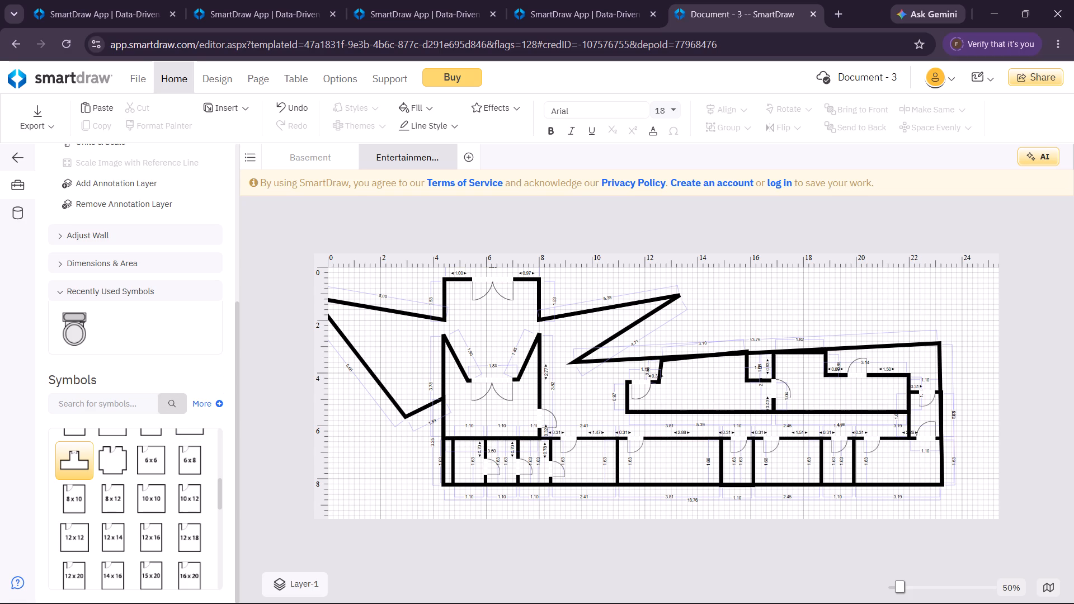
Draw a slanted line about 1.96 long from the outline's pointed inner corner up to the right wing's upper wall.
drag(237, 357, 215, 186)
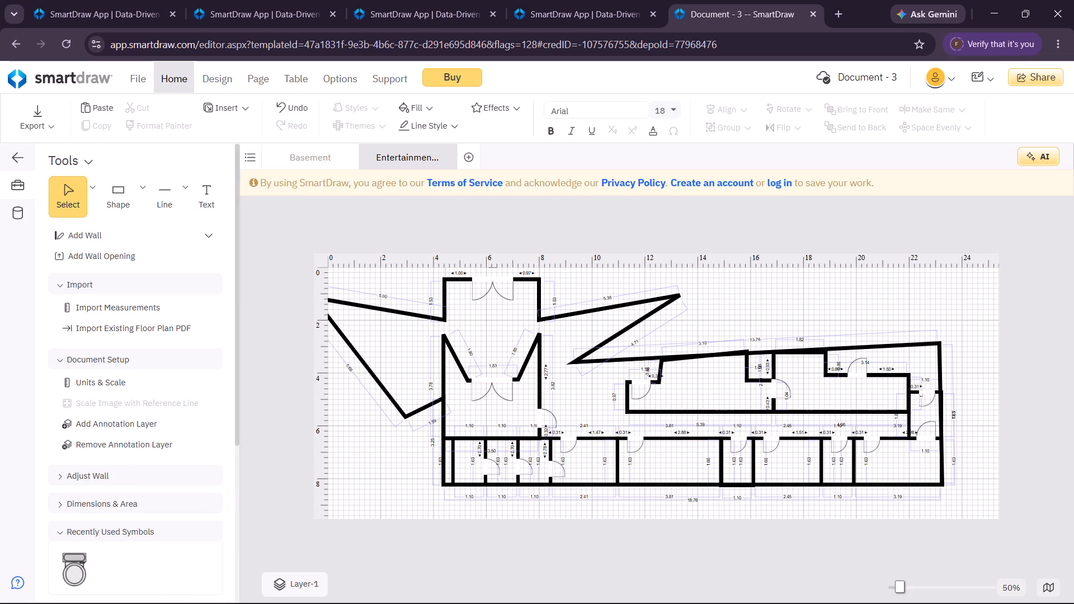
click(171, 199)
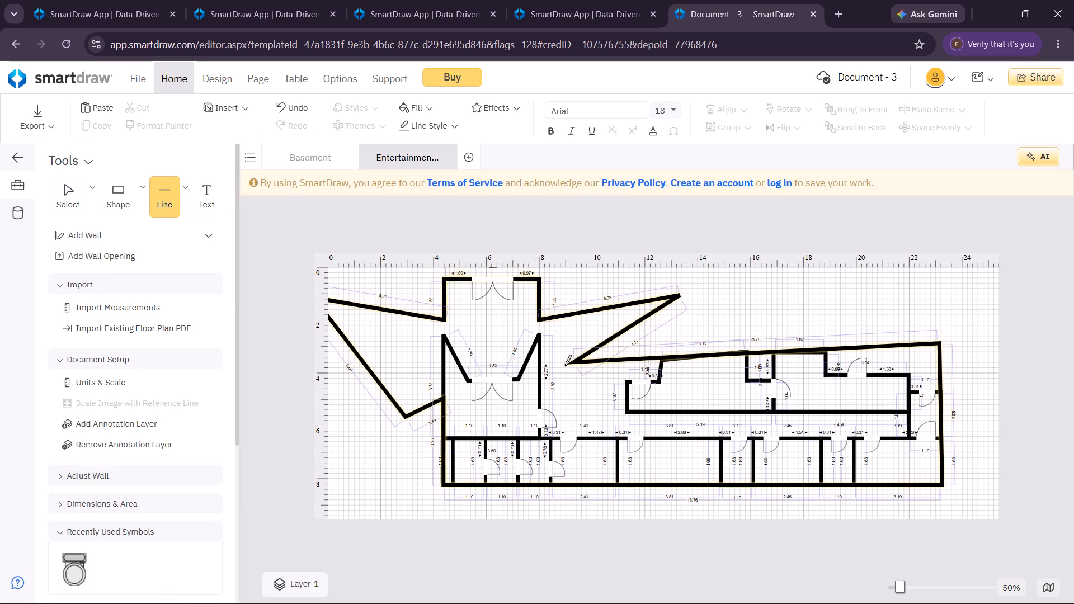
drag(564, 364, 548, 310)
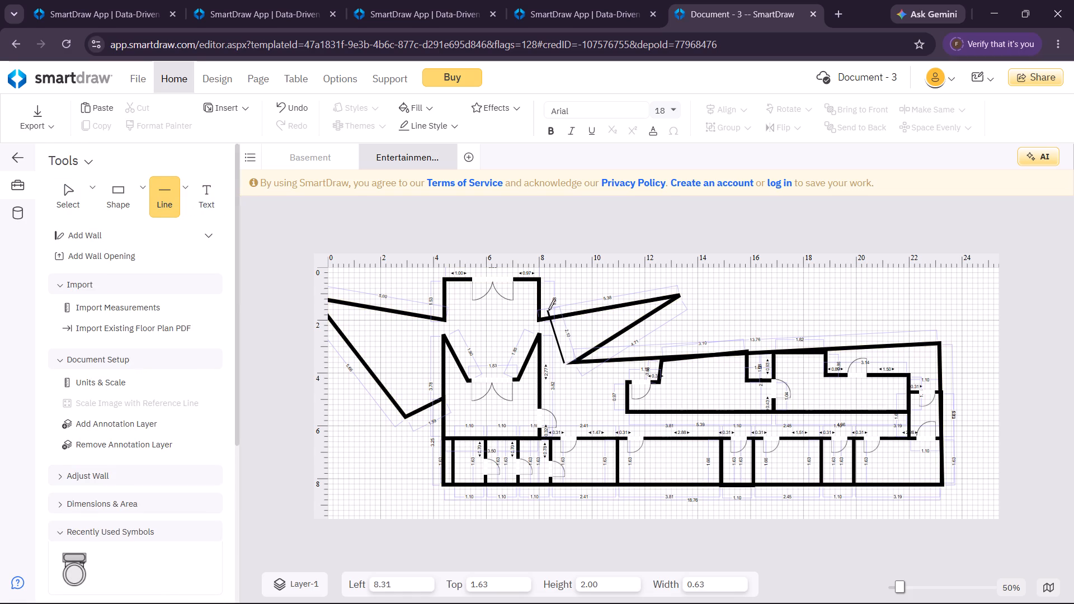
drag(548, 310, 548, 313)
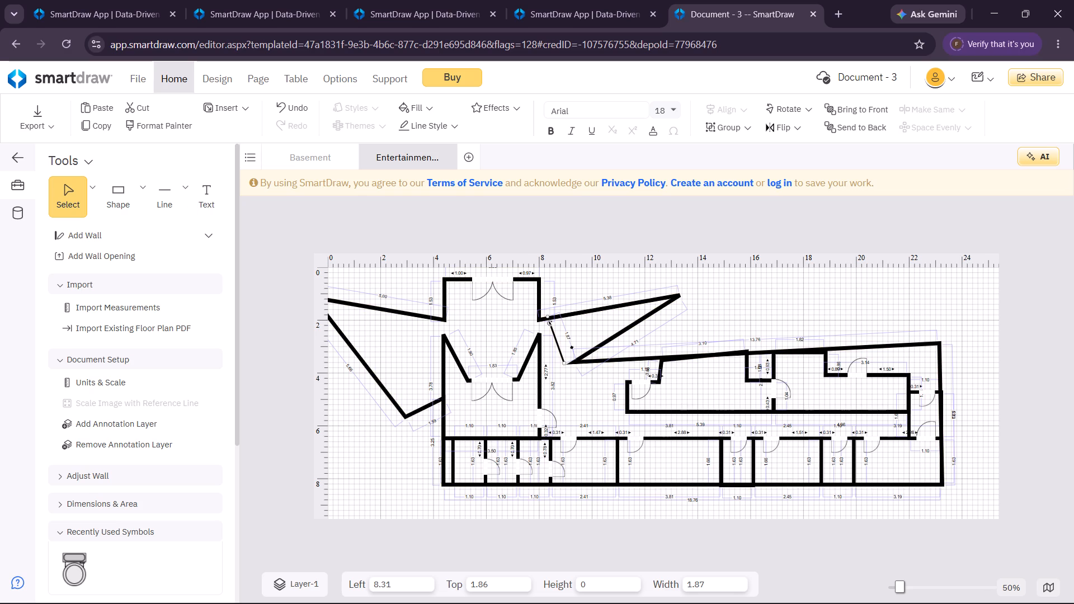
drag(566, 362, 571, 364)
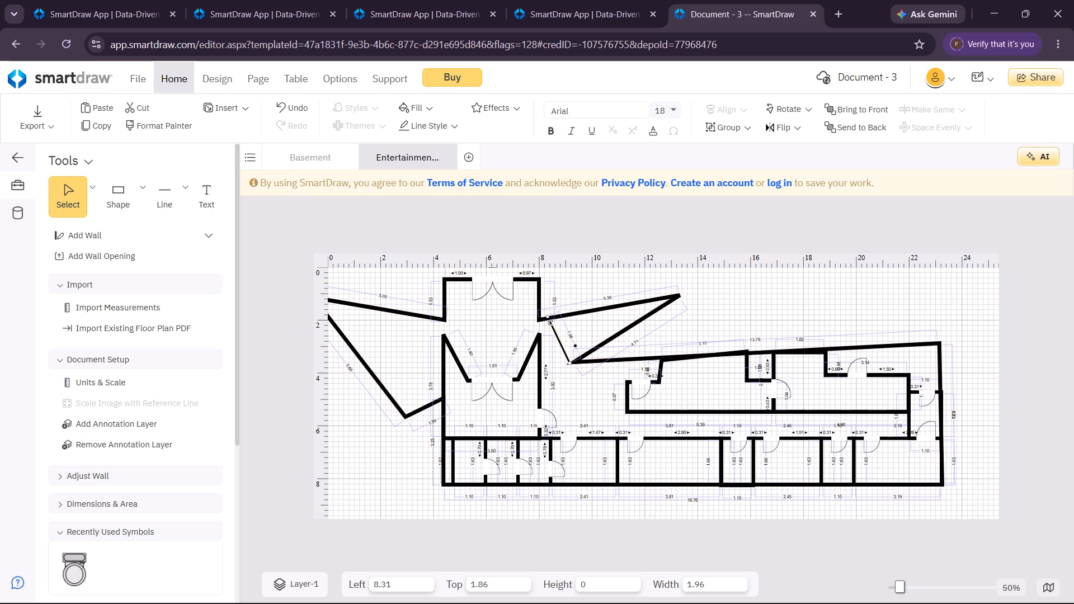
click(577, 401)
click(573, 421)
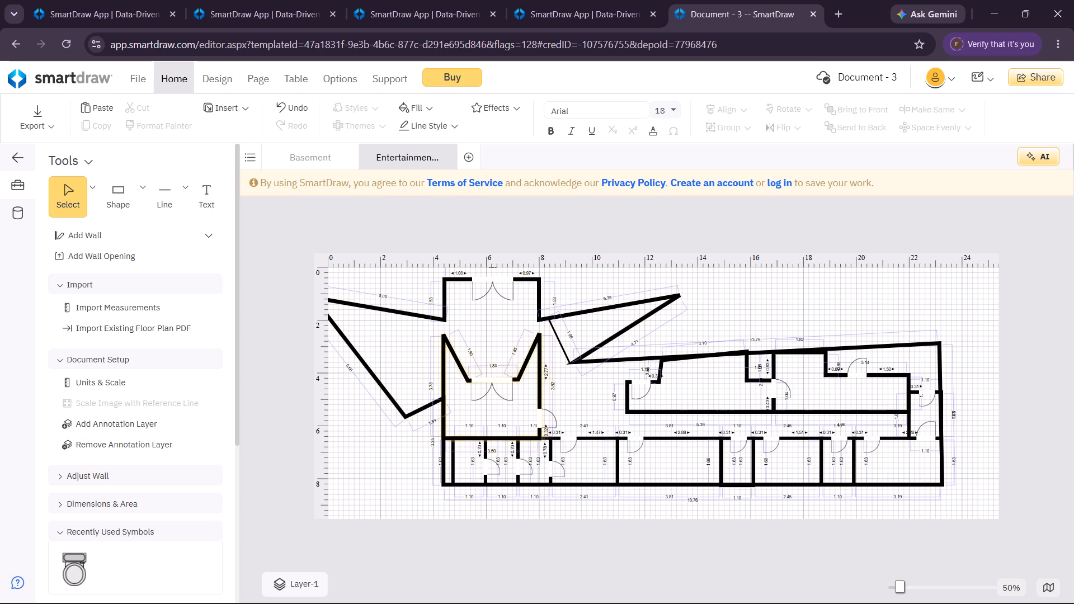
Paste another single door onto the new slanted line and rotate it to follow the line's angle.
key(ctrl+v)
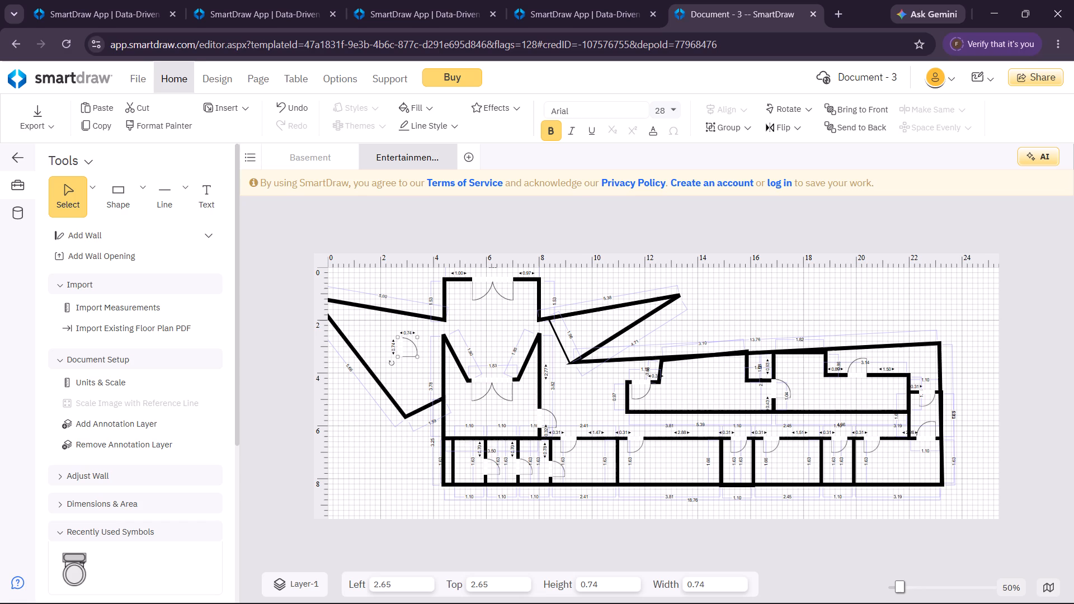
drag(399, 345, 548, 348)
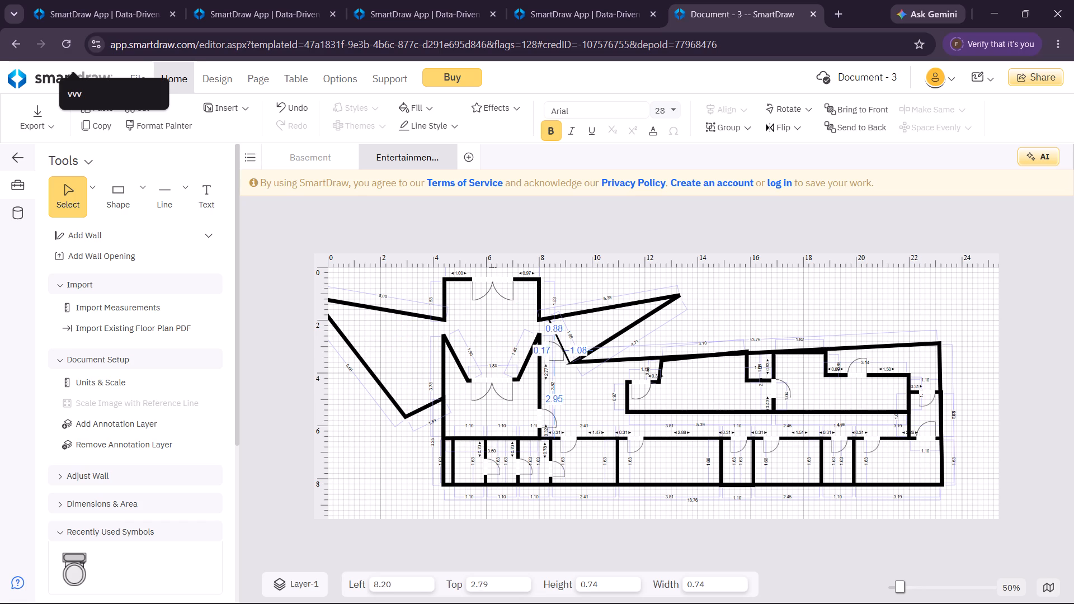
drag(548, 348, 566, 340)
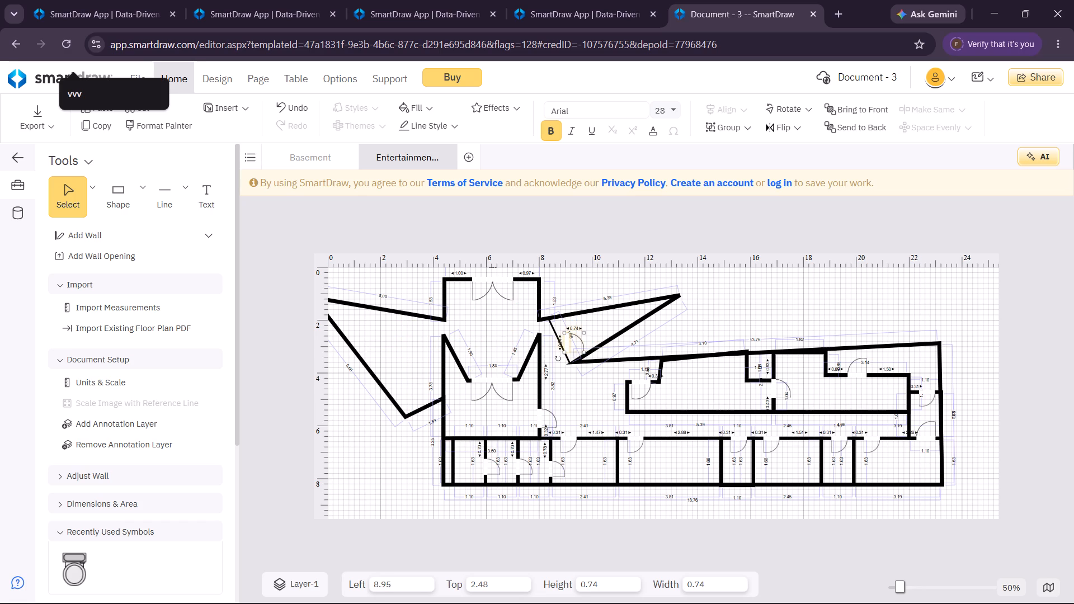
click(567, 339)
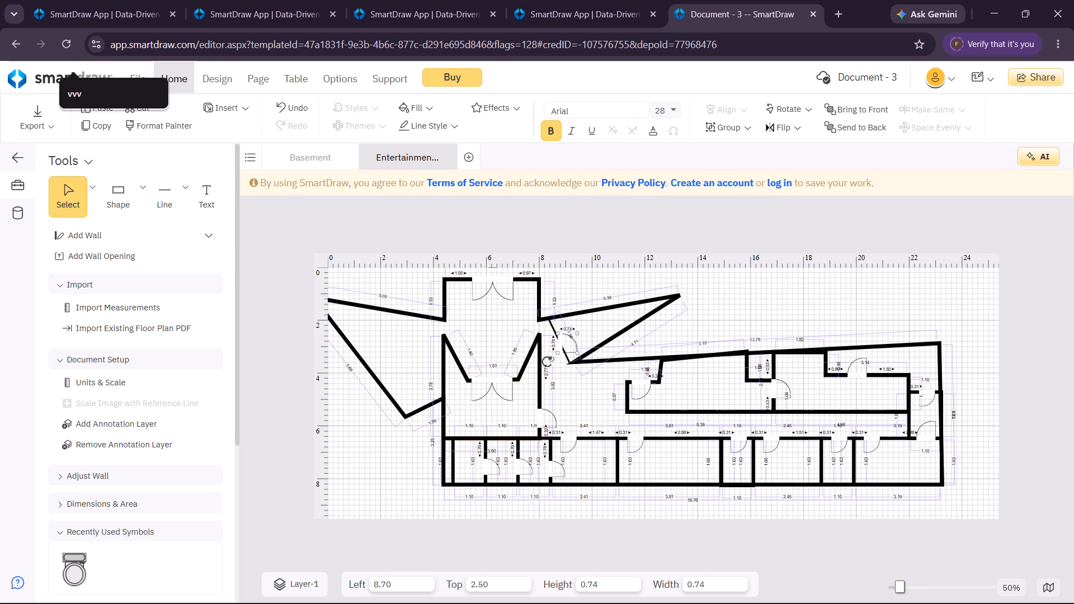
drag(553, 362, 569, 360)
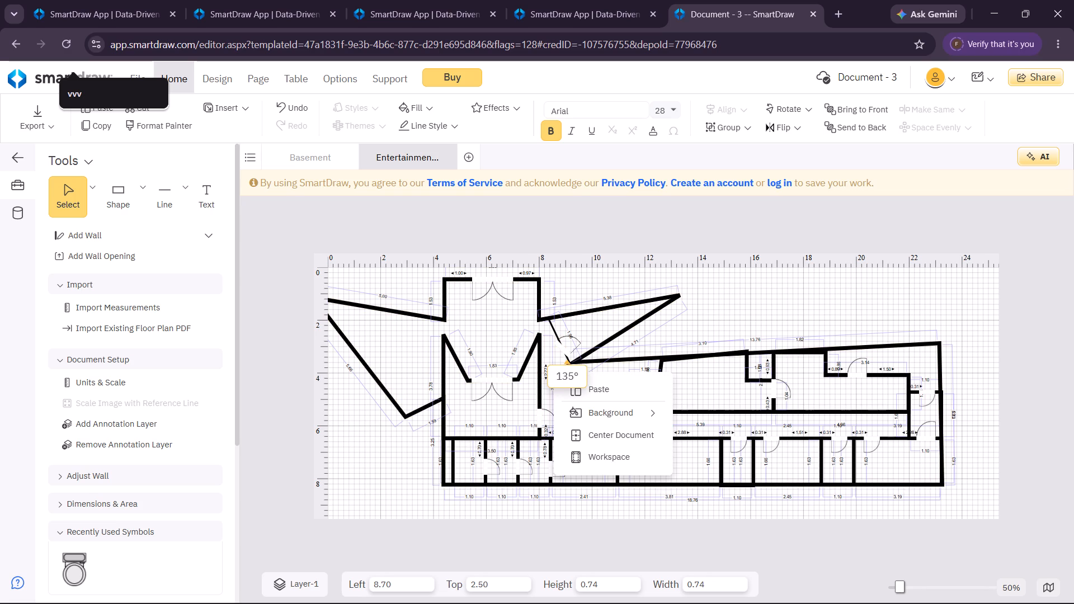
drag(569, 360, 566, 361)
drag(566, 361, 563, 361)
click(714, 284)
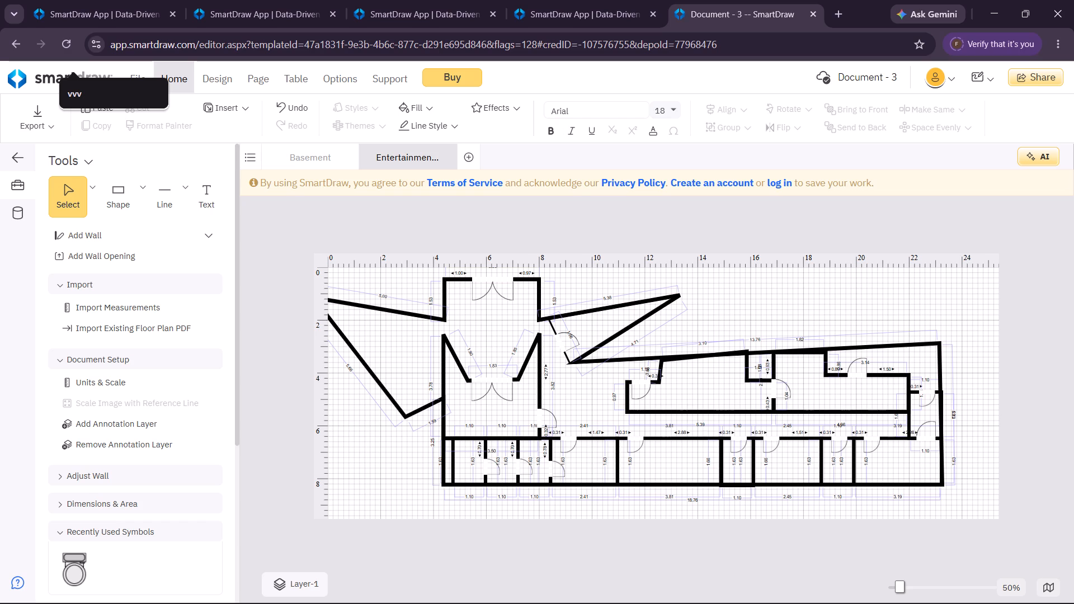
Place a rectangle about 1.91 wide and 0.95 high in the empty area below the floor plan's left end.
click(129, 203)
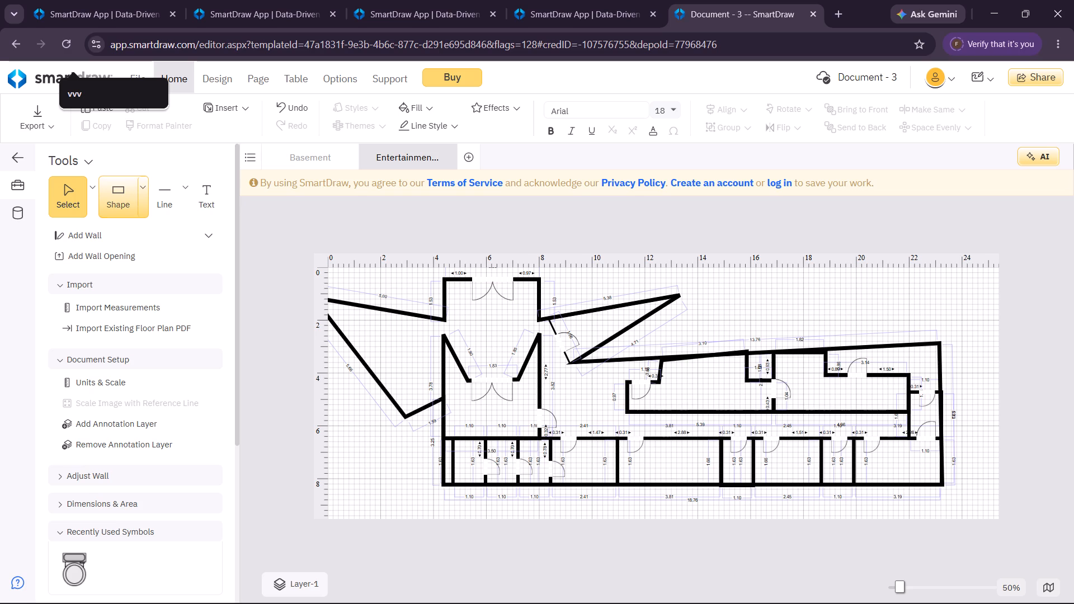
click(148, 207)
click(159, 254)
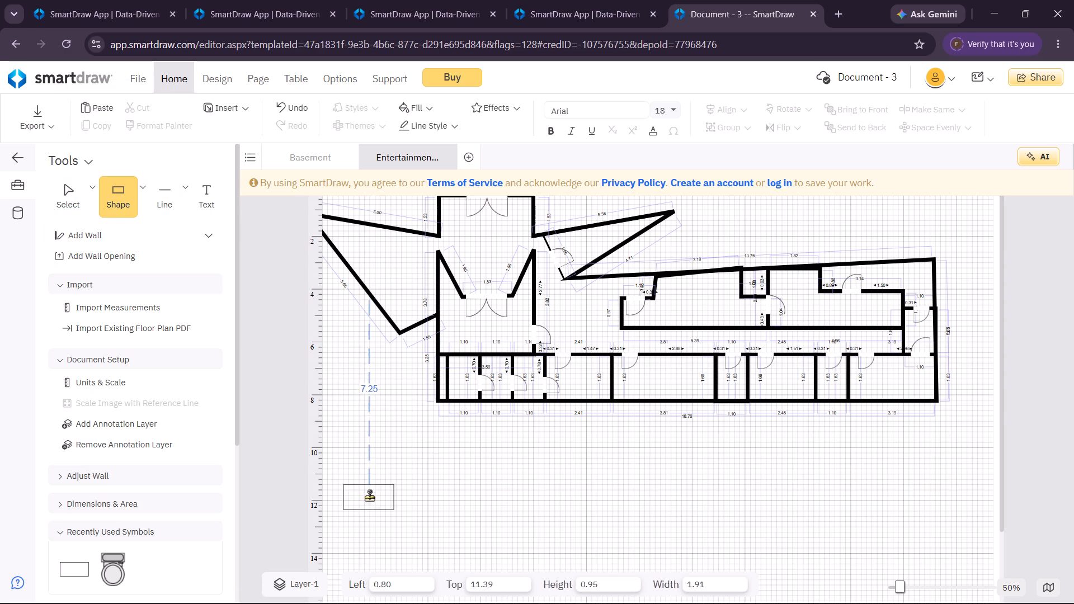
click(383, 492)
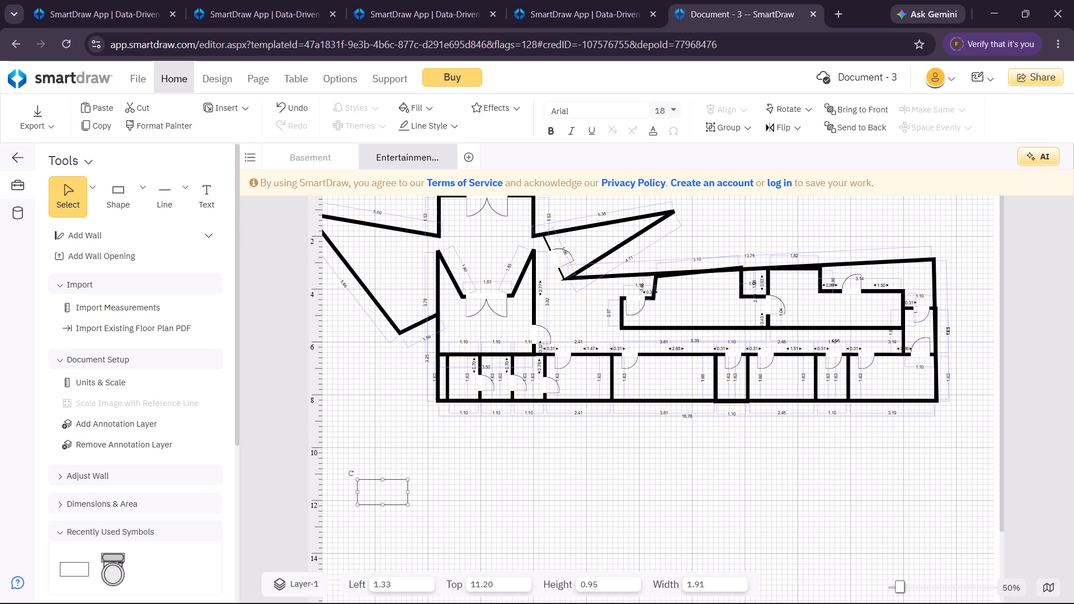
Draw a slanted partition line about 2.6 long across the left wing, from the central block's left wall to the wing's outer slanted wall.
click(178, 202)
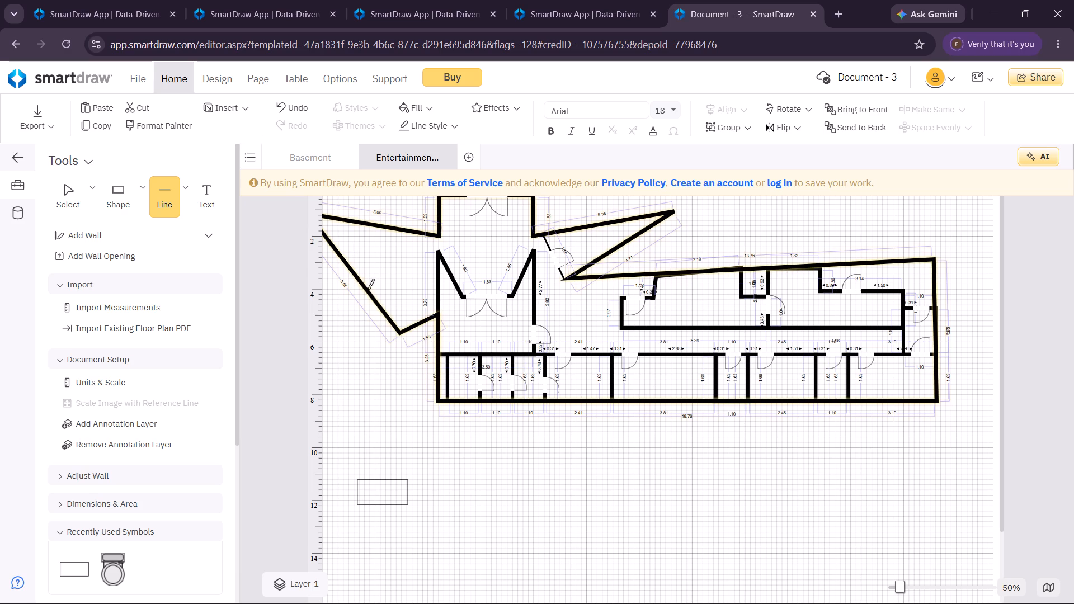
drag(385, 292, 432, 268)
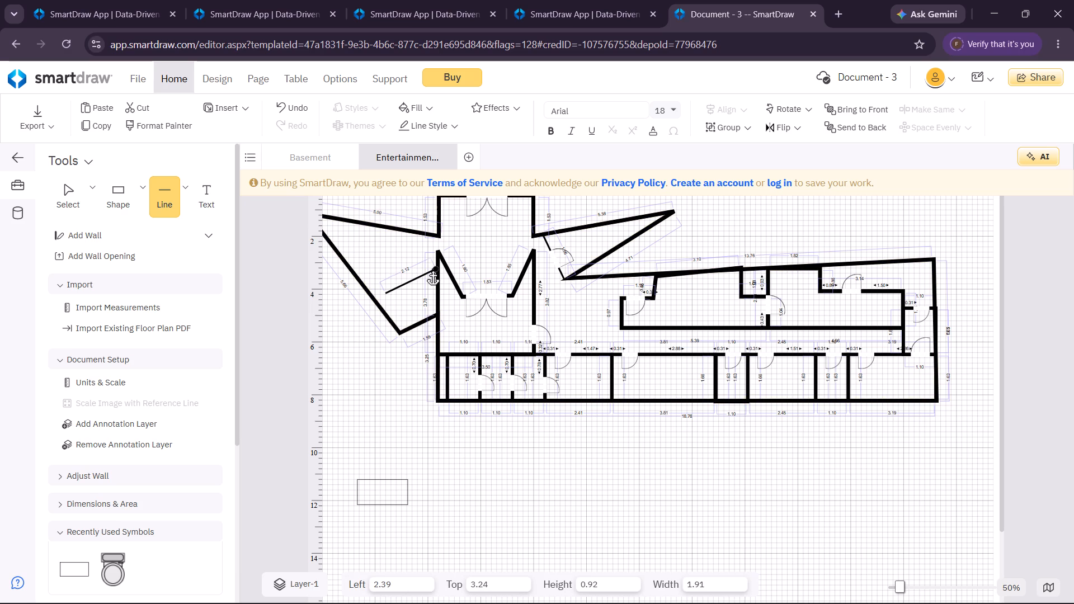
drag(432, 268, 434, 268)
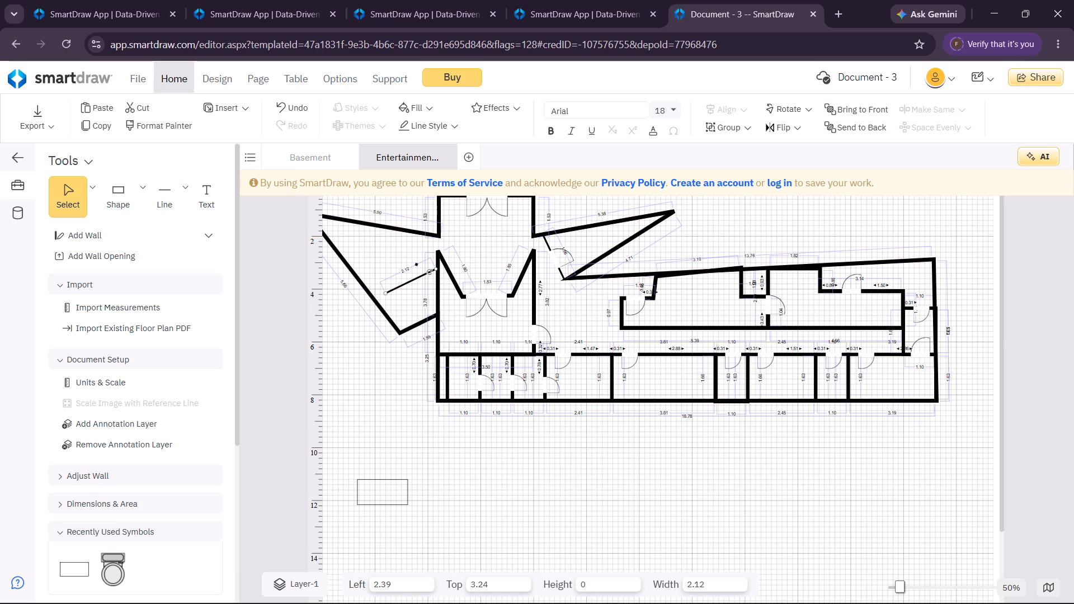
drag(386, 291, 371, 306)
click(431, 411)
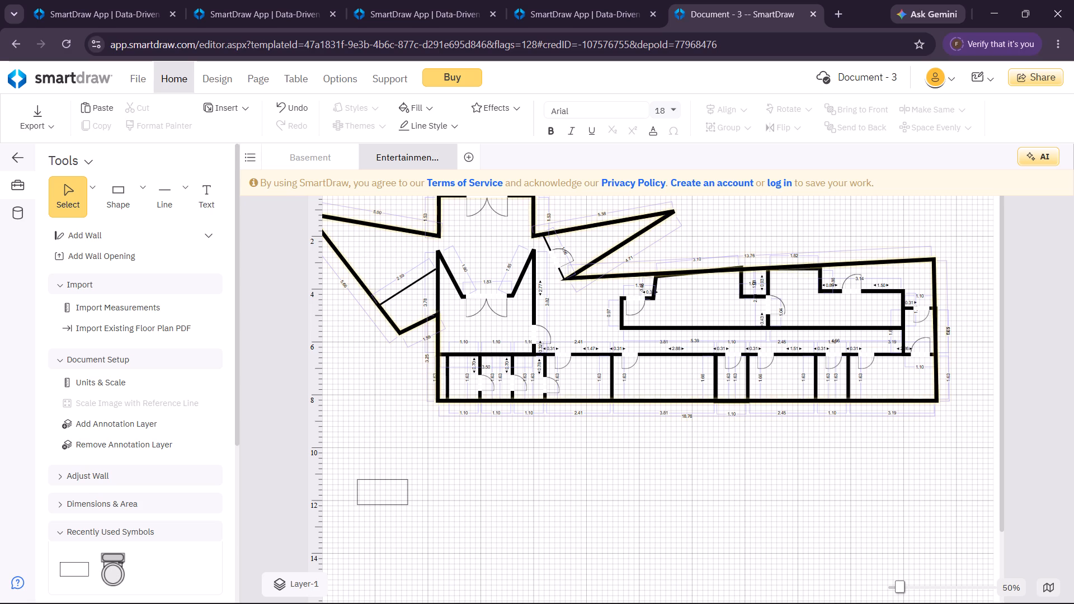
Paste a single door onto the new left-wing partition line, rotate it to follow the line's slope and adjust its position.
key(ctrl+v)
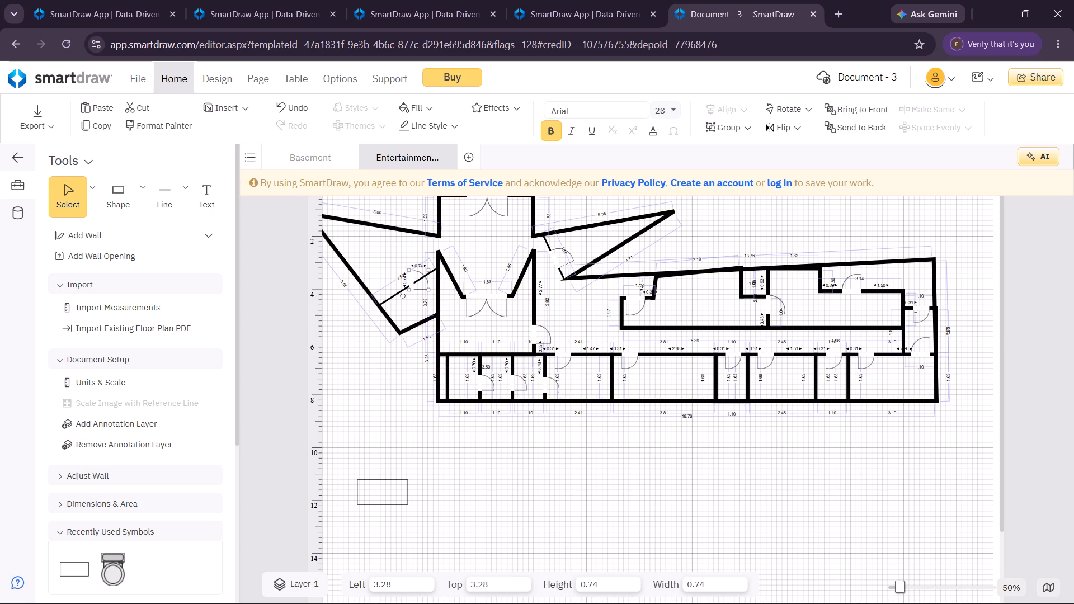
drag(403, 296, 423, 291)
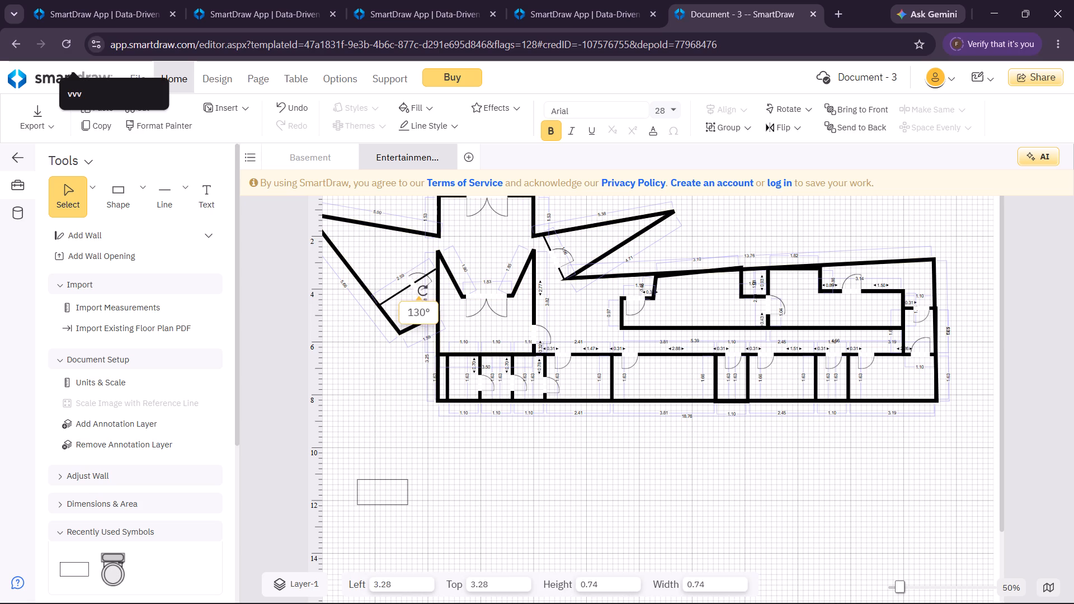
drag(423, 291, 431, 282)
drag(431, 282, 431, 283)
drag(425, 286, 422, 279)
click(420, 315)
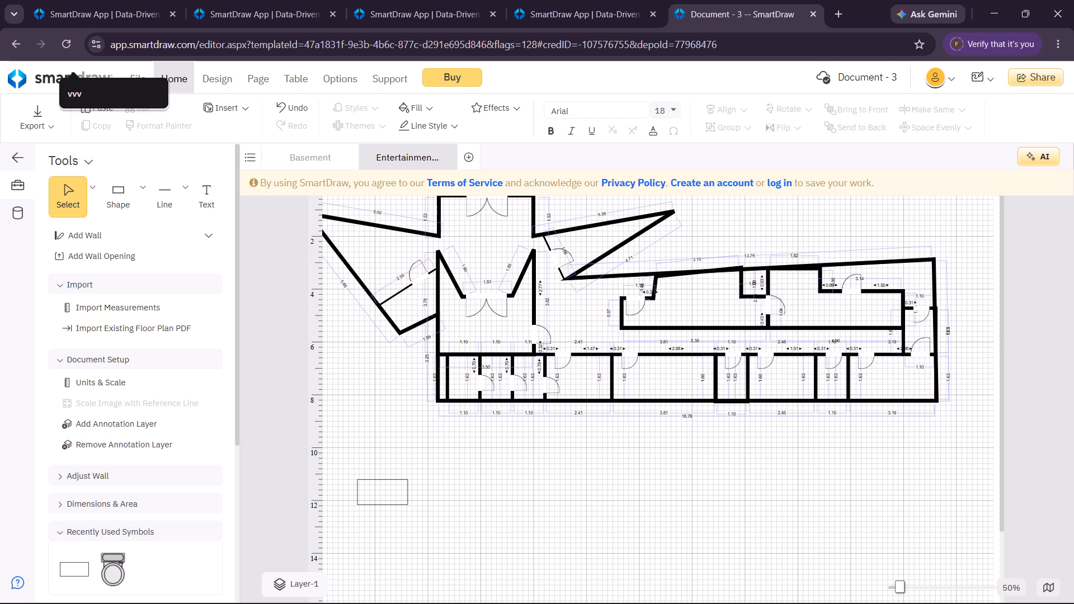
Draw a second slanted partition line about 2.47 long from the left wing's upper wall down to its outer slanted wall.
drag(653, 458, 708, 465)
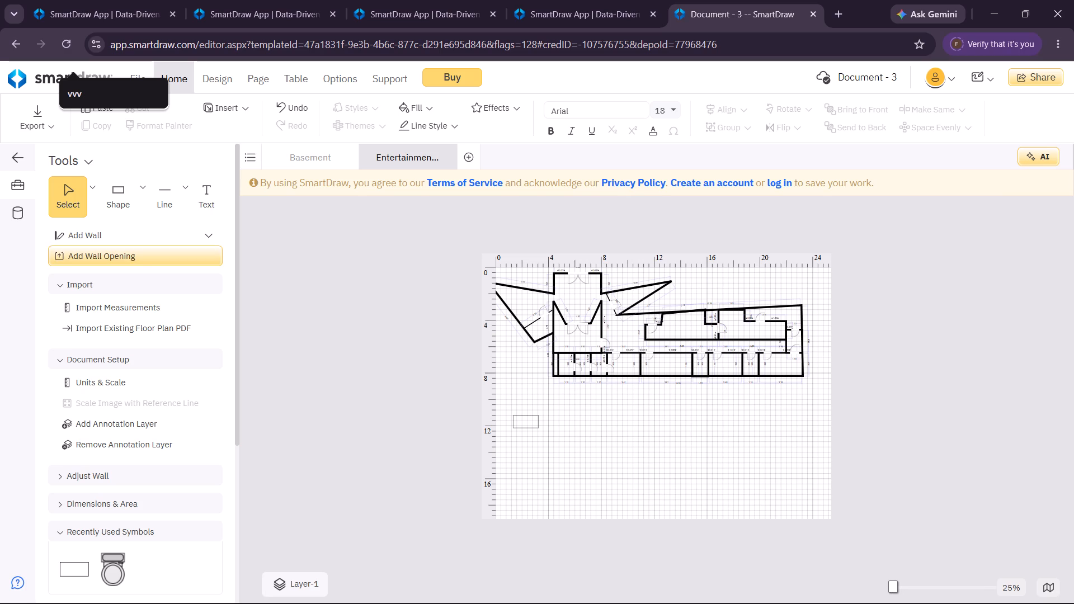
click(177, 191)
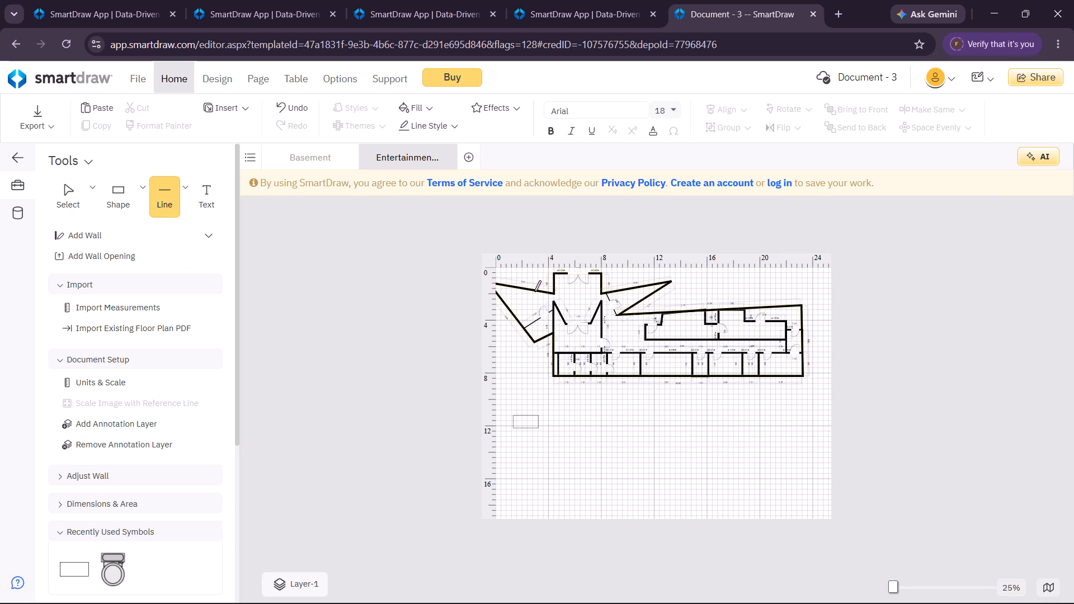
drag(534, 294, 517, 316)
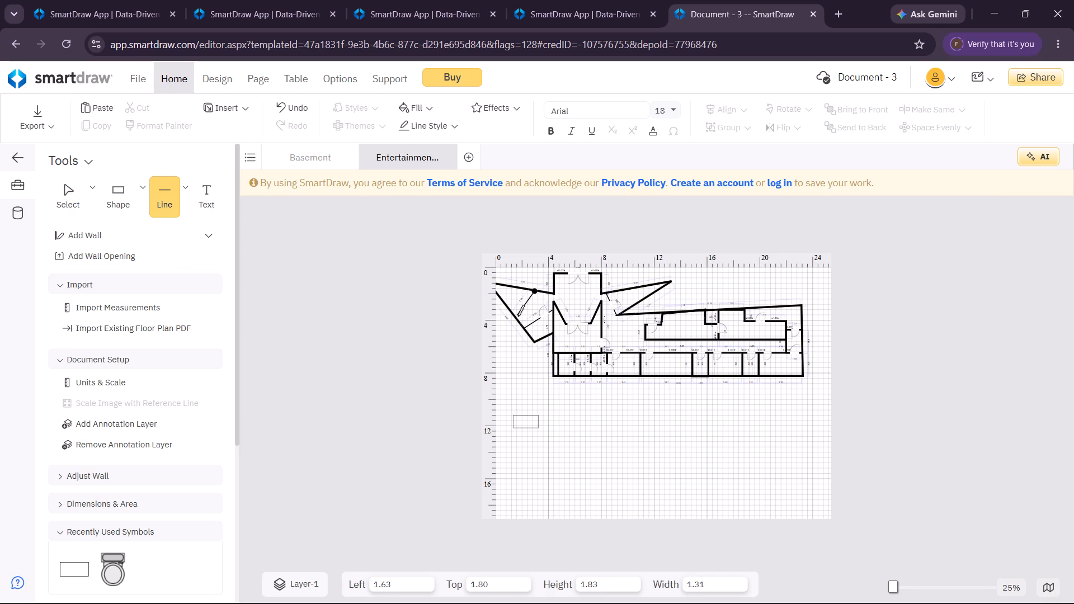
drag(517, 316, 515, 318)
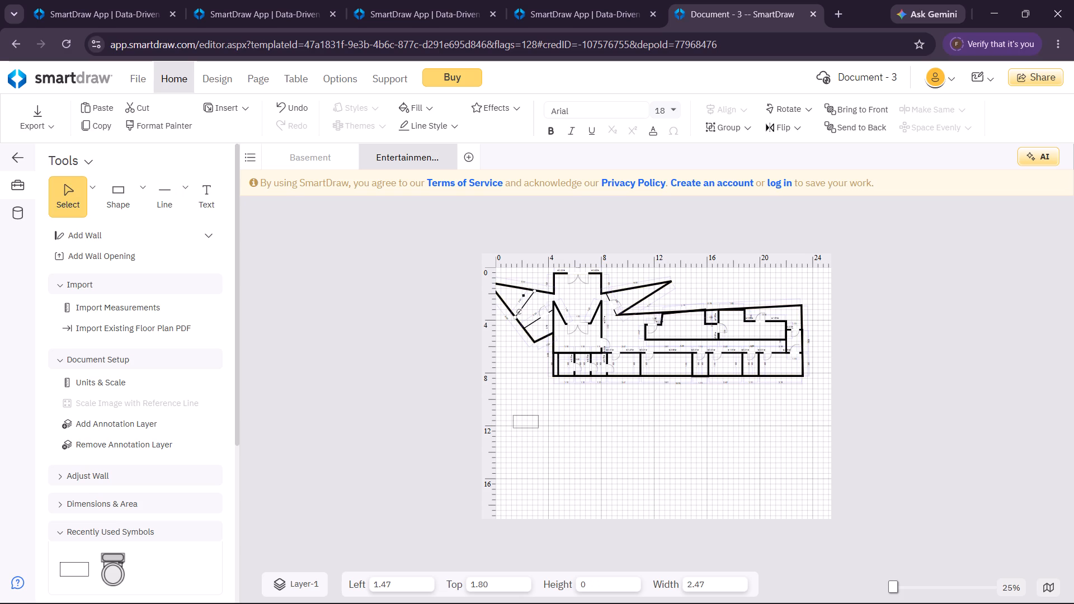
click(515, 344)
Paste another single door onto the second left-wing partition line and rotate it to align with the line's slope.
key(ctrl+v)
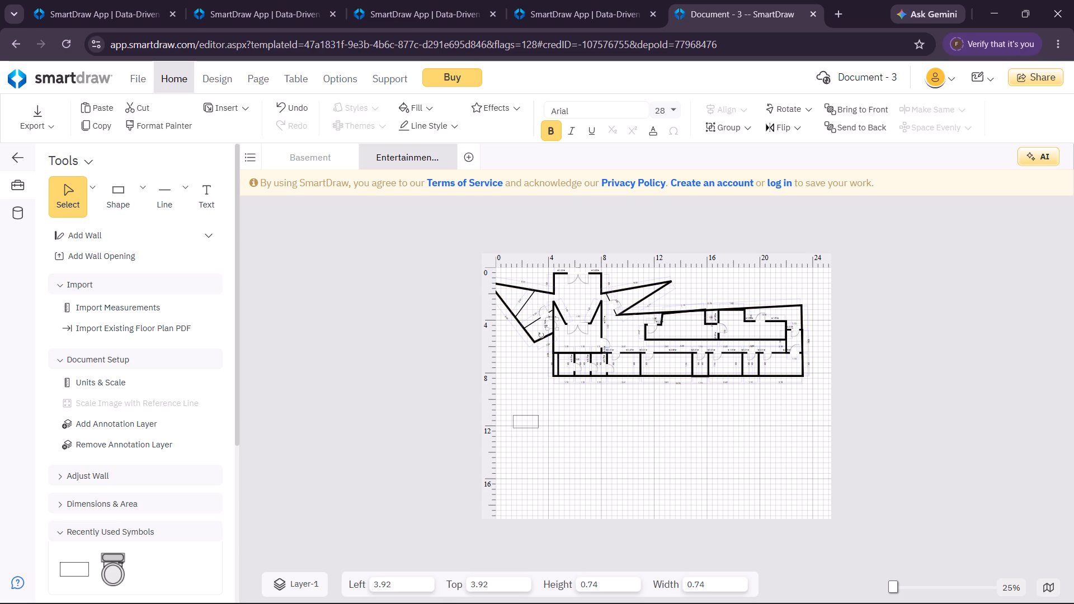
drag(551, 328, 534, 304)
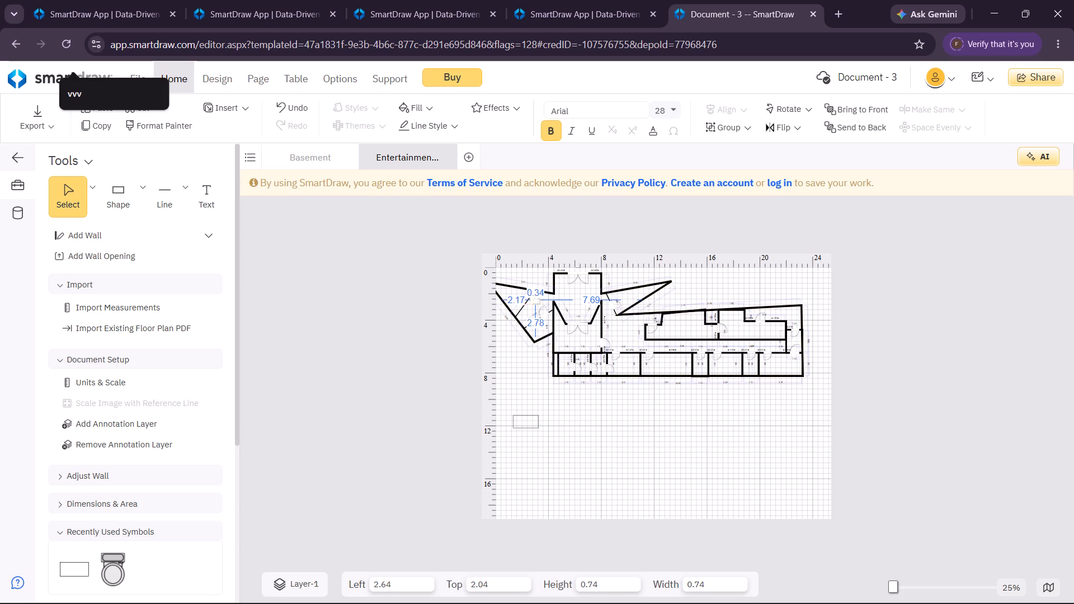
drag(534, 304, 530, 305)
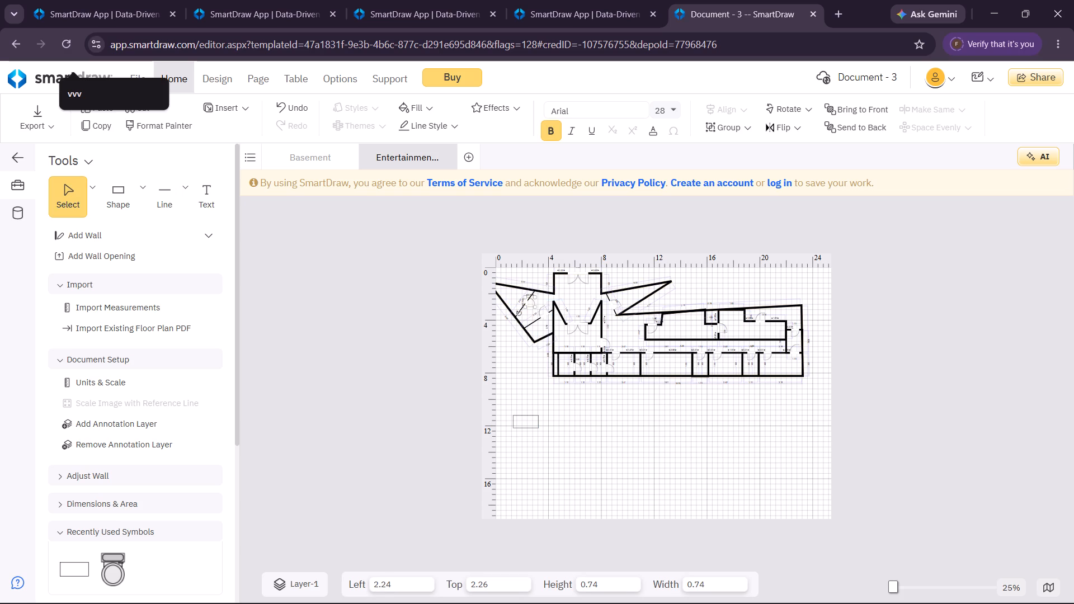
click(524, 363)
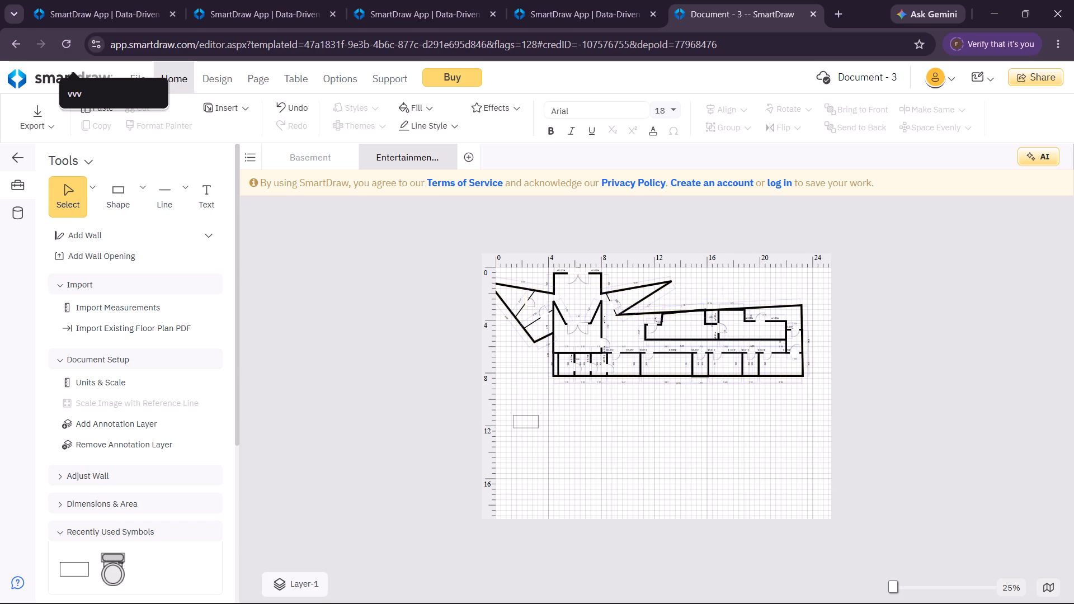
drag(480, 353, 521, 355)
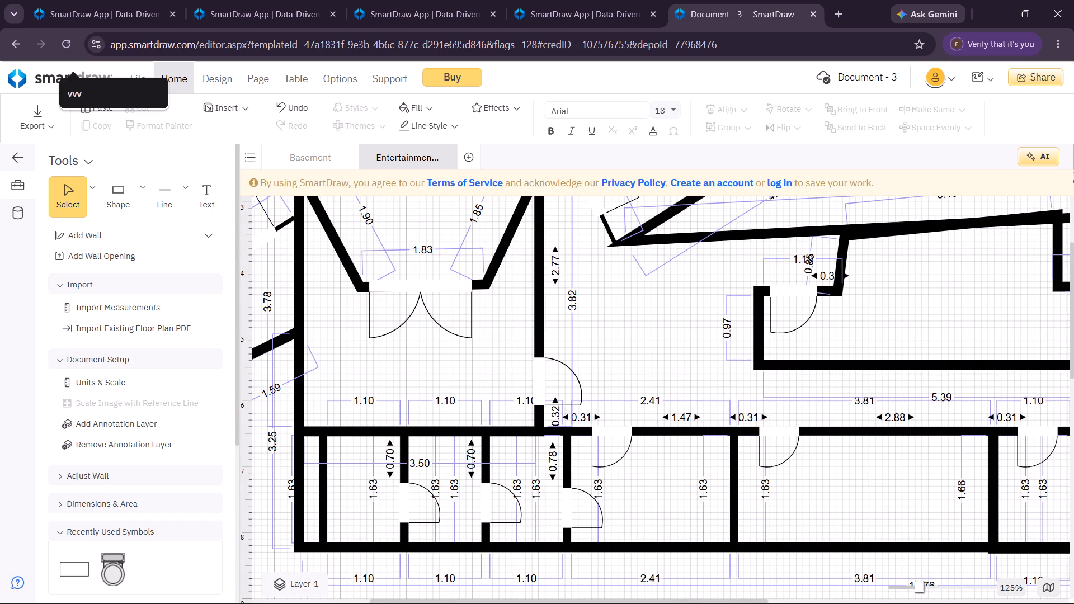
right_click(469, 365)
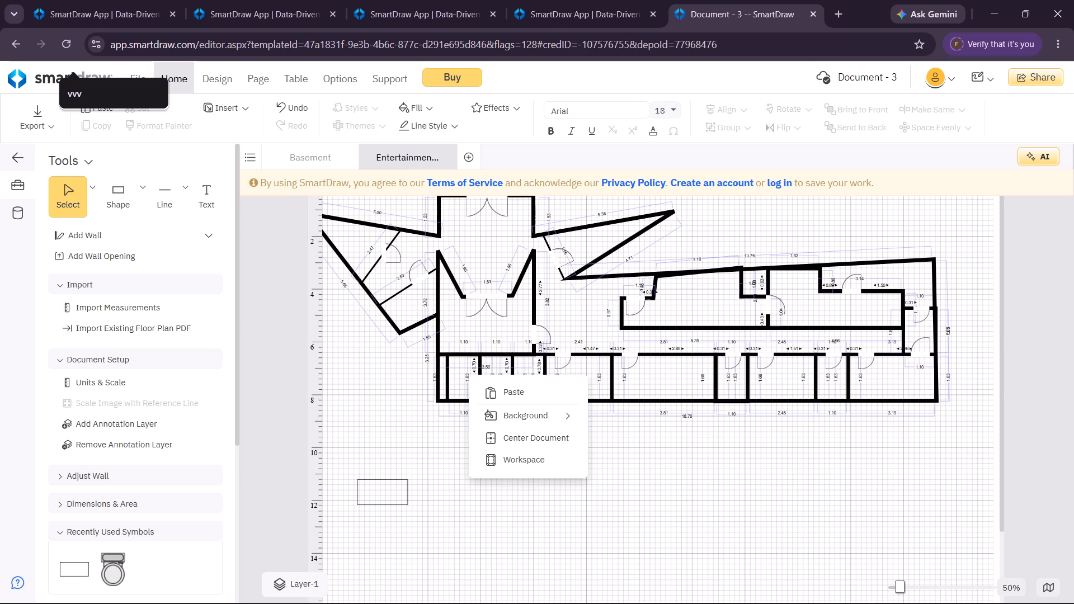
click(385, 250)
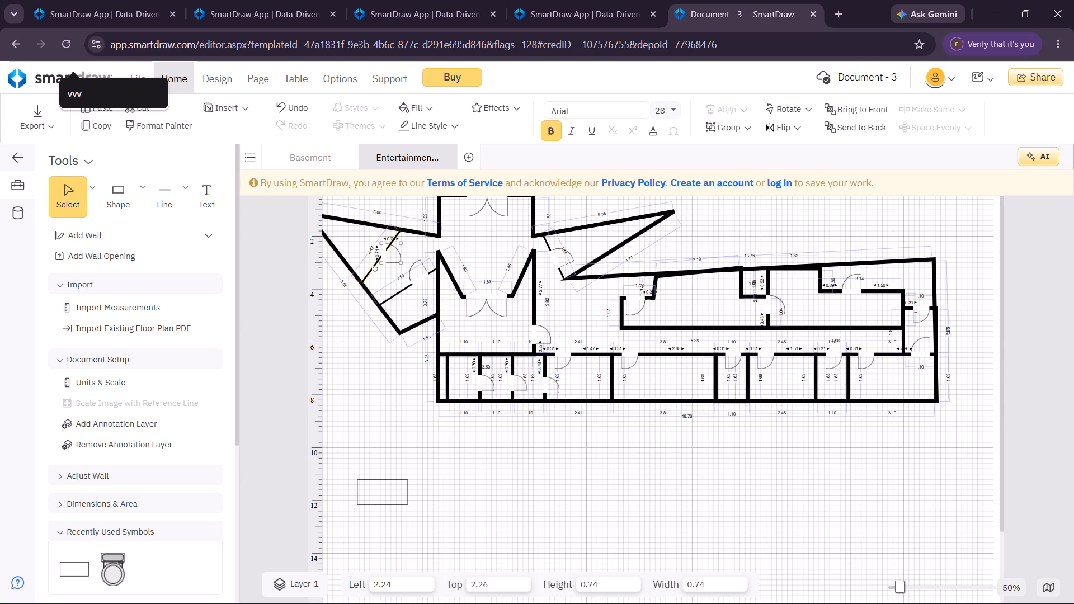
drag(374, 271, 360, 267)
drag(360, 267, 349, 260)
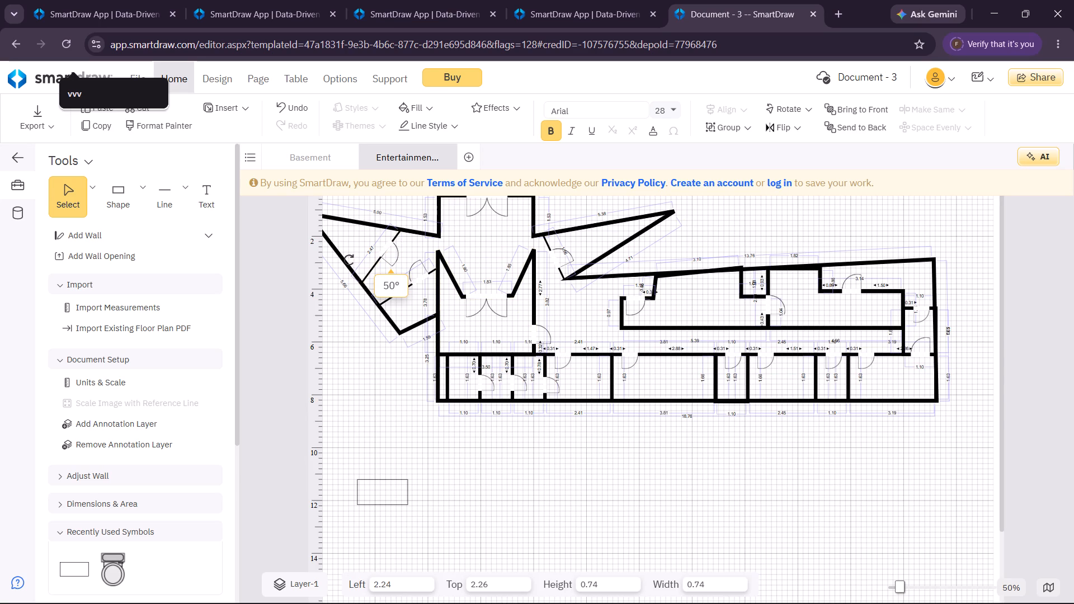
drag(349, 260, 350, 261)
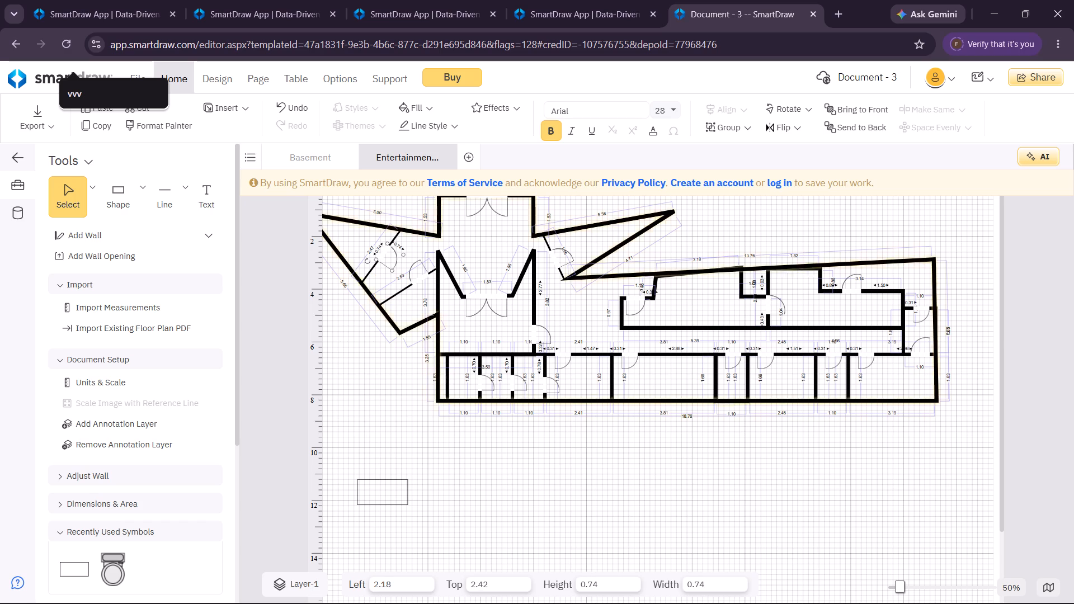
click(394, 350)
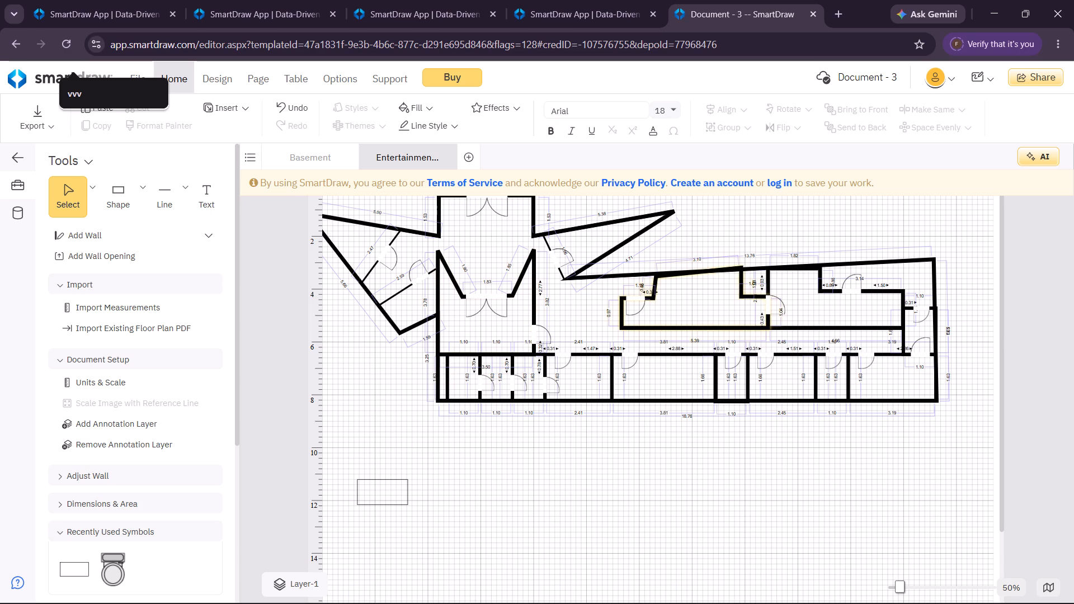
Start a text label inside the large enclosed room in the middle of the right wing.
click(205, 210)
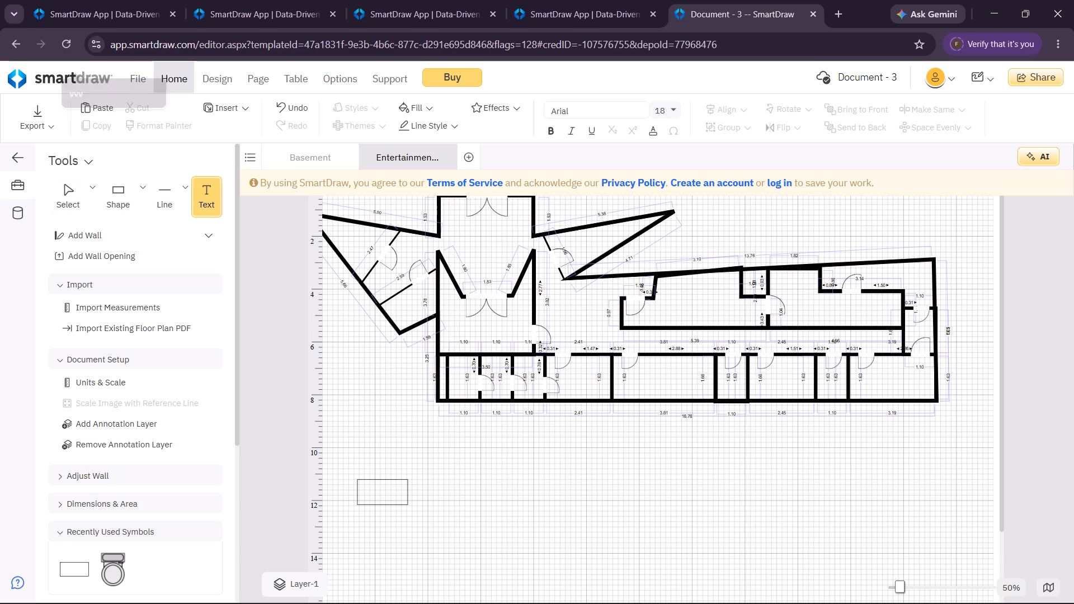
click(671, 313)
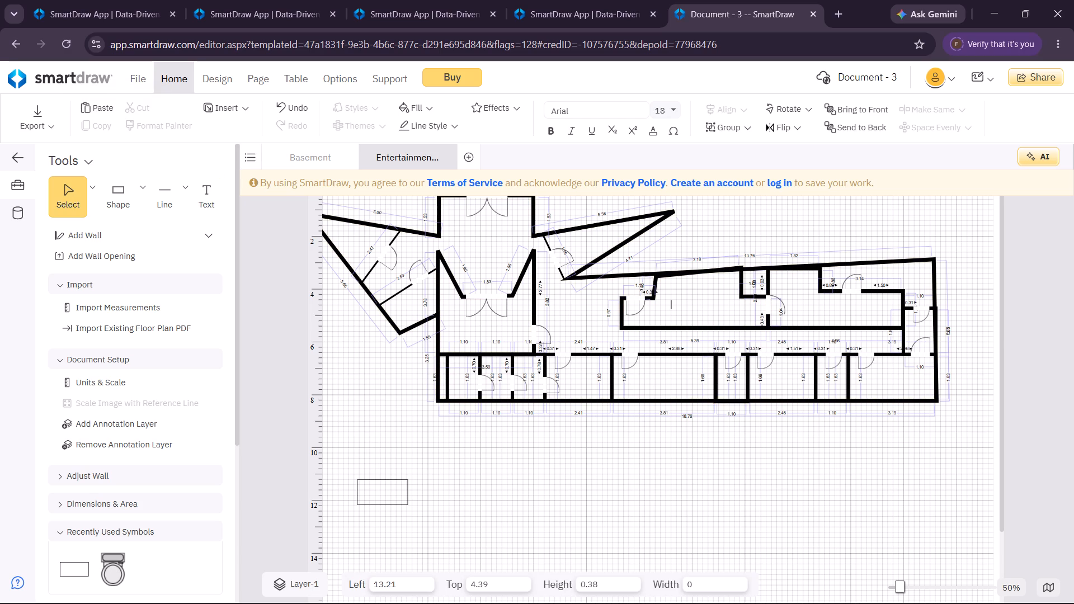
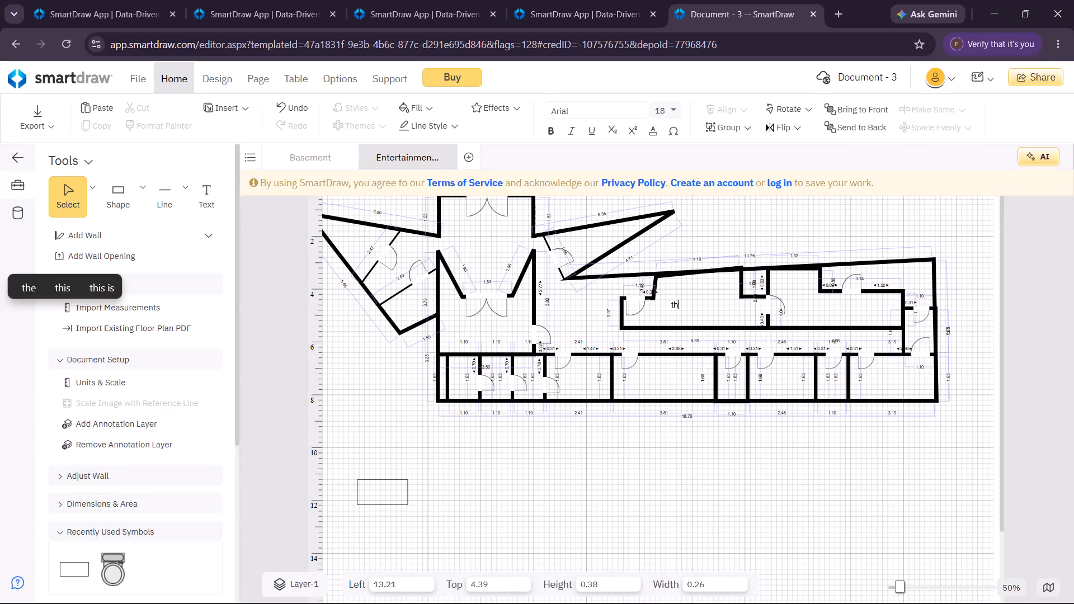
Label the large enclosed room in the middle of the right wing THREE BEDROOM.
key(BackSpace)
key(BackSpace)
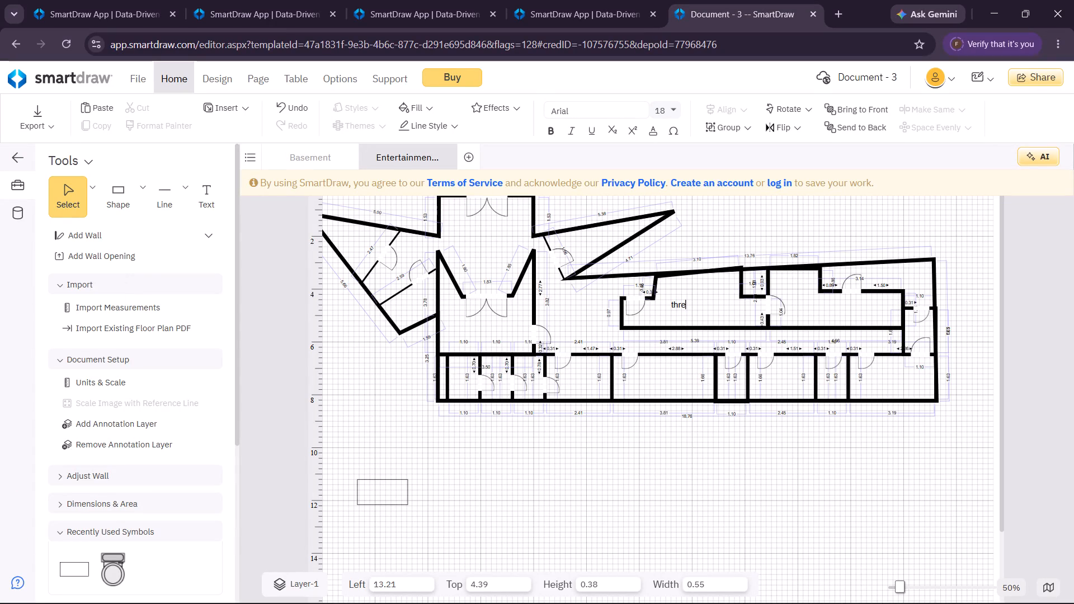
key(BackSpace)
key(BackSpace)
key(BackSpace)
key(BackSpace)
text(THREE BE)
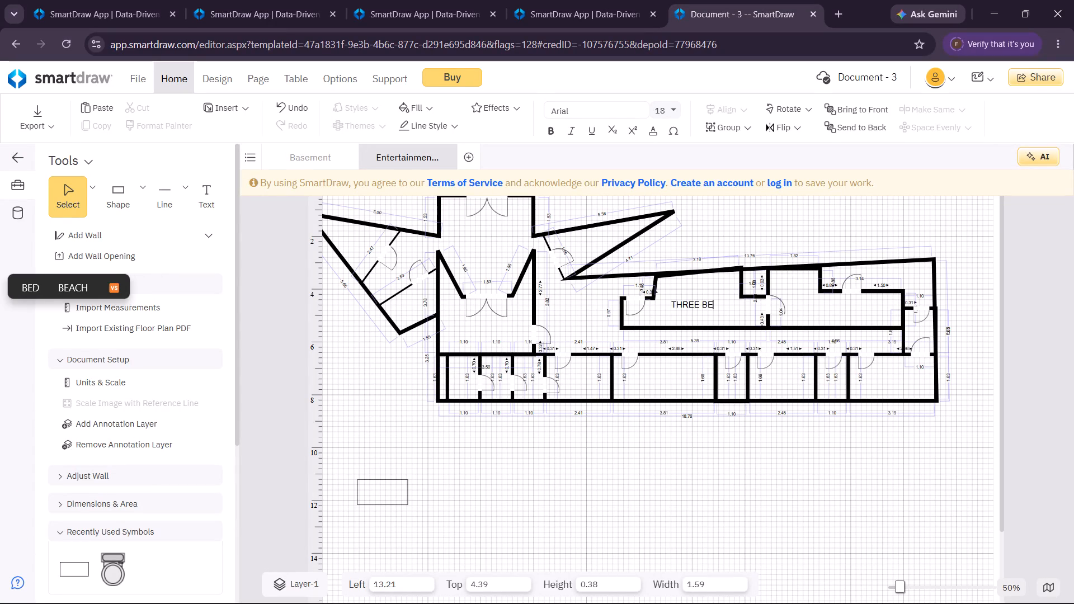
text(DR)
text(OOM)
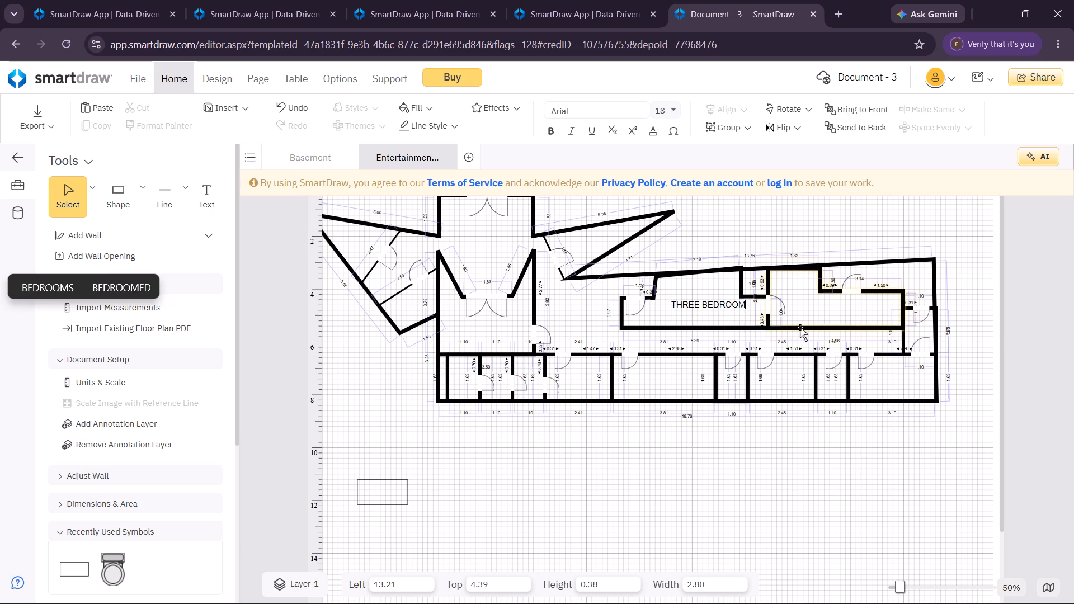
click(818, 322)
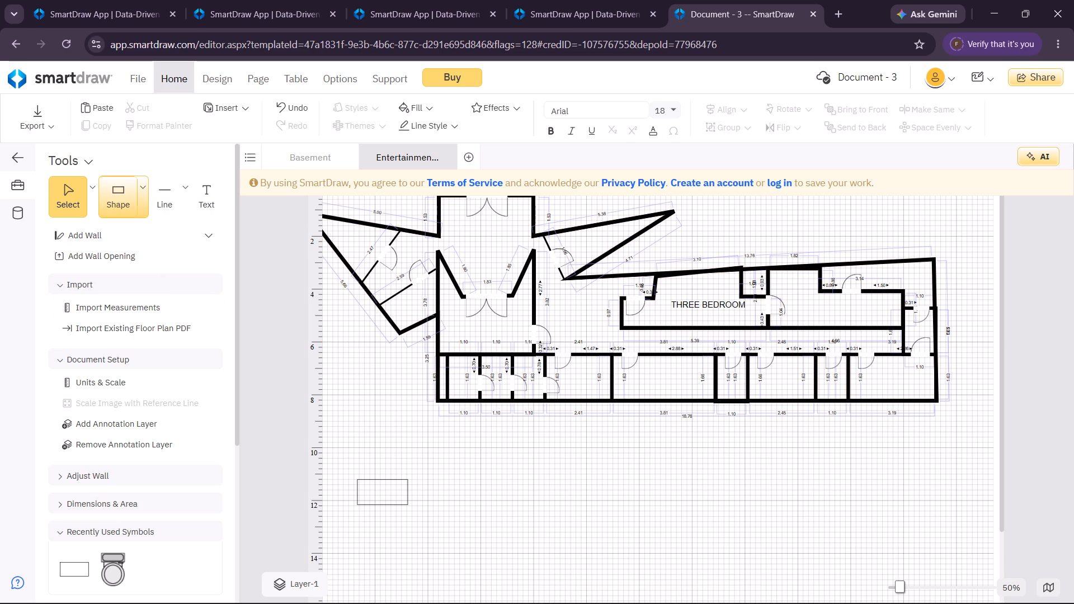
Place a toilet symbol in the right wing's lower corner room, rotate it to 270° and set it against the outer end wall.
click(107, 205)
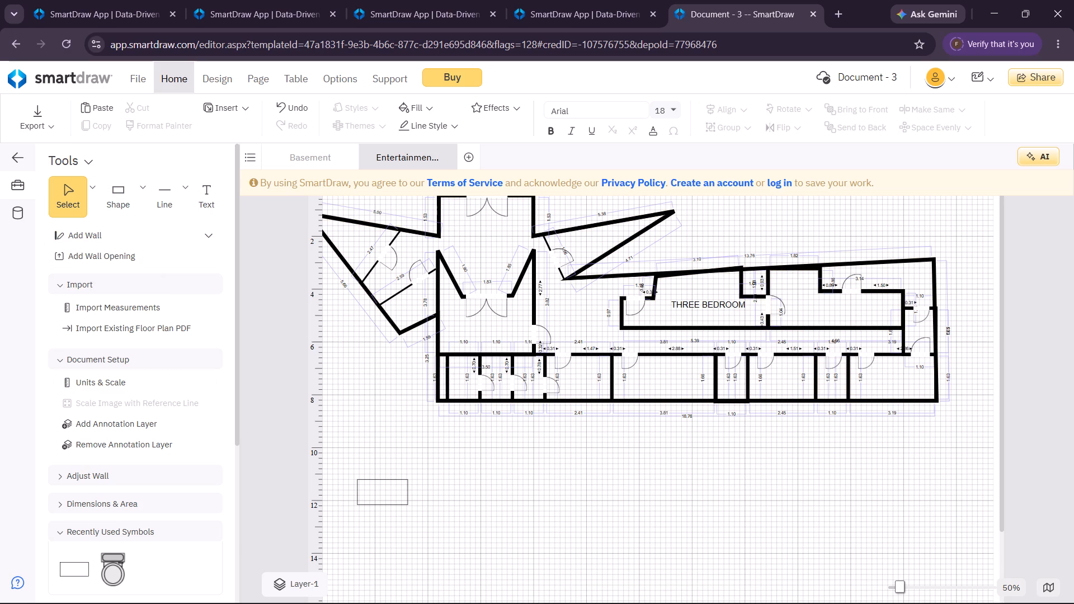
click(116, 551)
drag(116, 556, 673, 411)
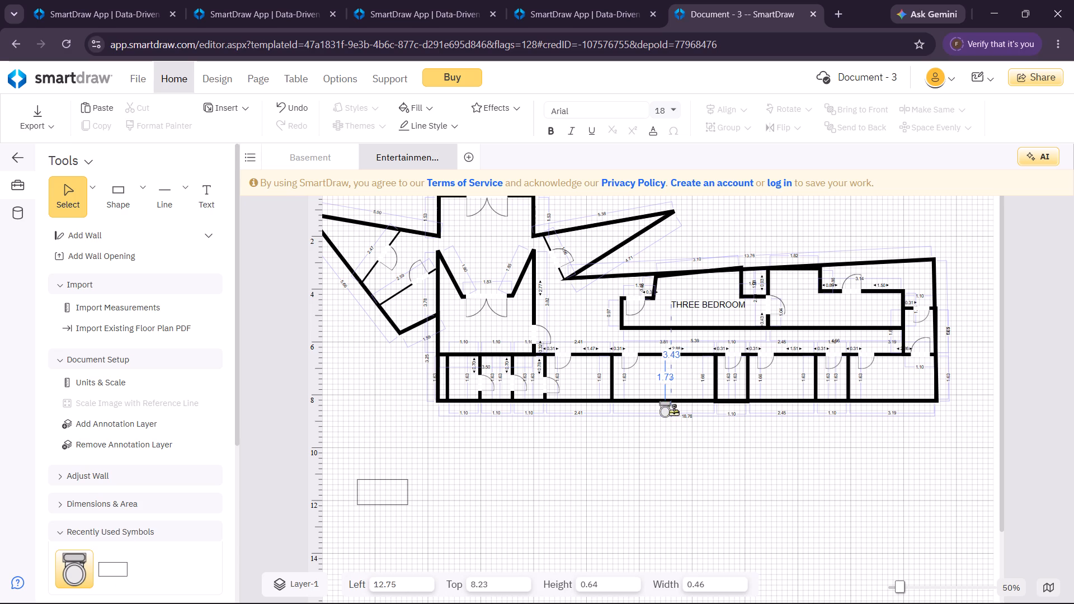
drag(673, 411, 907, 394)
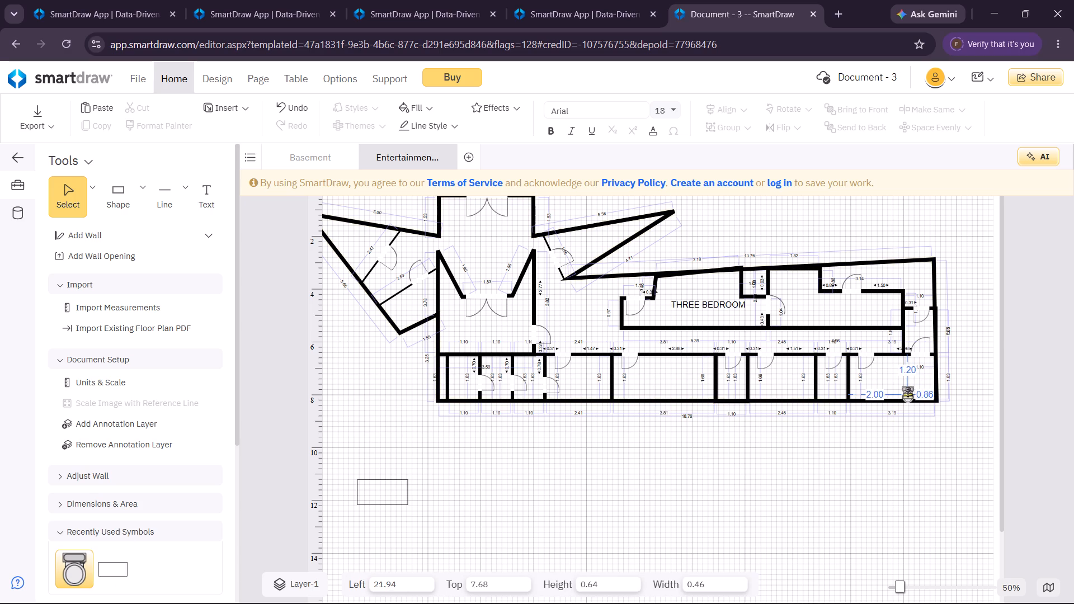
drag(907, 394, 903, 389)
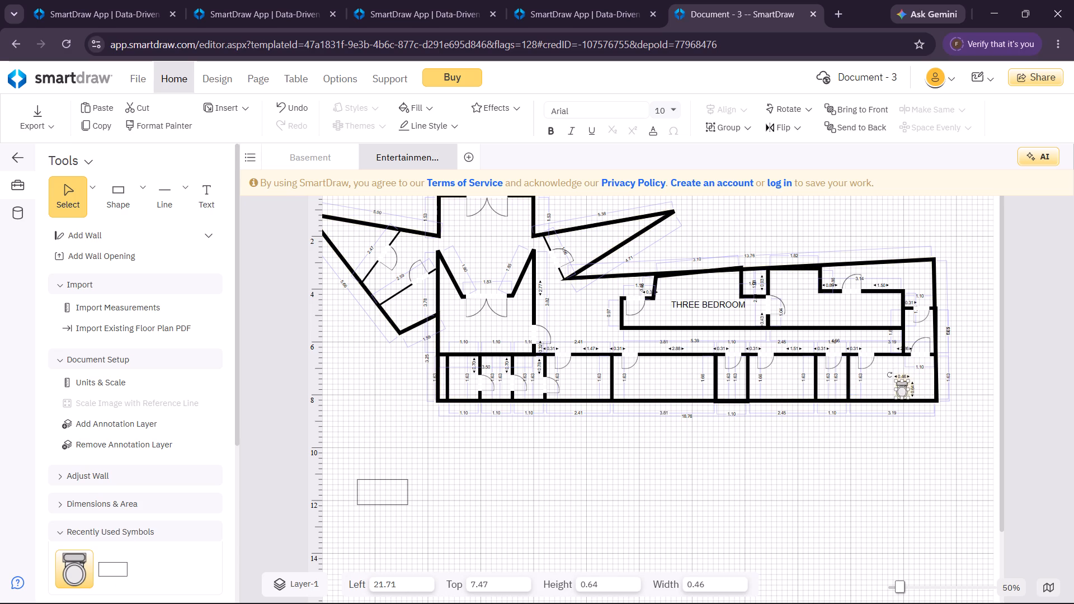
drag(889, 374, 921, 372)
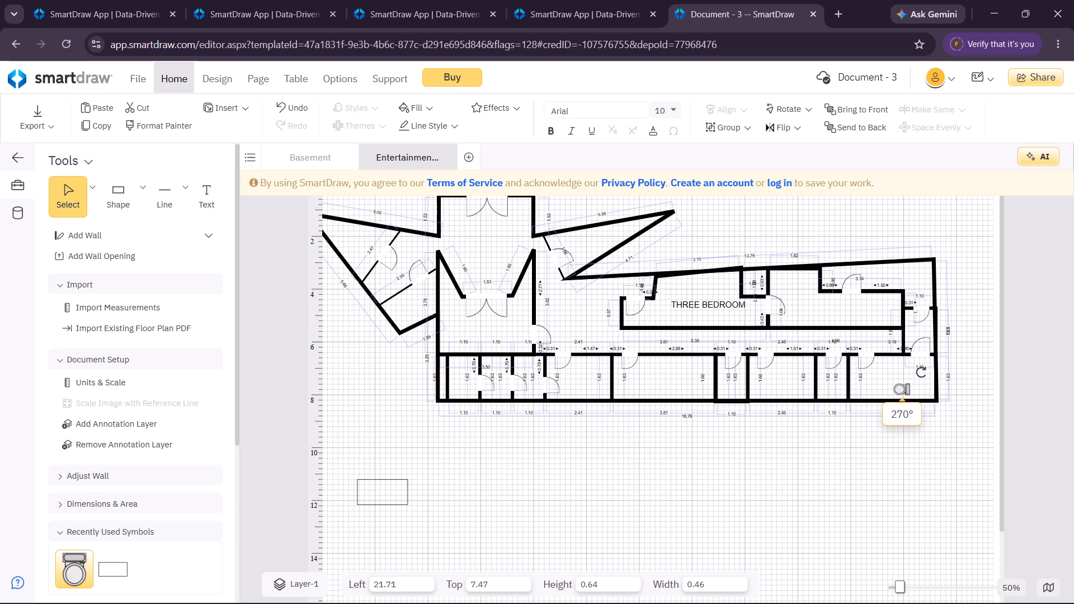
drag(921, 372, 916, 378)
drag(907, 388, 927, 385)
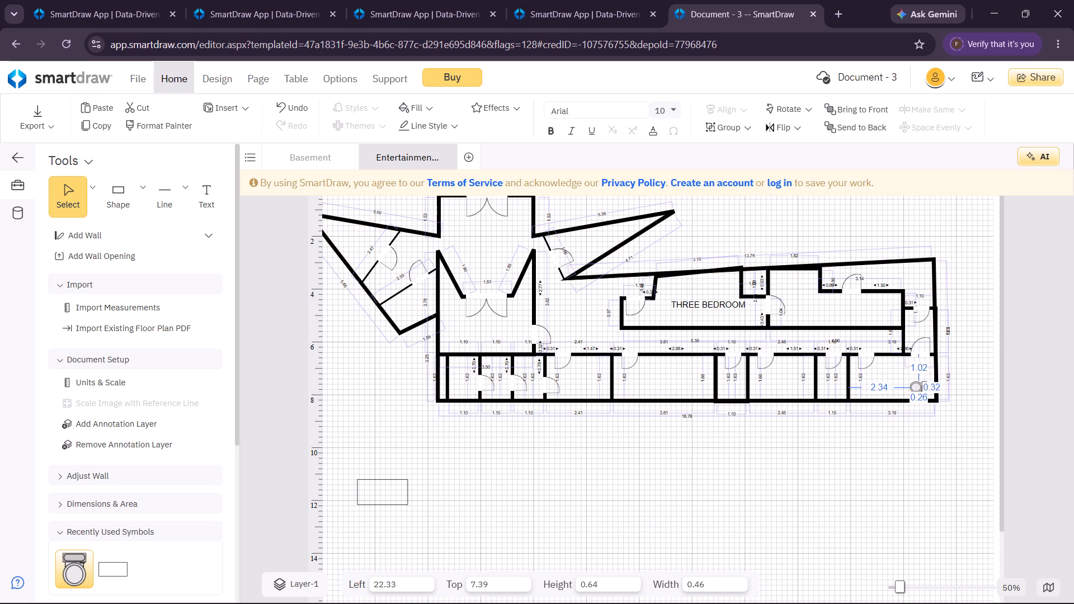
drag(927, 385, 934, 385)
click(913, 465)
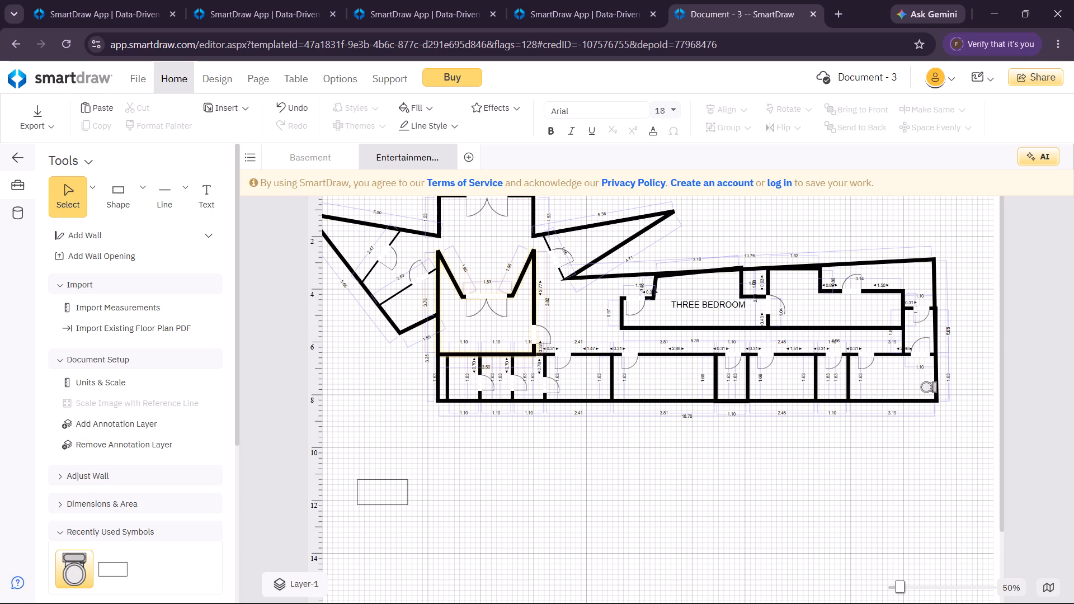
Add a rectangle around the toilet in the corner room and narrow it to a width of about 1.61, with height 0.95.
click(146, 203)
click(164, 237)
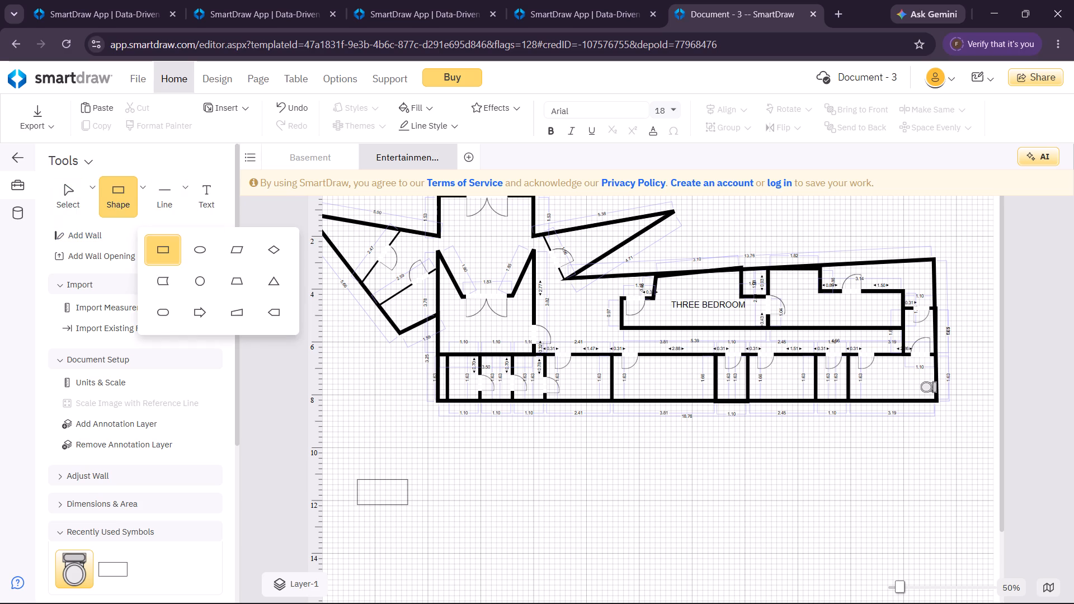
click(911, 386)
click(911, 447)
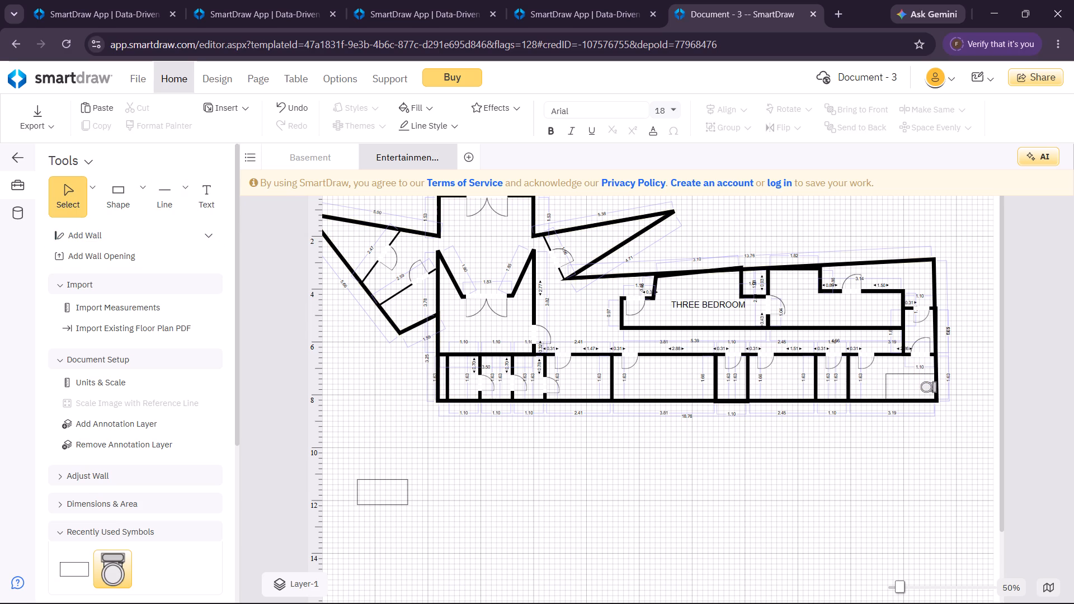
click(885, 388)
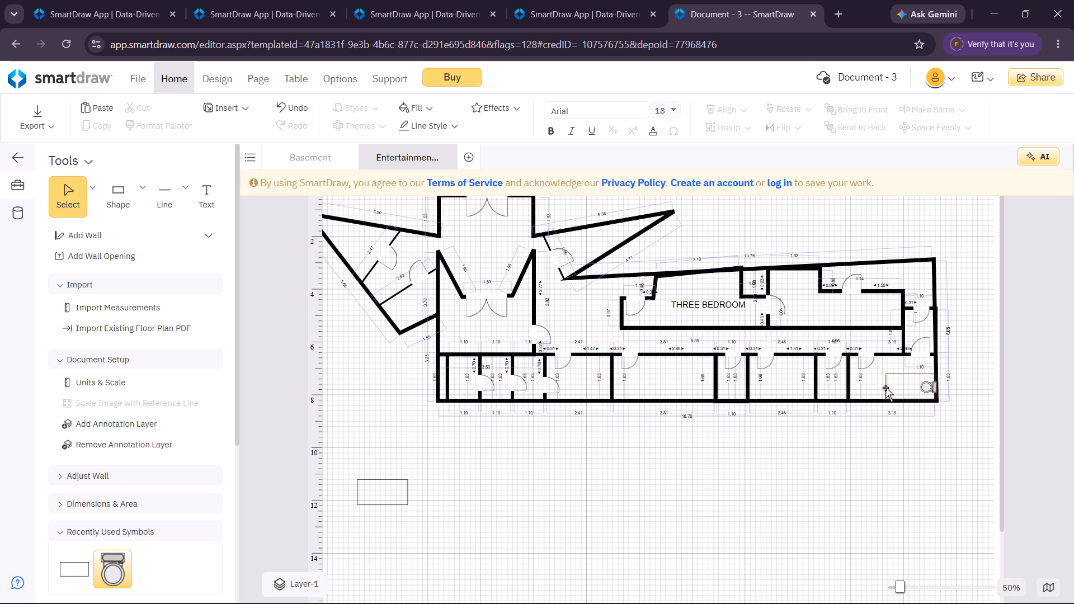
click(885, 388)
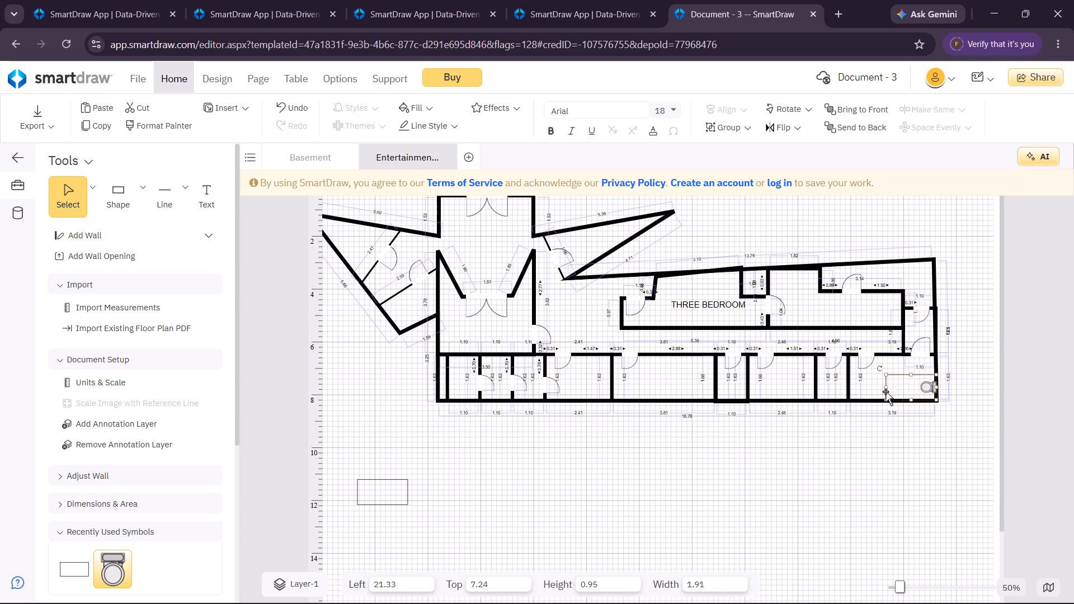
click(884, 387)
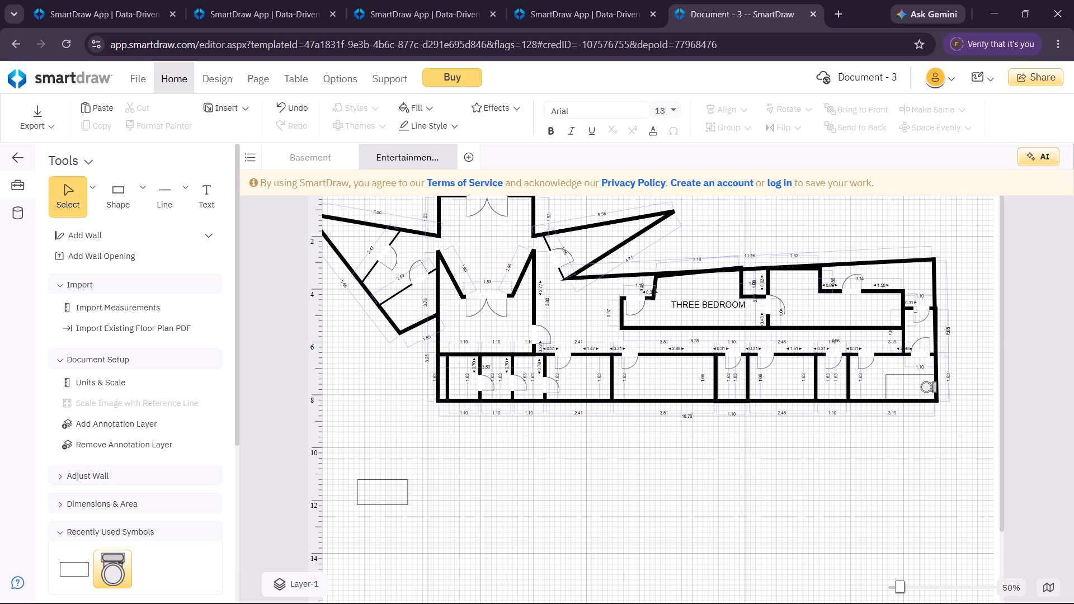
click(884, 387)
click(886, 388)
drag(885, 388, 886, 388)
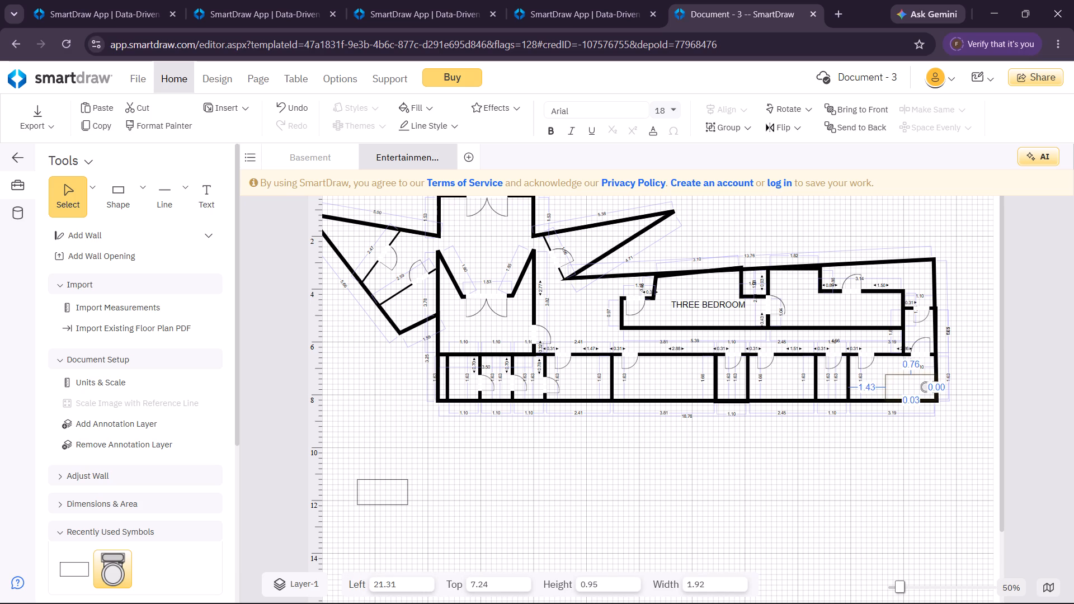
drag(886, 388, 893, 388)
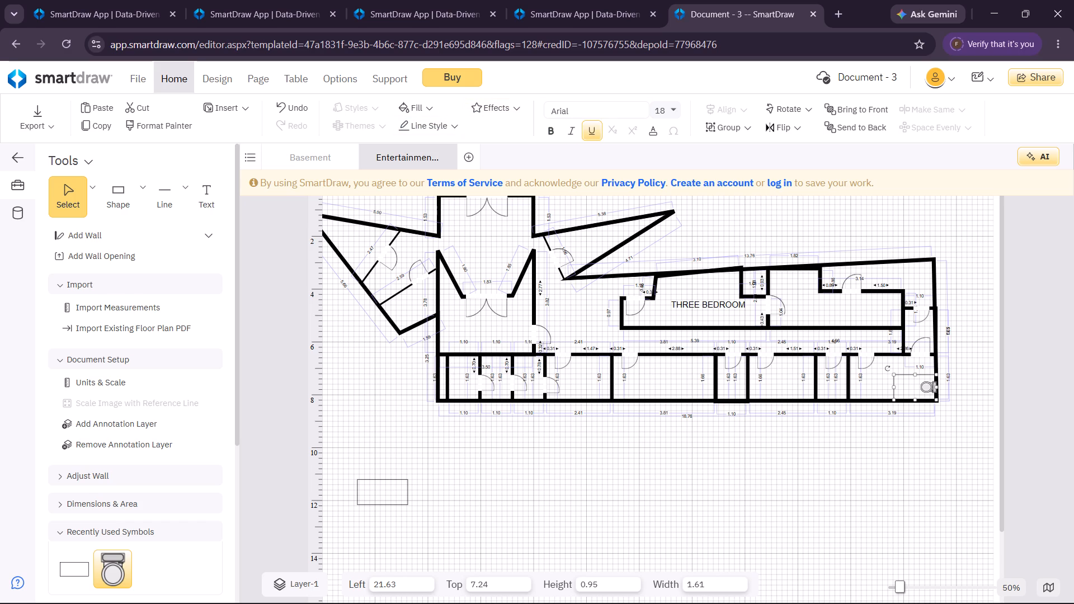
Apply the second-thinnest line thickness to the rectangle around the toilet.
click(451, 122)
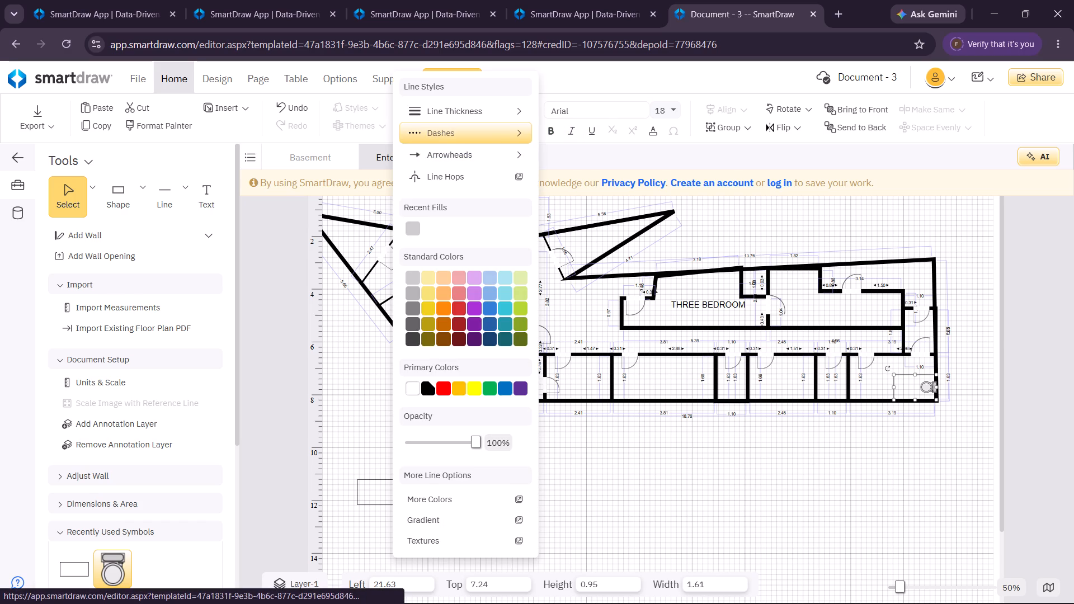
click(451, 114)
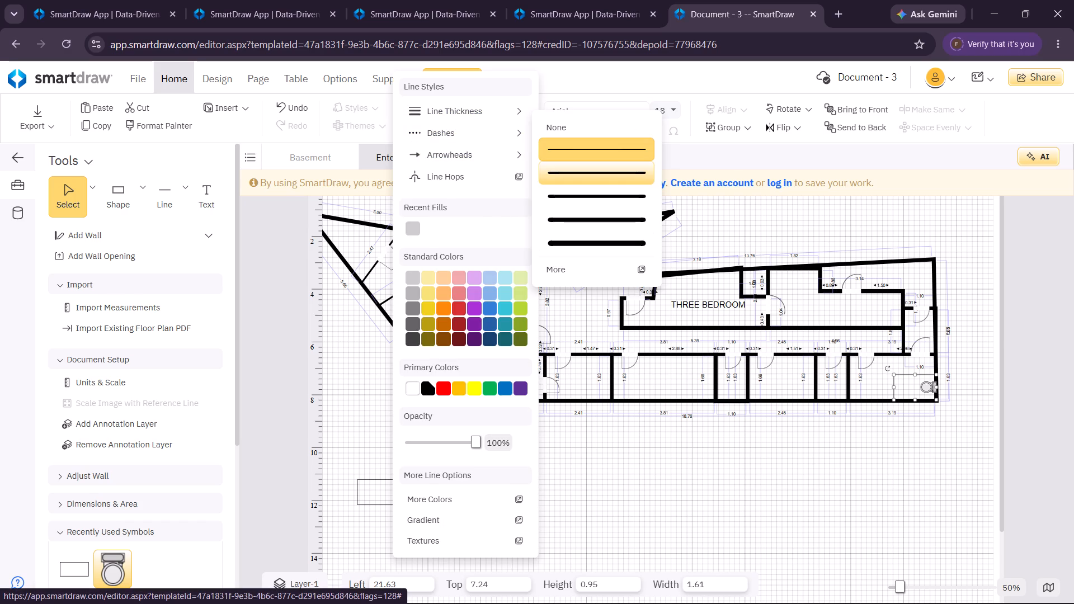
click(569, 169)
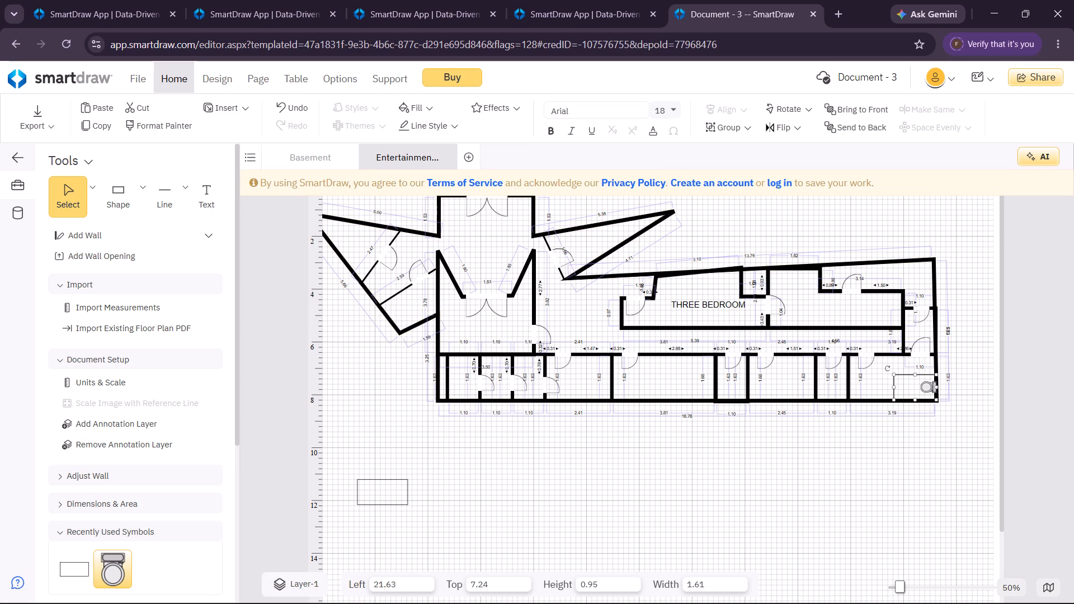
click(706, 500)
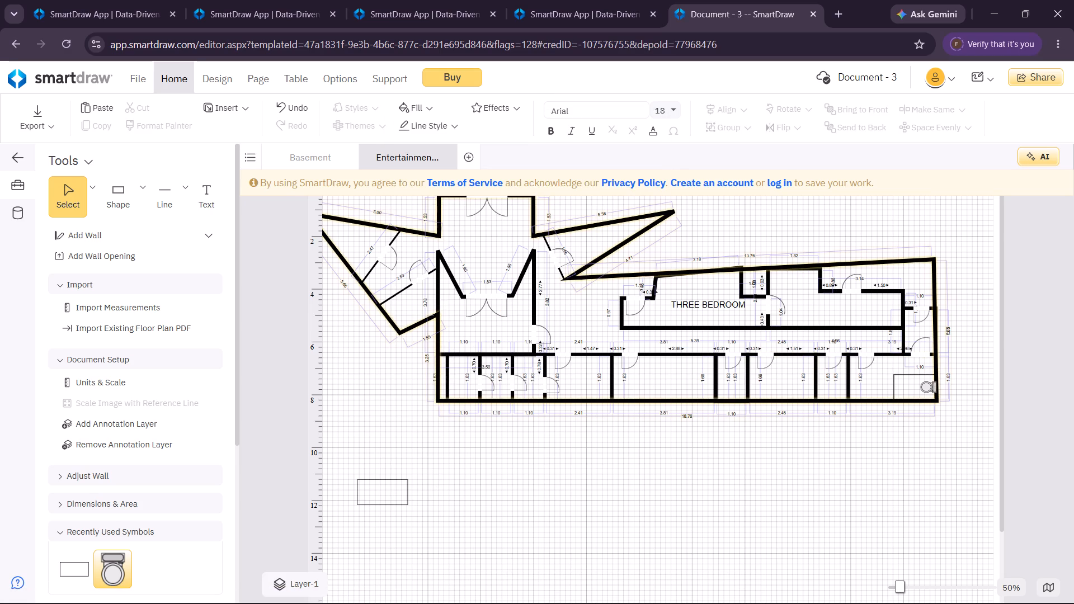
Paste a single door and position it on the inner side of the toilet enclosure, opposite the outer end wall.
key(ctrl+v)
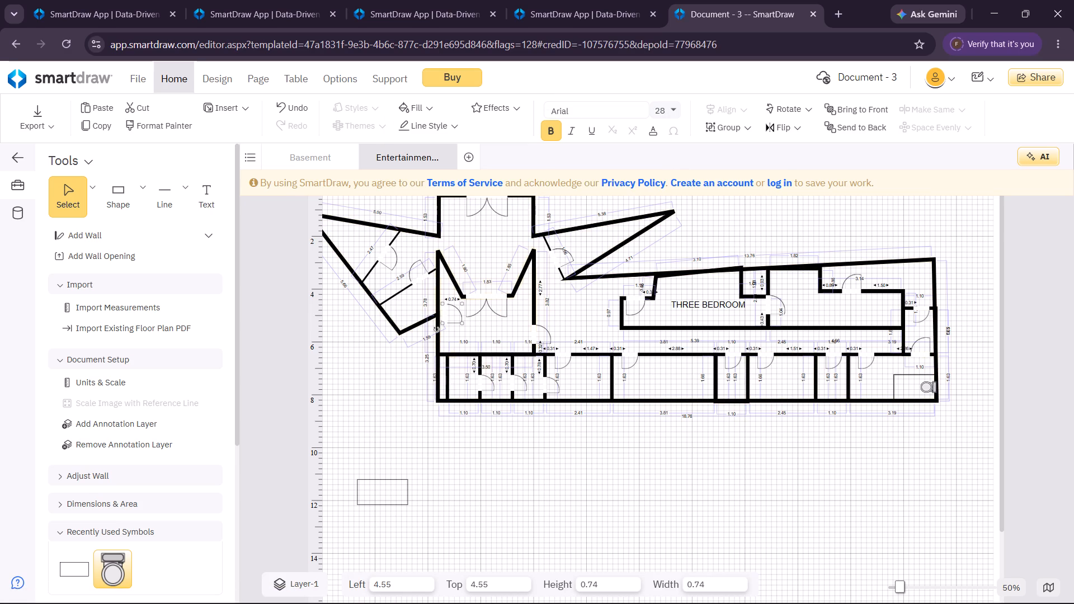
drag(445, 319, 902, 379)
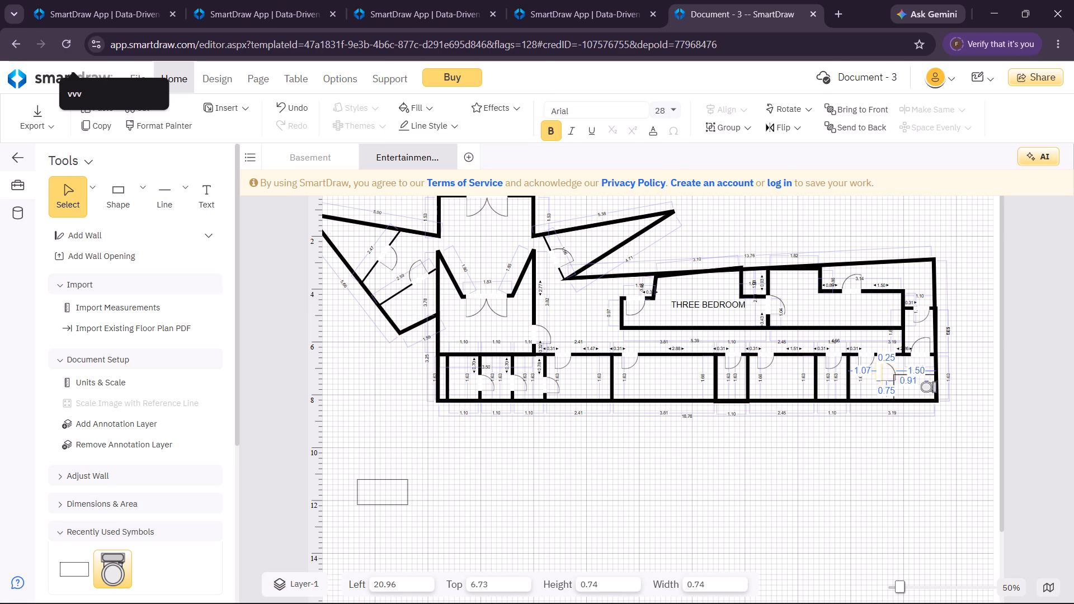
drag(902, 379, 895, 392)
click(842, 506)
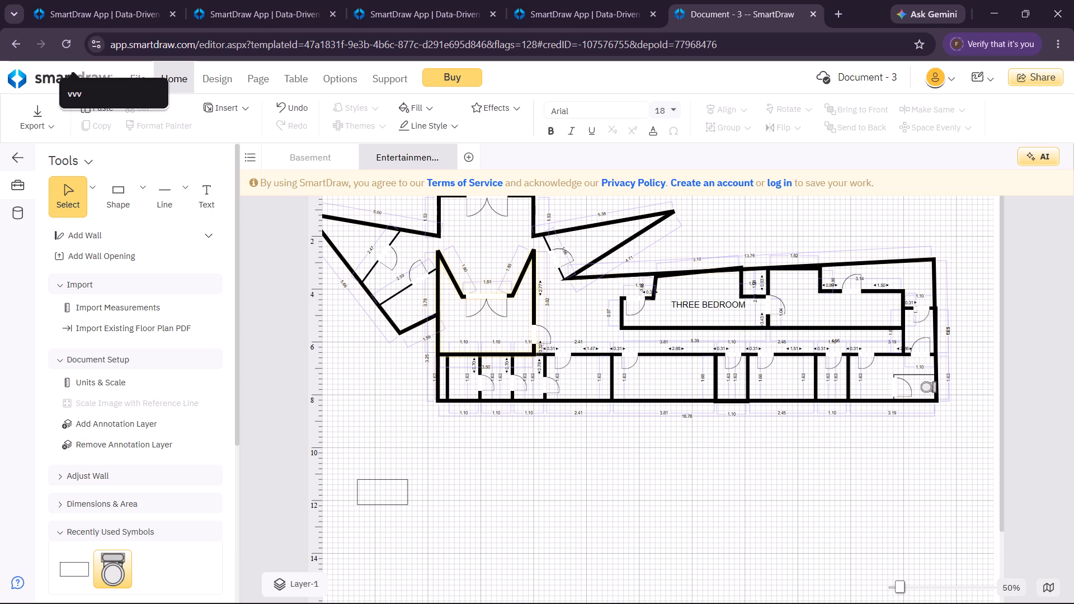
Delete the spare rectangle lying below the floor plan.
click(559, 468)
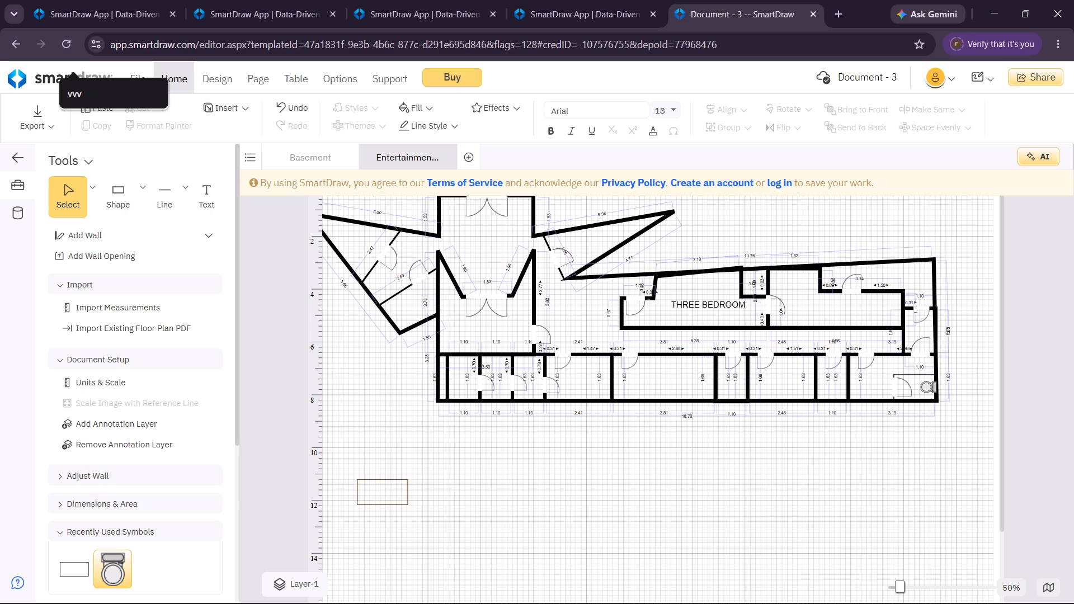
click(376, 479)
right_click(376, 479)
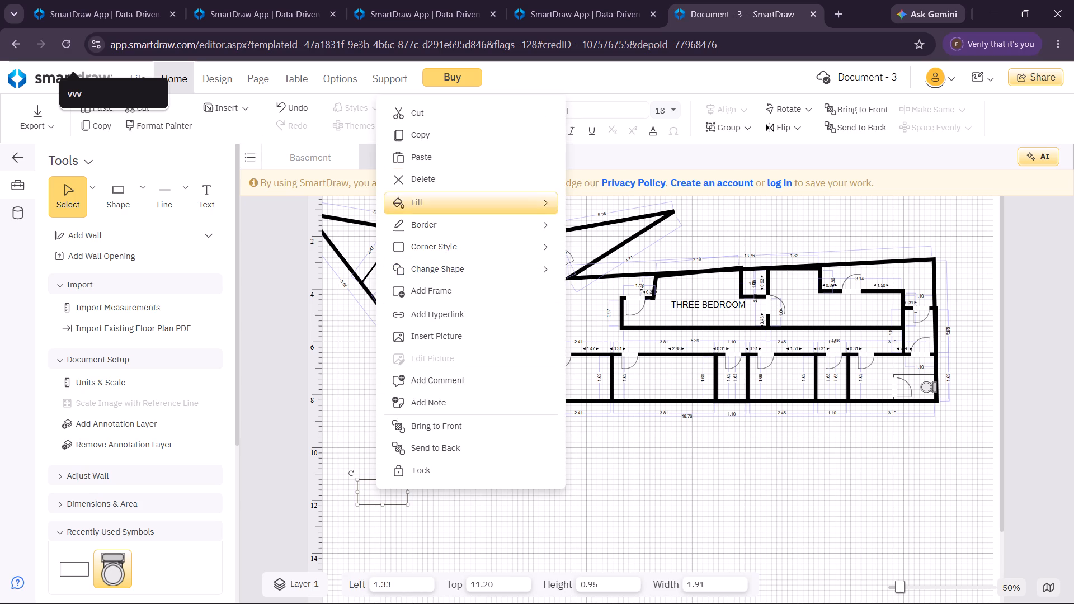
click(430, 187)
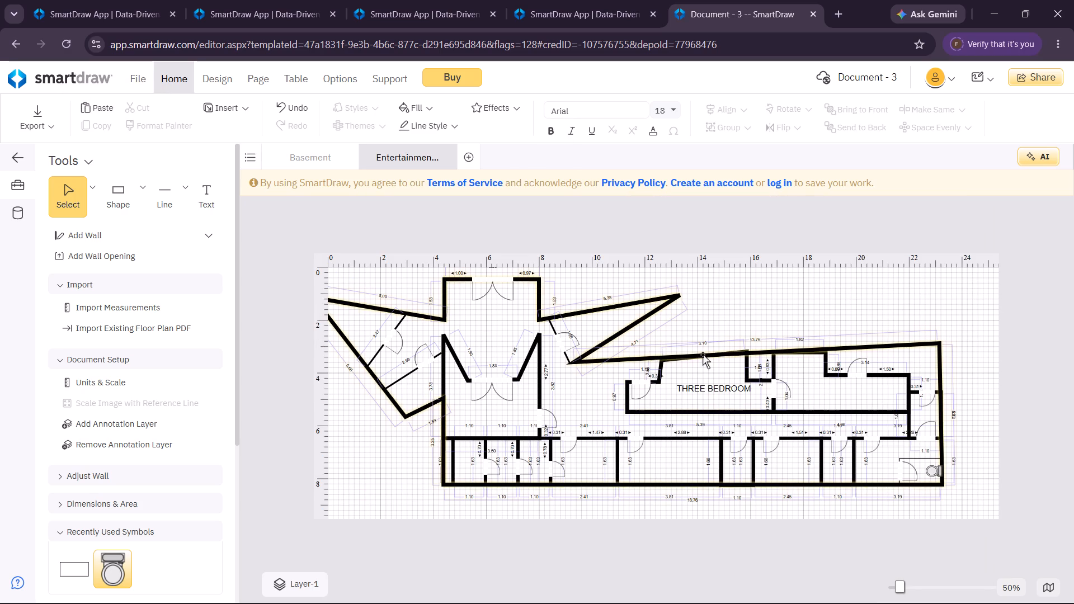
Label the central room behind the inner double doors INSIDE PARKING.
click(194, 205)
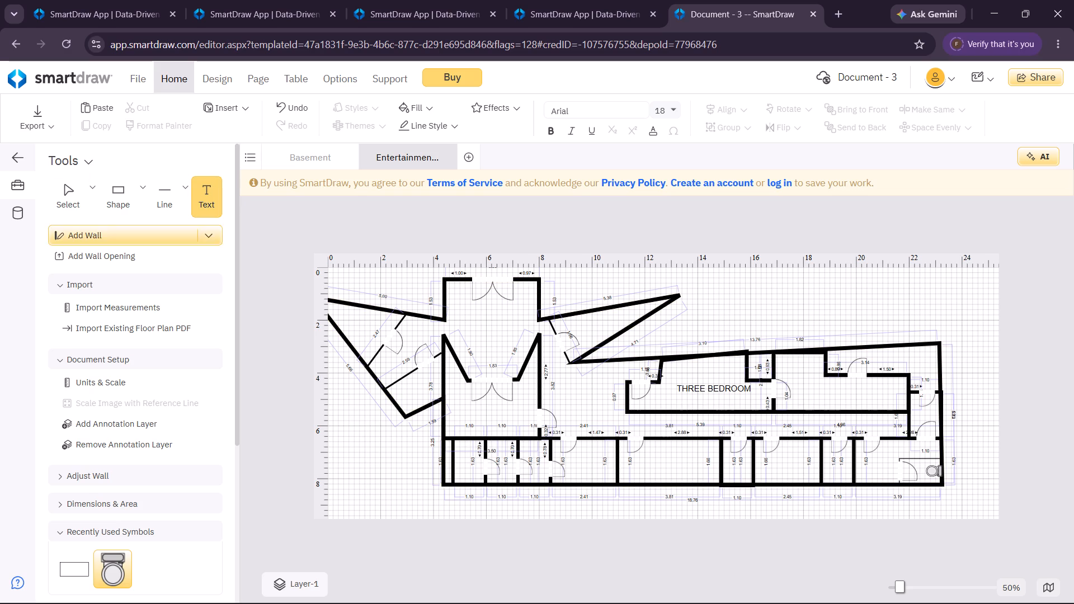
click(459, 417)
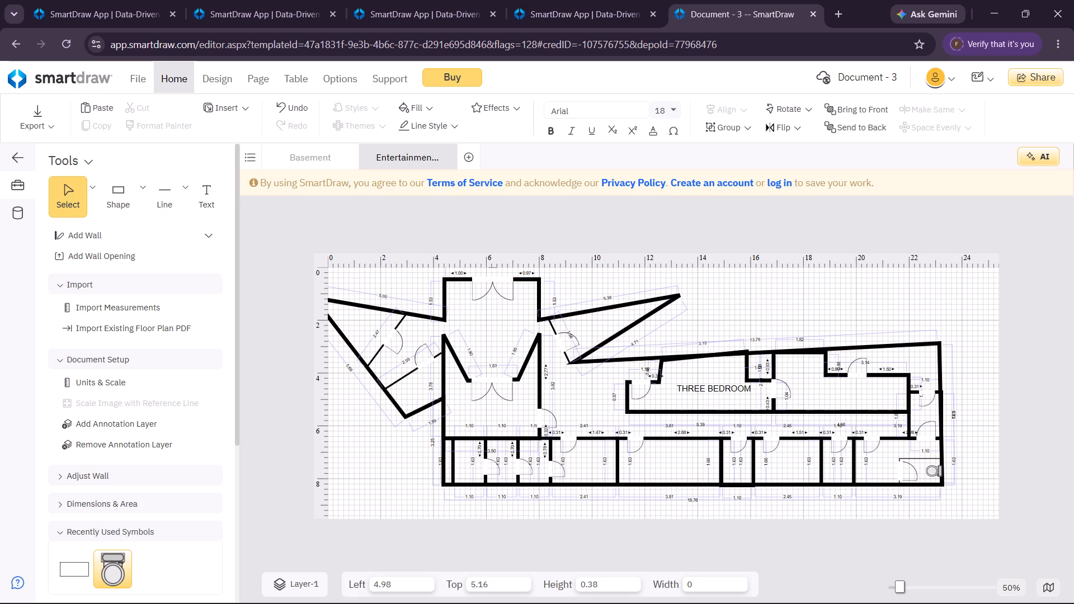
text(INSIDE)
key(space)
text(PARKING)
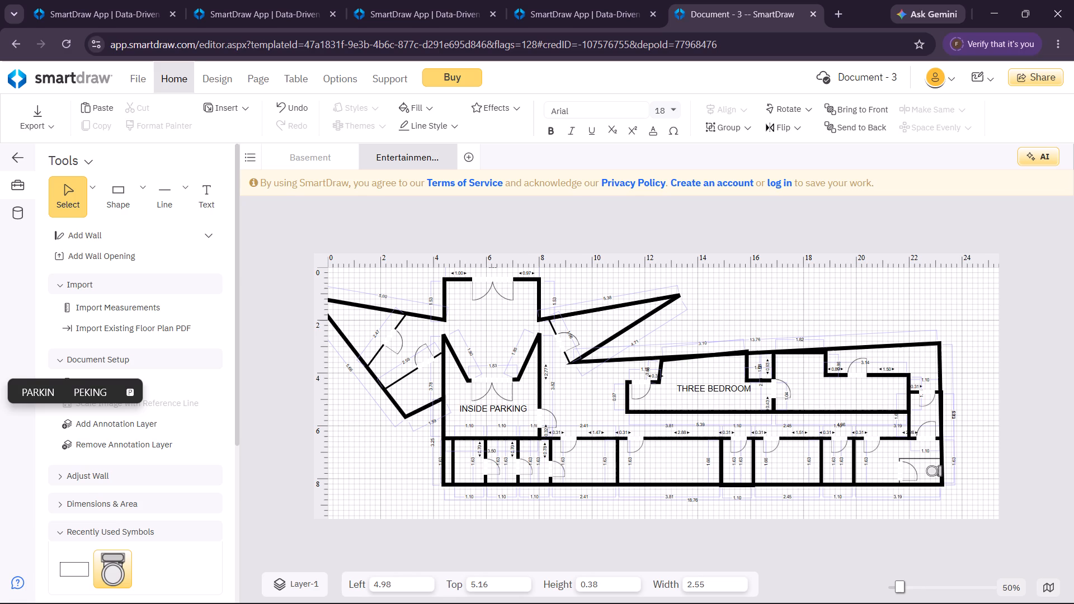
drag(459, 417, 478, 382)
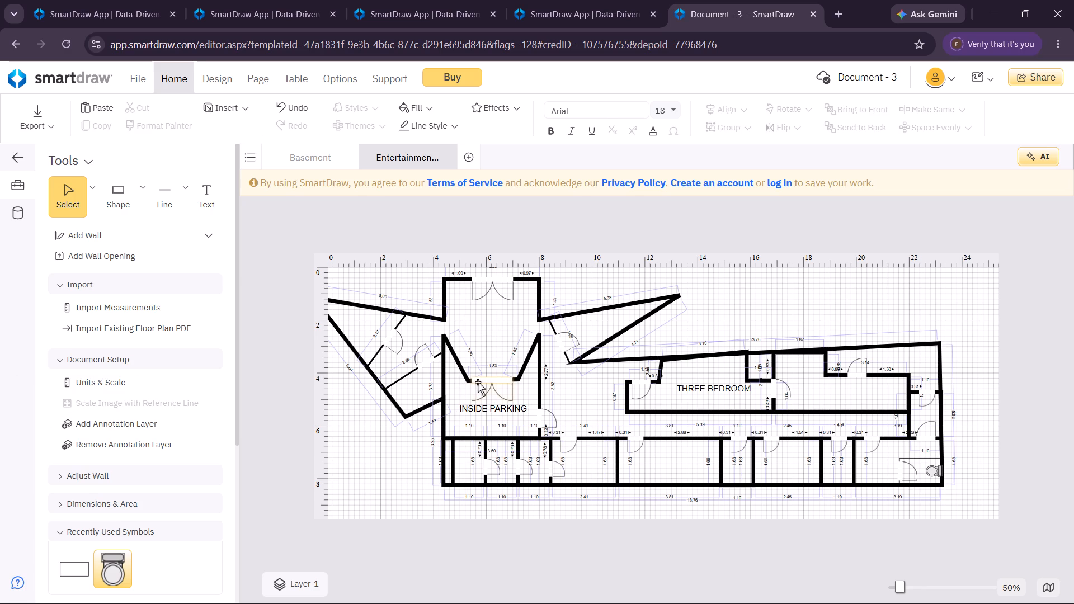
click(500, 308)
Label the entrance bay behind the outer double doors MAIN ENTRANCE GATE, with GATE on a second line.
click(216, 181)
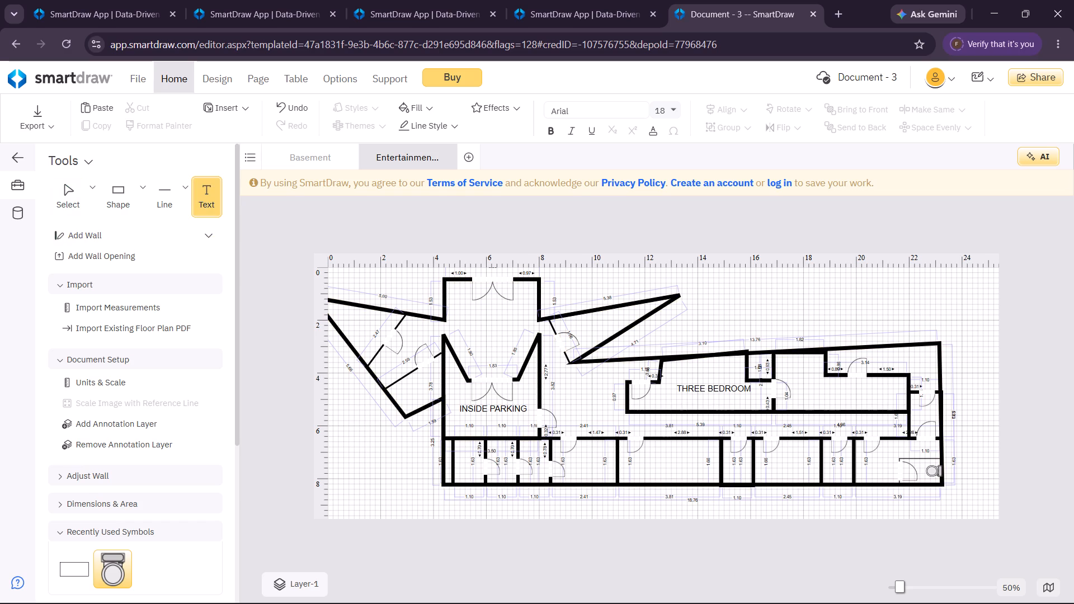
click(469, 306)
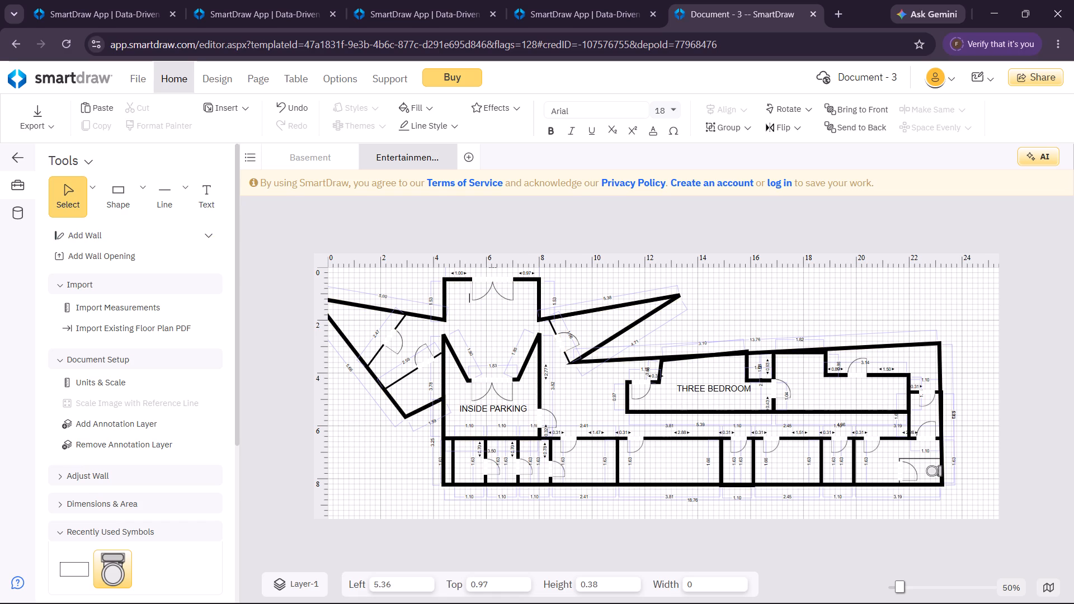
text(MAIN ENTRANCE H)
key(BackSpace)
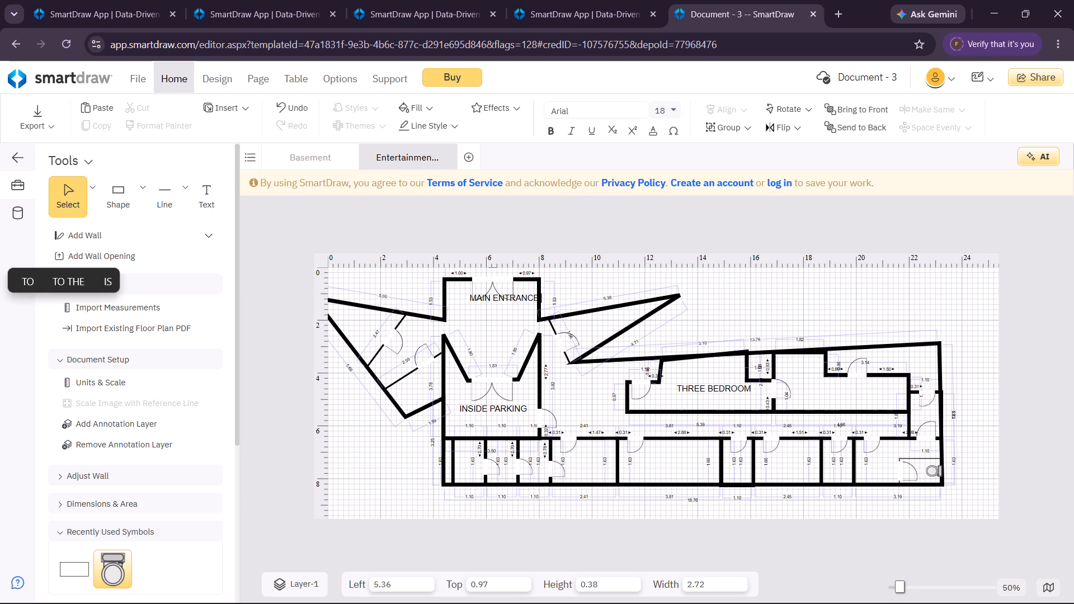
text(GATE)
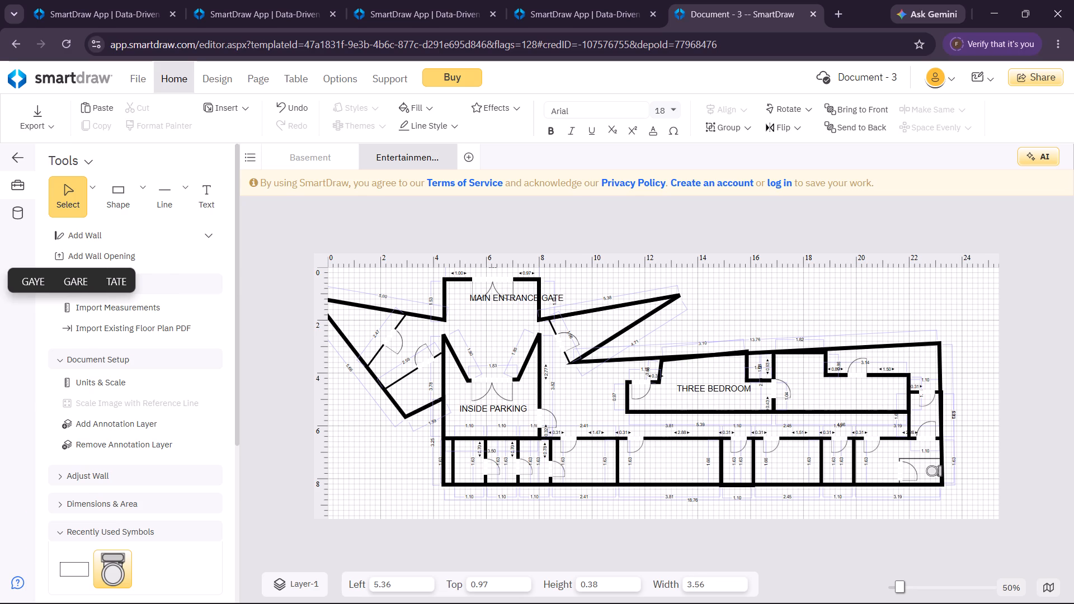
key(BackSpace)
key(BackSpace)
key(BackSpace)
key(BackSpace)
key(BackSpace)
key(BackSpace)
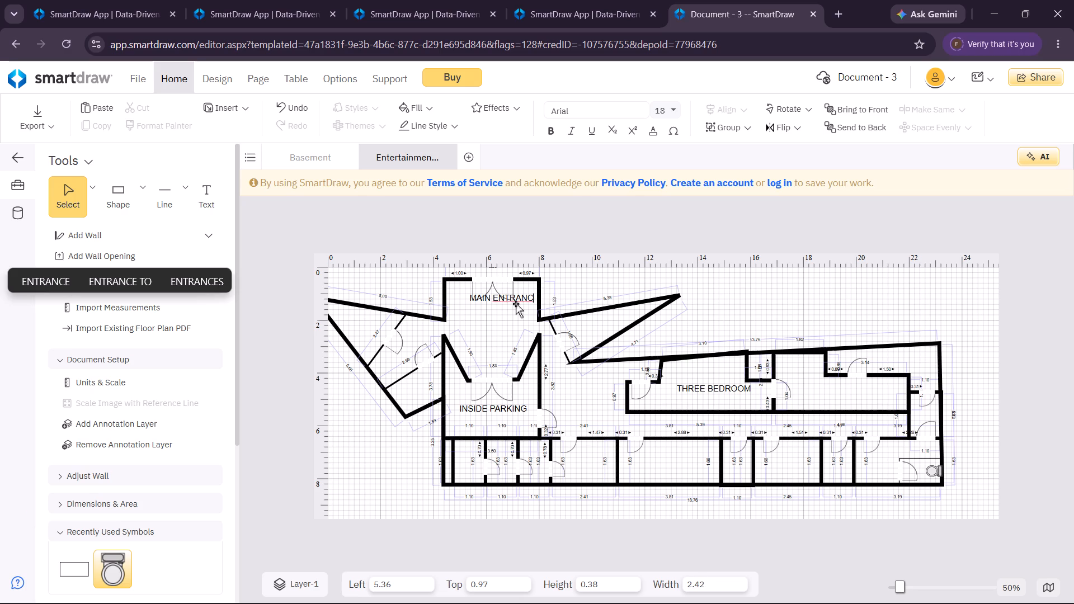
key(e)
key(Return)
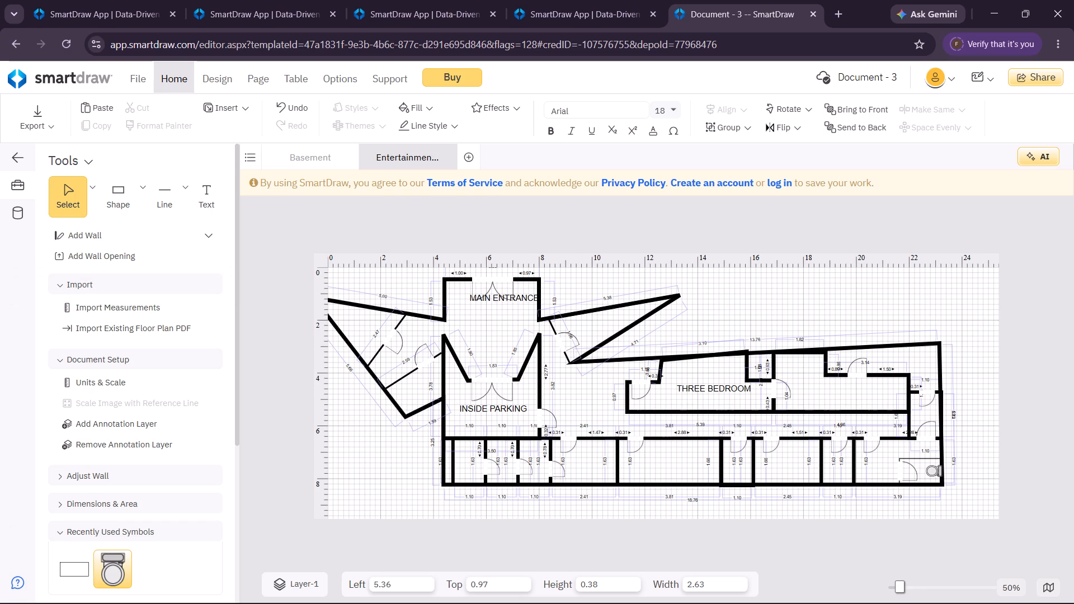
text(GATE)
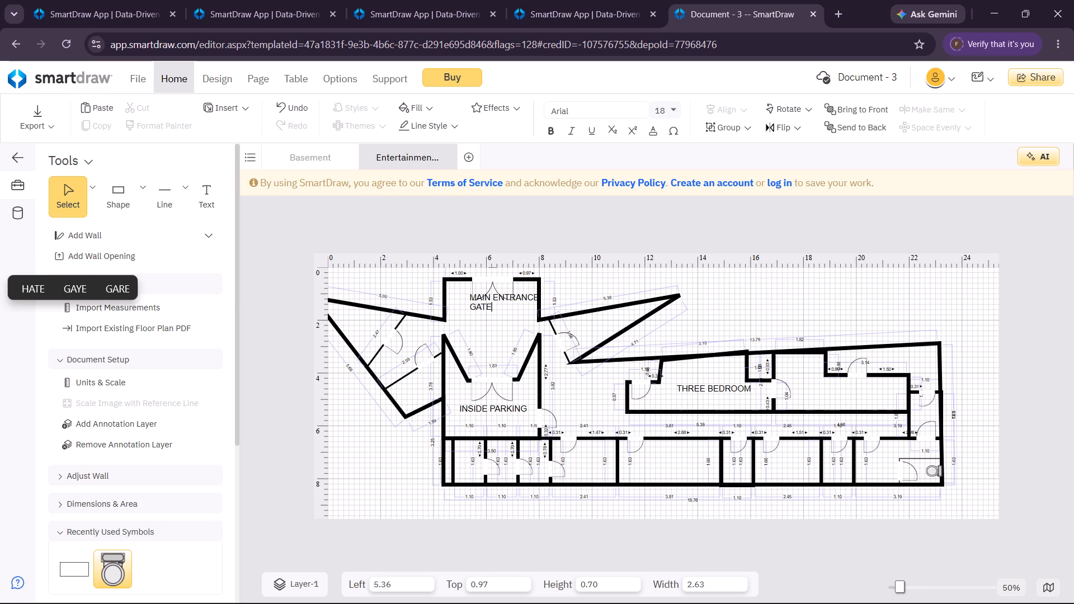
click(571, 305)
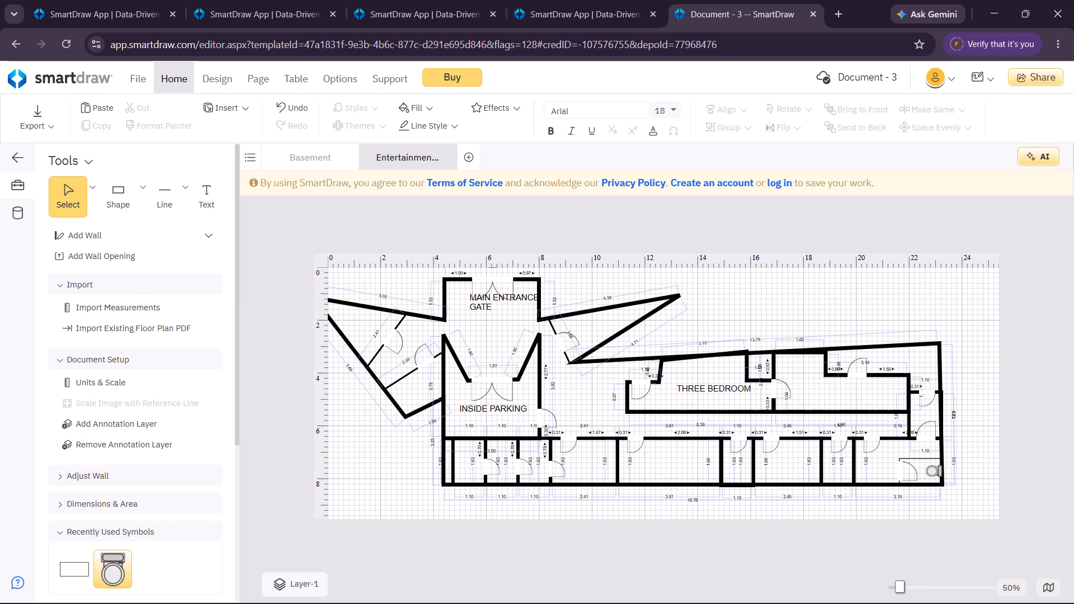
Label the triangular room beside the main entrance SECURITY AREA, with AREA on a second line.
click(204, 210)
click(581, 335)
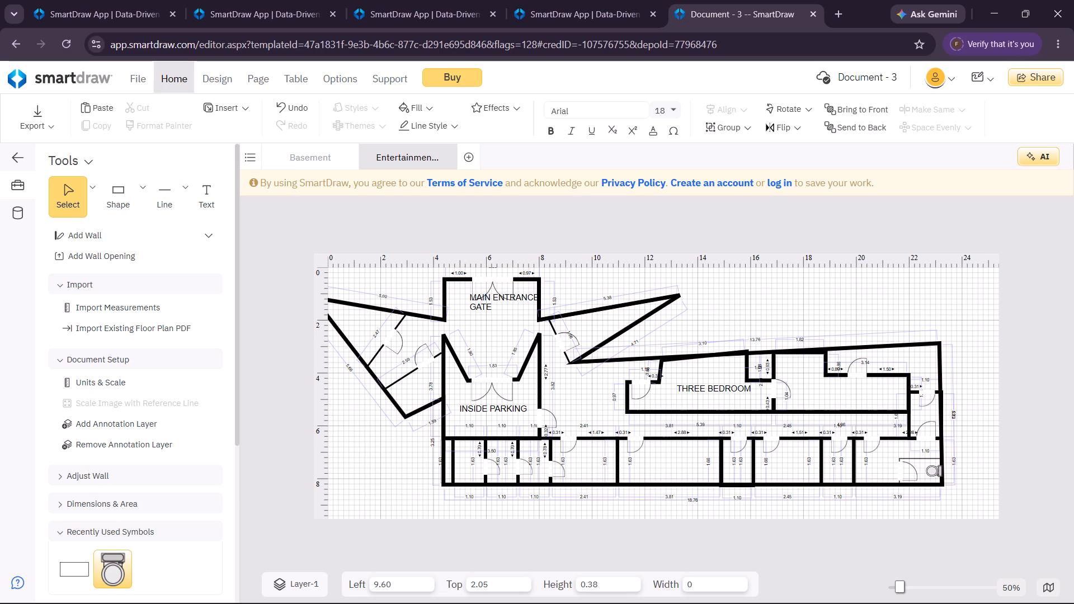
text(SECURITY)
key(space)
key(Return)
text(AREA)
click(737, 315)
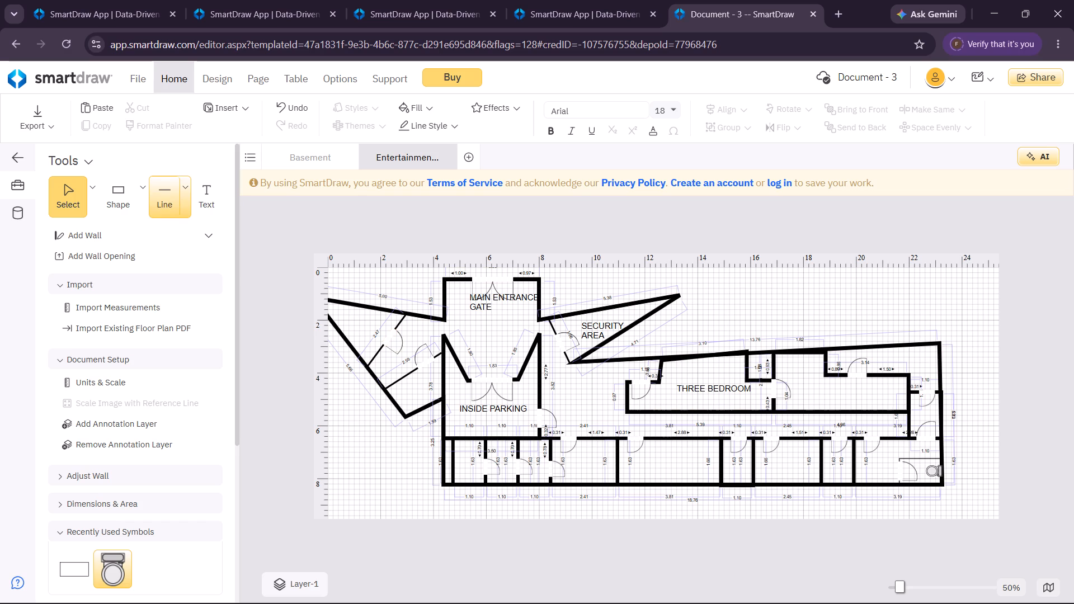
Label the room on the far side of the partition from THREE BEDROOM as FIRST BEDROOM.
click(204, 196)
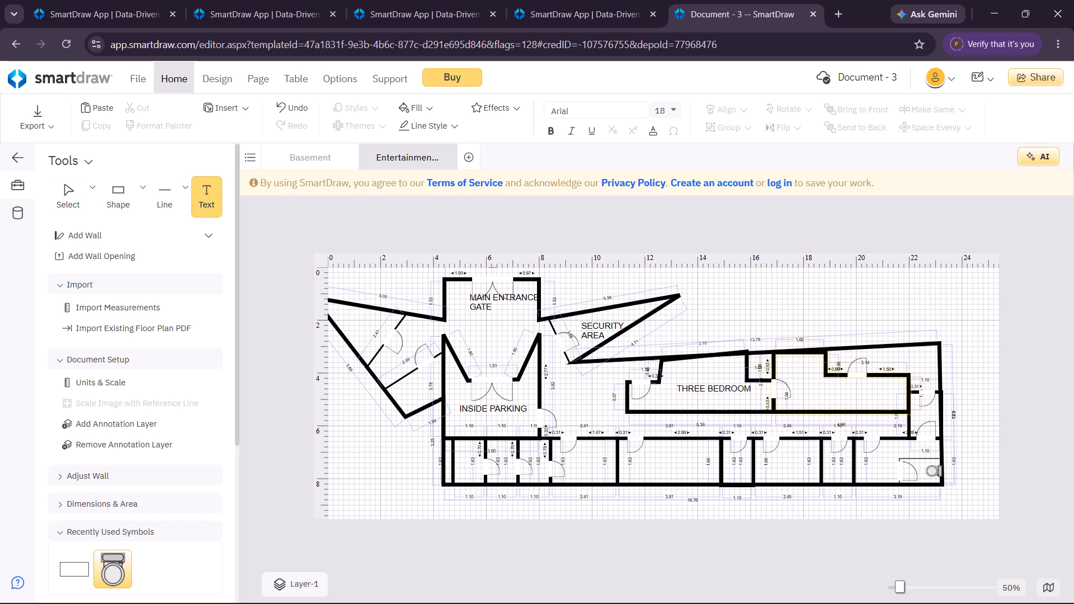
click(809, 395)
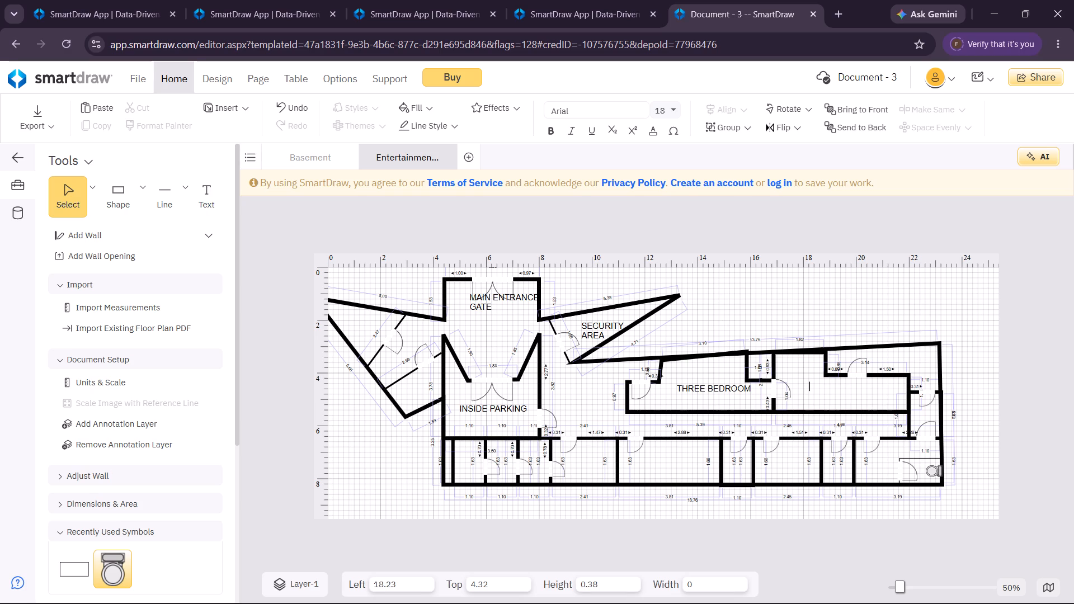
text(FIRST BEDROOM)
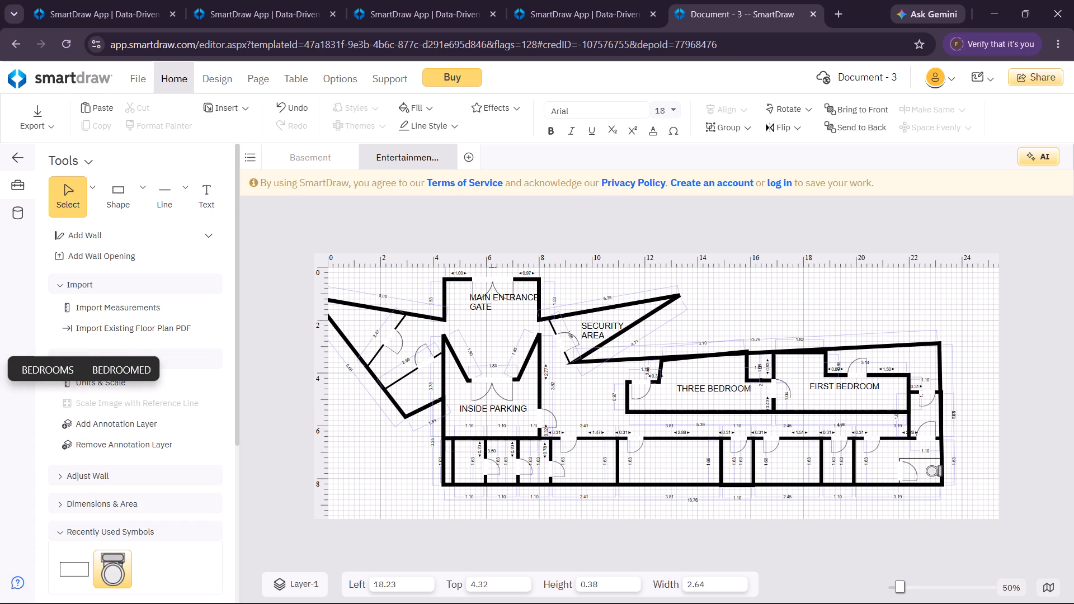
click(891, 402)
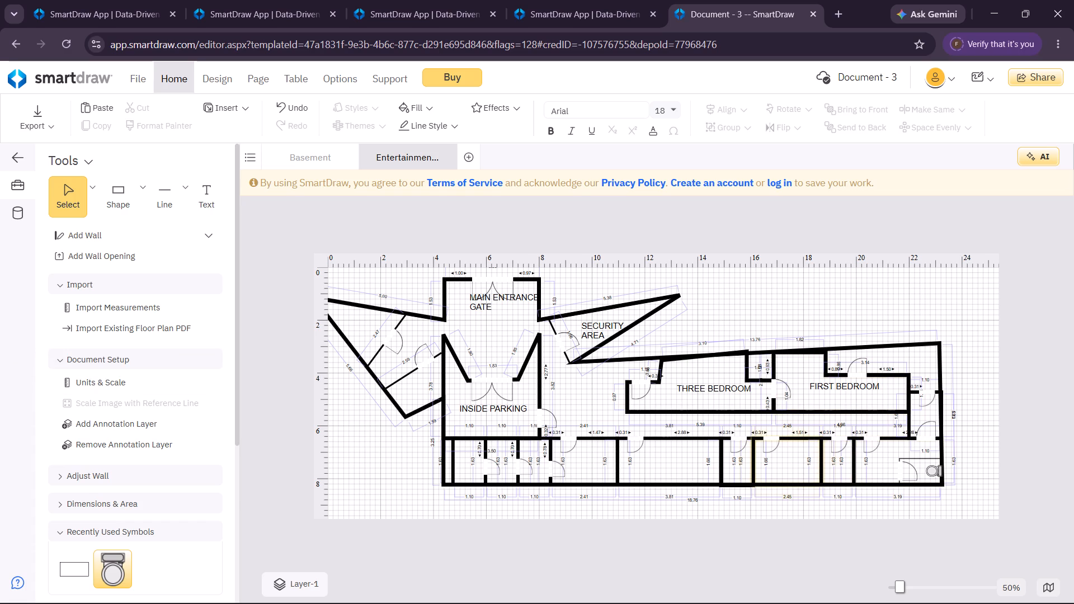
Copy the existing toilet, rotate the copy upright, and place it in the small enclosure between THREE BEDROOM and FIRST BEDROOM.
click(931, 470)
key(ctrl+c)
key(ctrl+v)
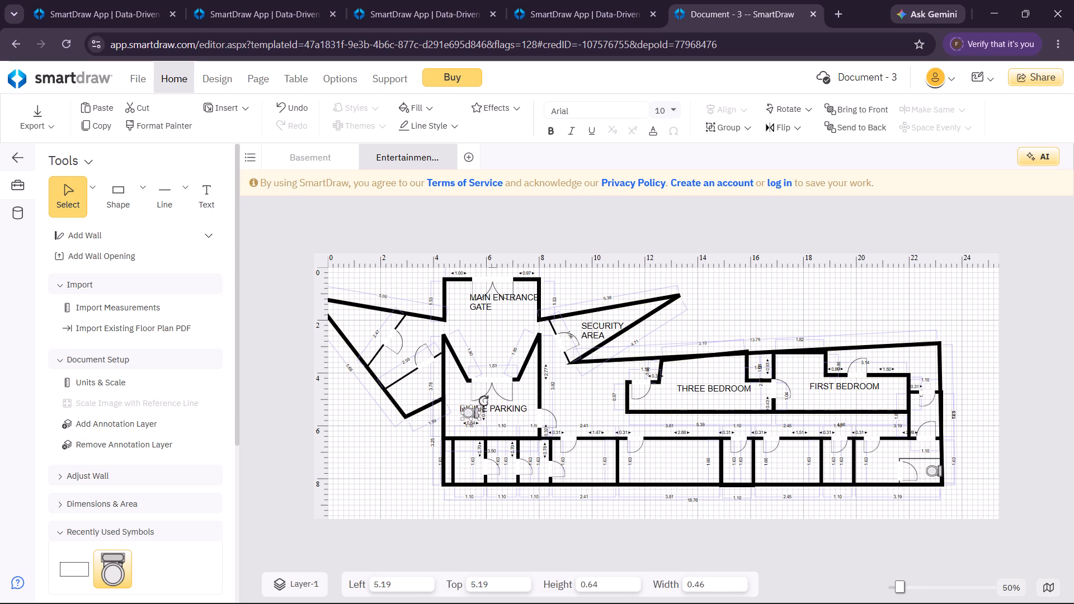
drag(484, 401, 460, 396)
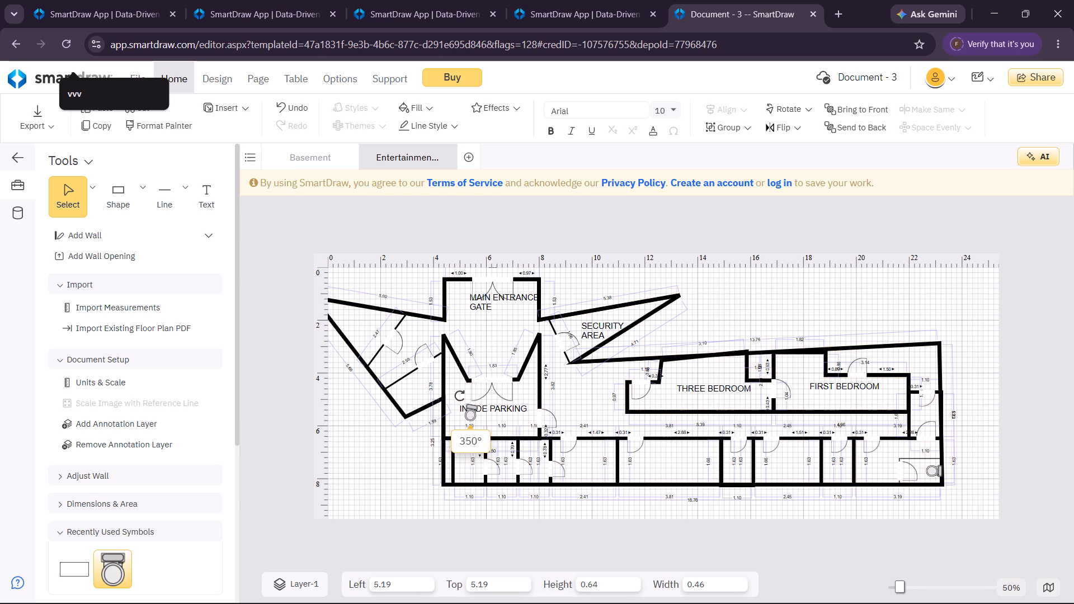
drag(460, 396, 458, 397)
drag(458, 397, 456, 397)
drag(473, 406, 762, 356)
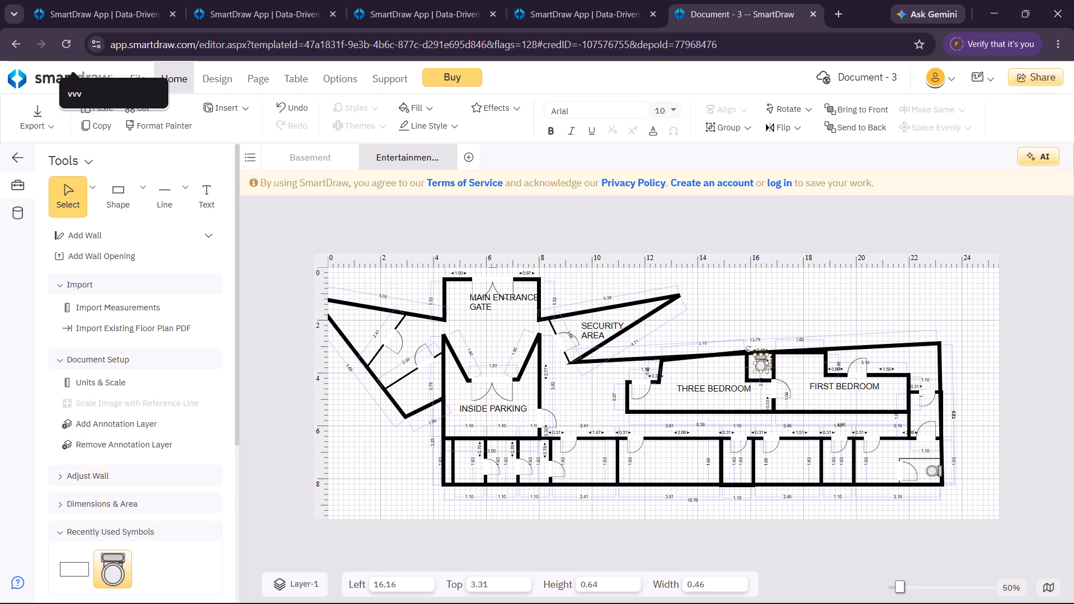
click(823, 399)
click(761, 356)
click(825, 305)
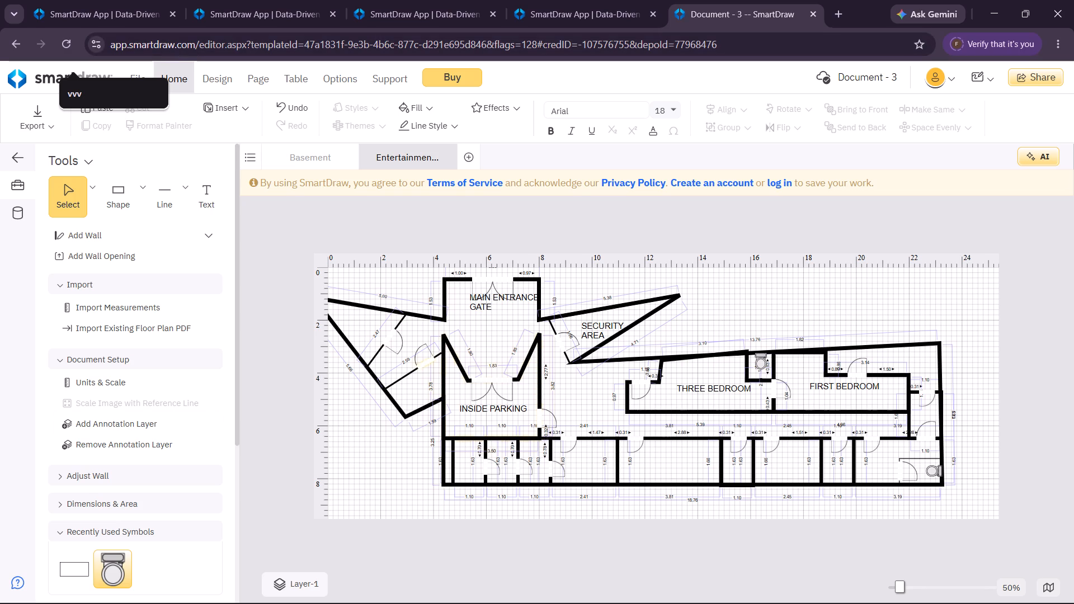
Label the outer room of the slanted wing opposite the security area PUBLIC TOILET, with TOILET indented on a second line.
click(207, 192)
click(334, 312)
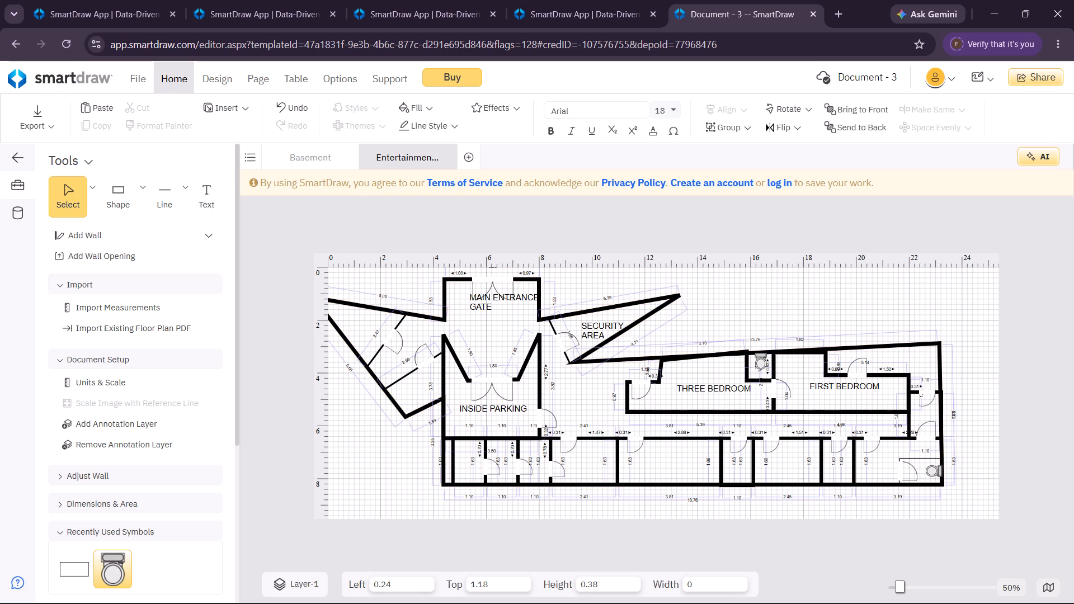
key(Return)
text(PU)
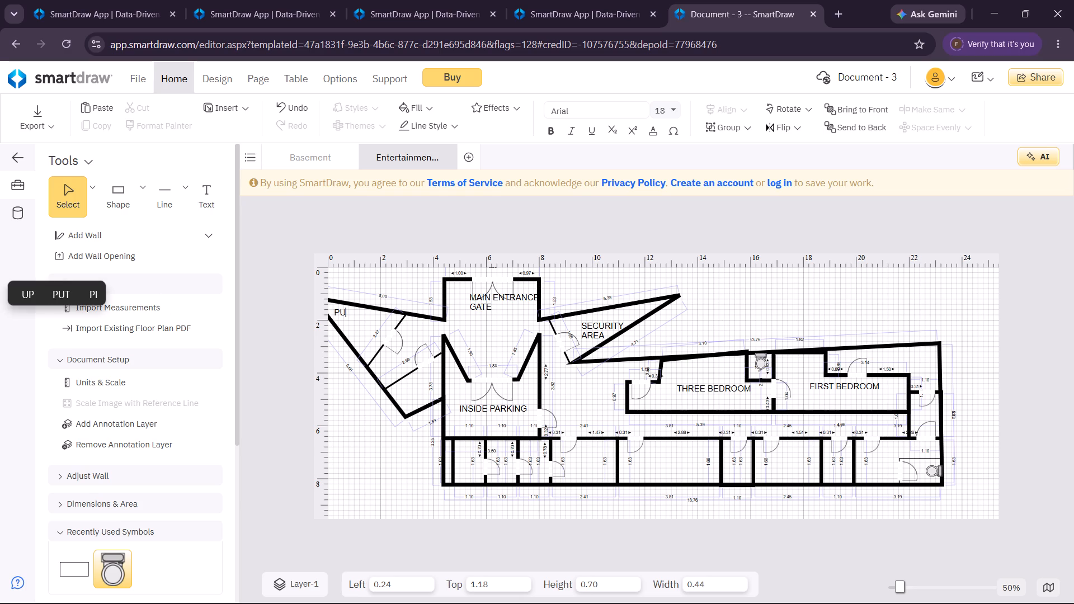
text(BLIC)
key(Return)
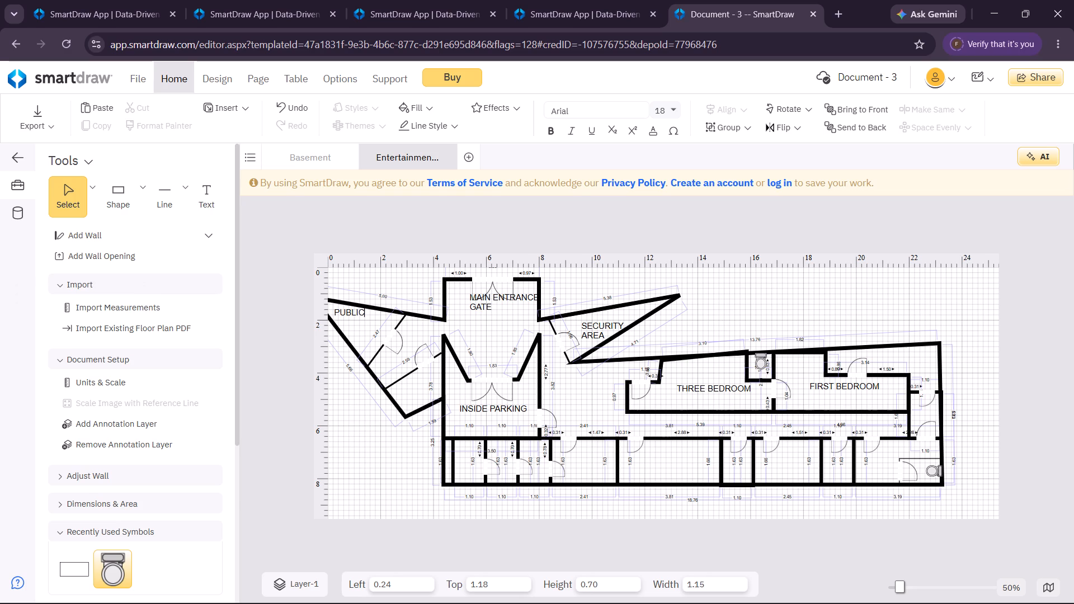
key(space)
key(space)
text(TOILET)
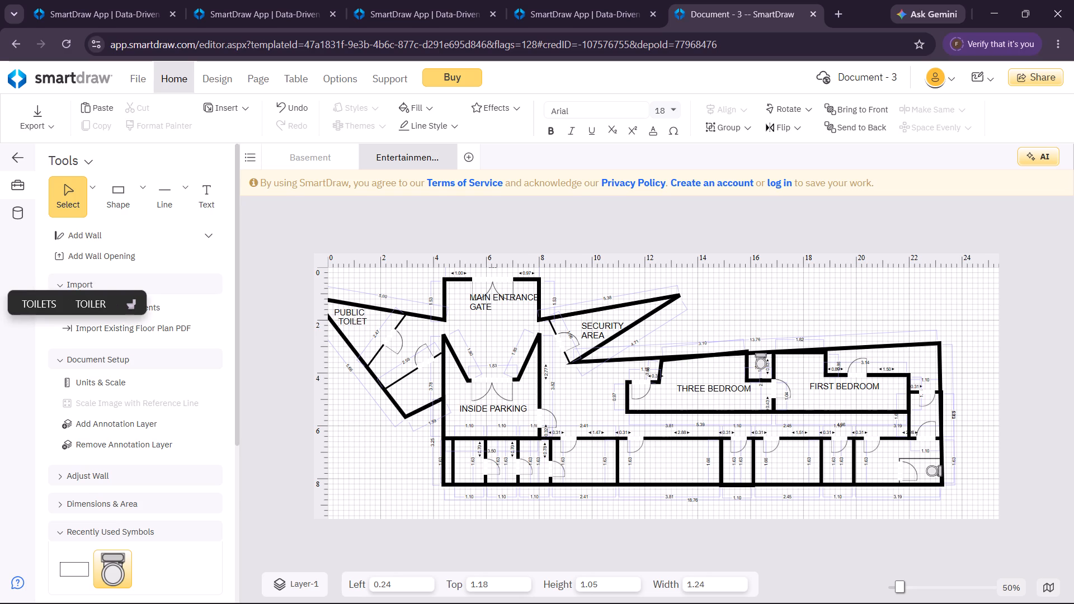
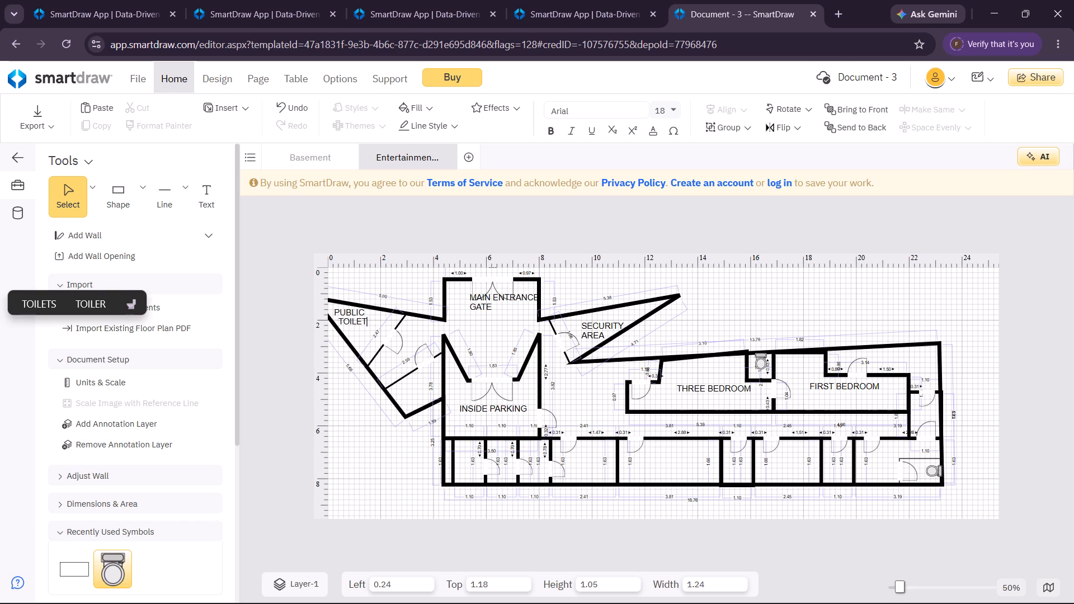
Add a residential toilet to the PUBLIC TOILET room, rotated to face inward and set against the slanted outer wall below the label.
click(573, 304)
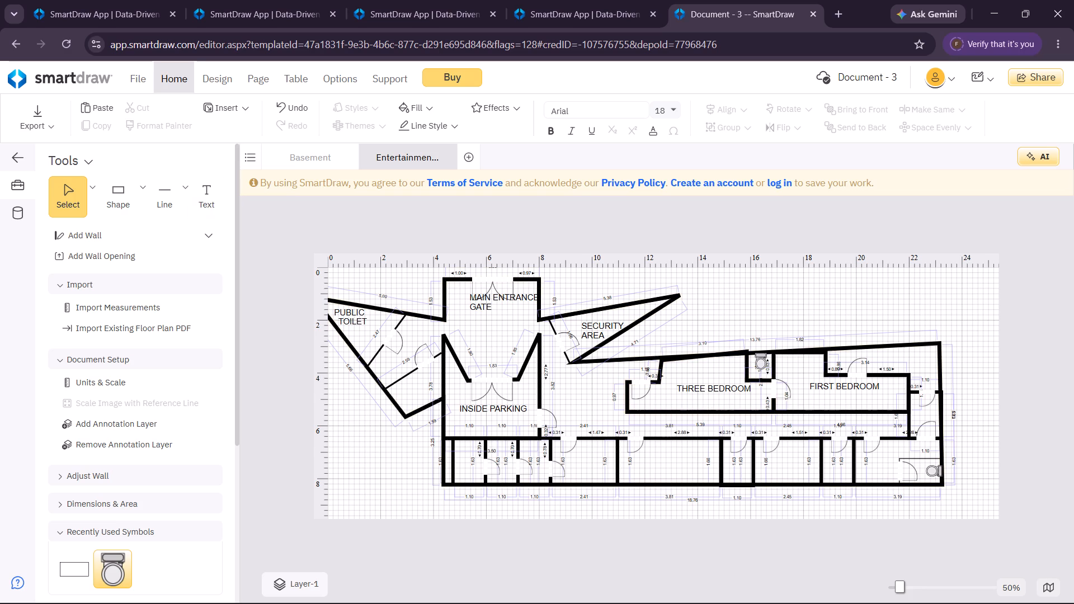
click(204, 190)
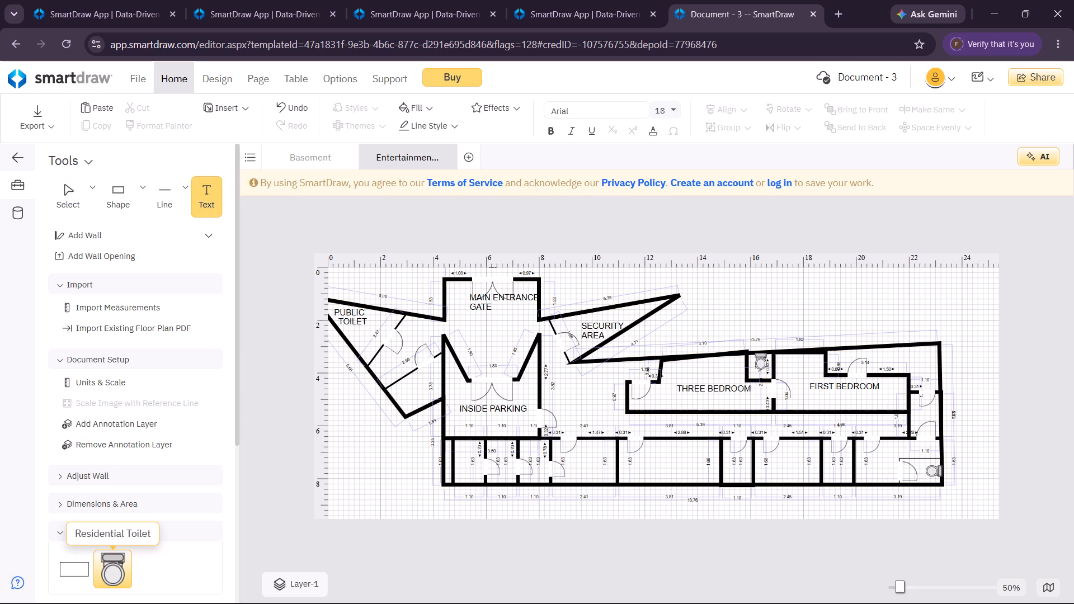
click(117, 567)
drag(117, 567, 355, 365)
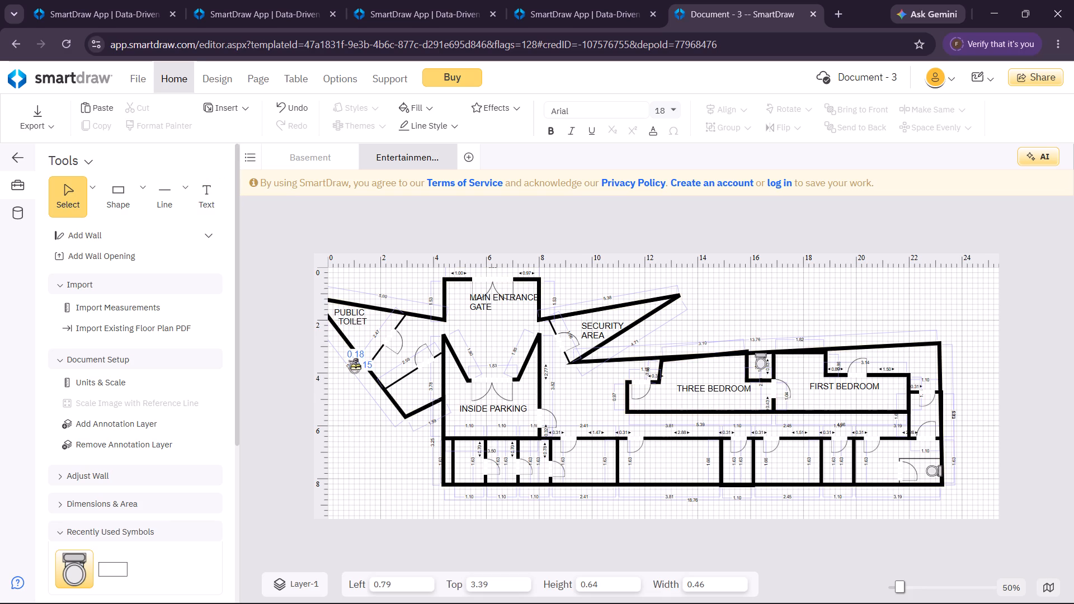
drag(355, 365, 377, 317)
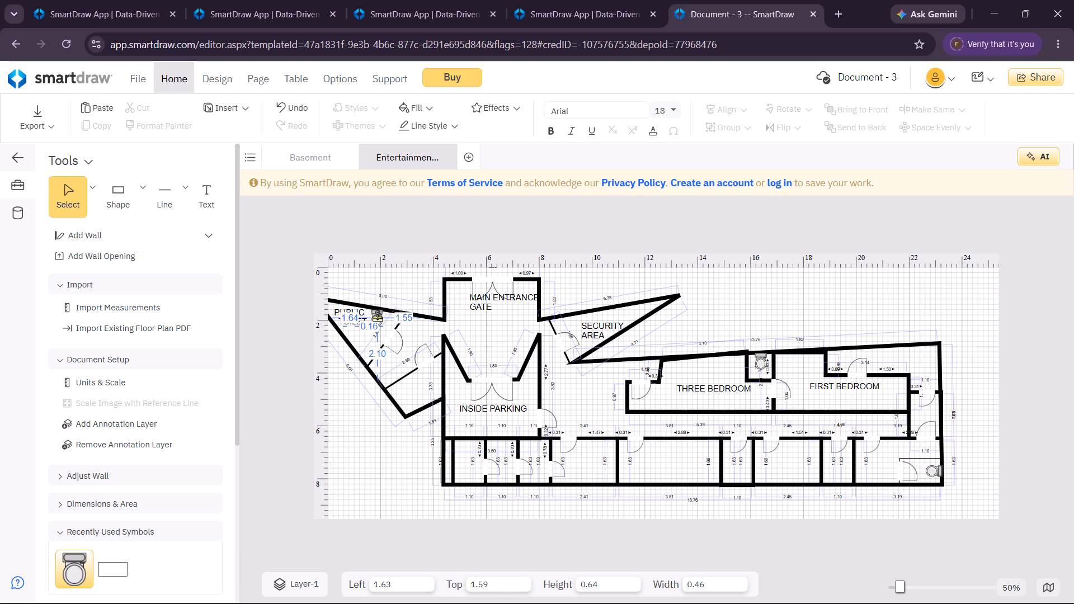
drag(377, 317, 377, 318)
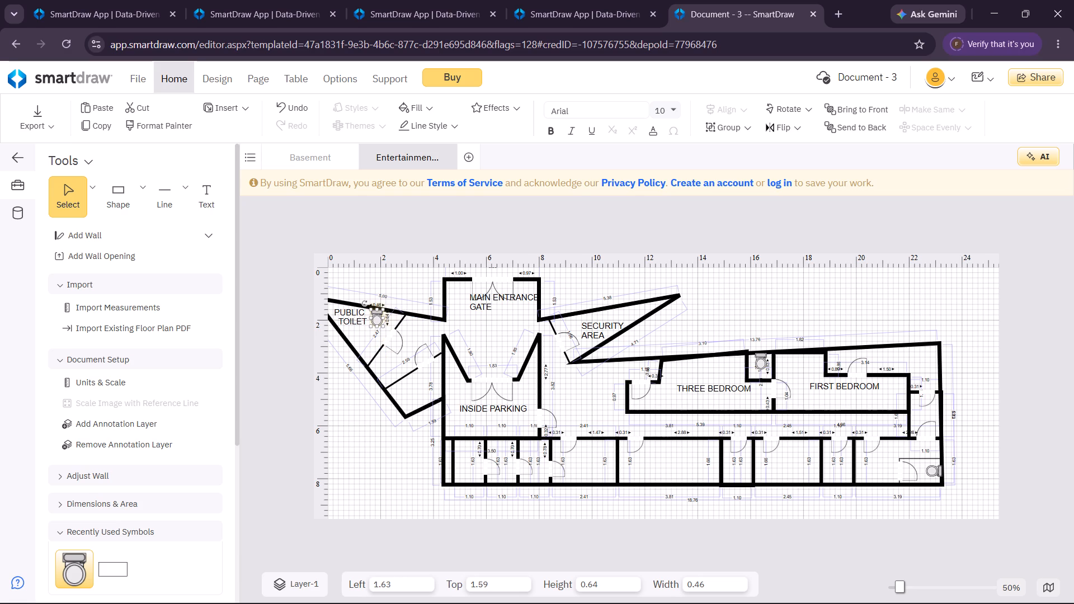
drag(366, 302, 354, 351)
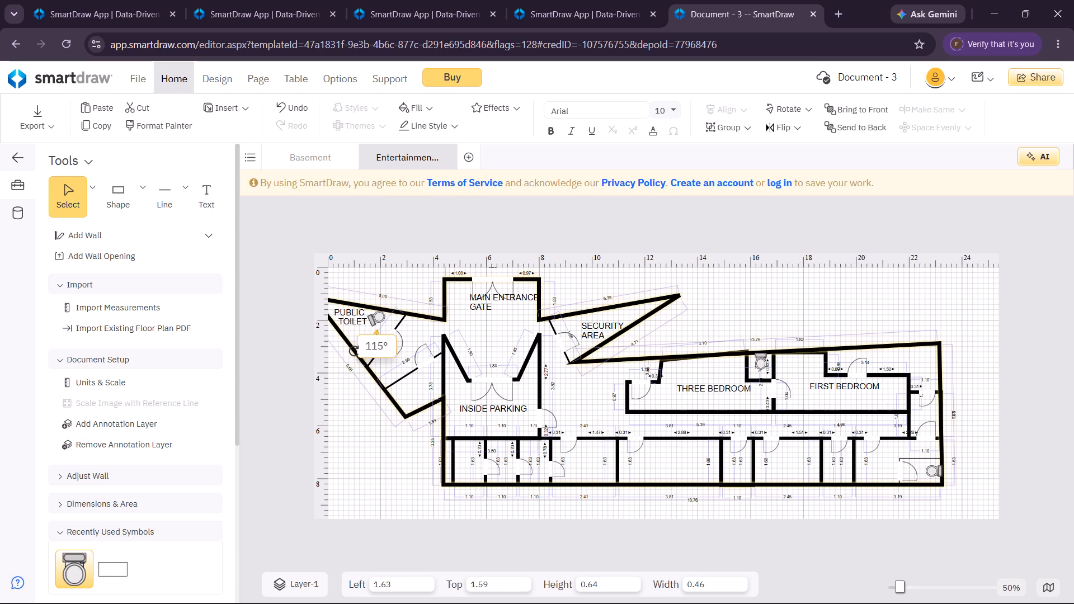
drag(354, 351, 362, 361)
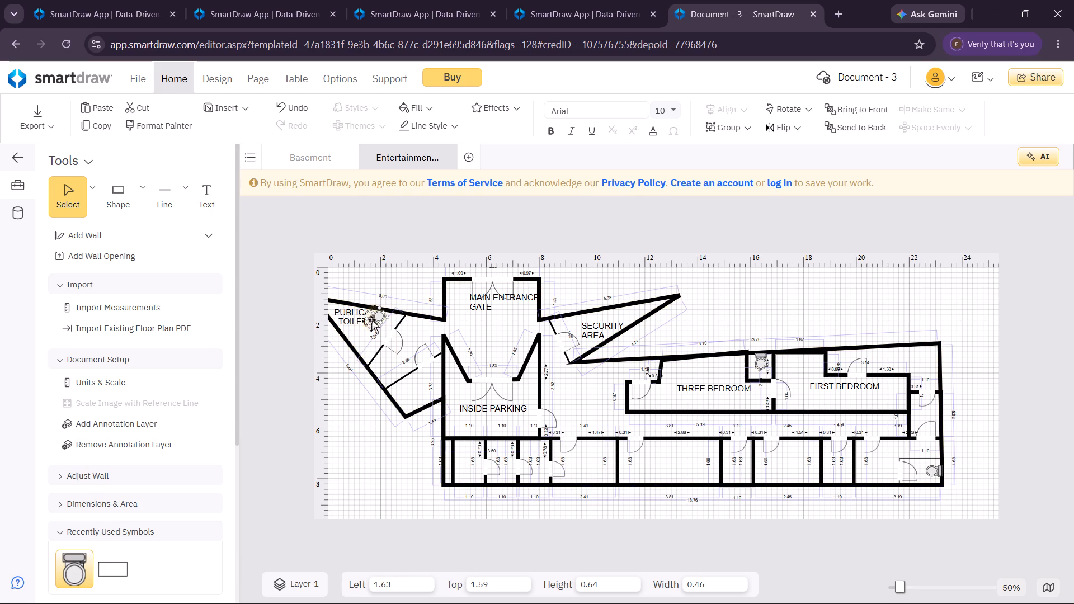
drag(372, 320, 361, 333)
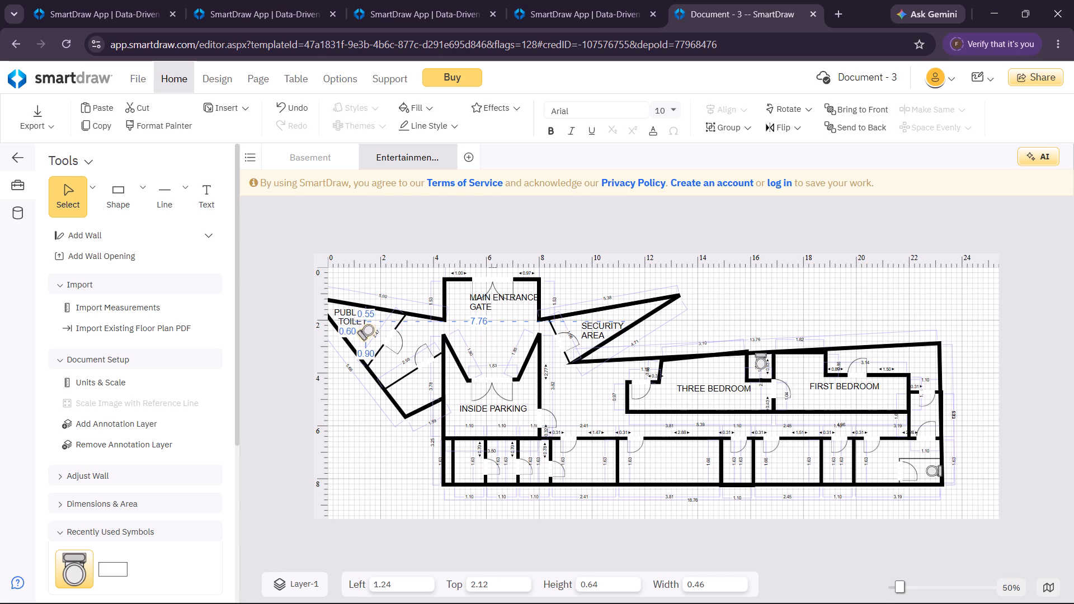
drag(361, 333, 345, 342)
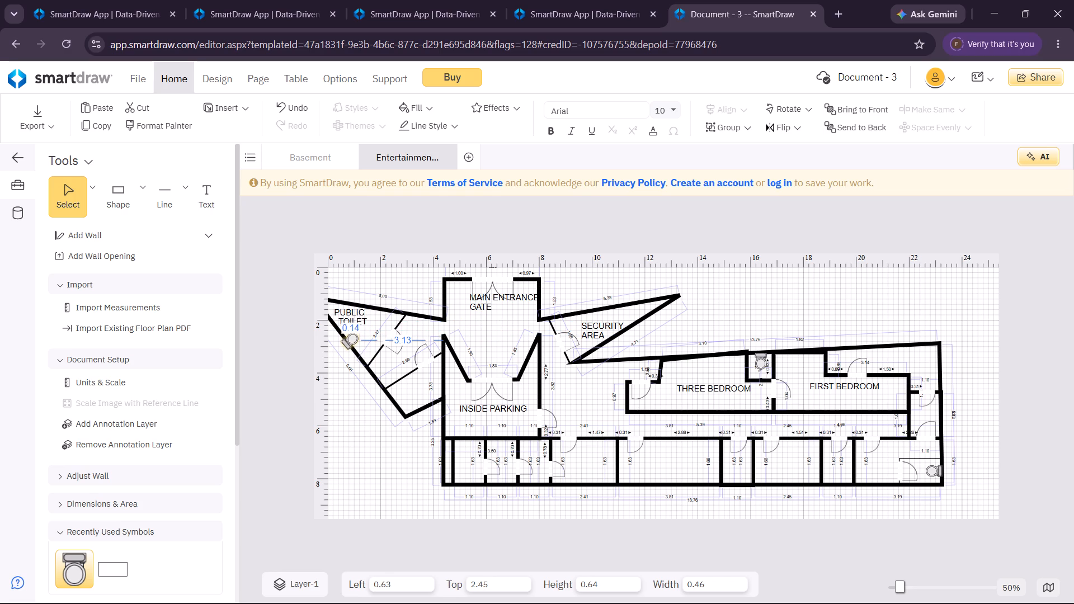
drag(345, 342, 351, 338)
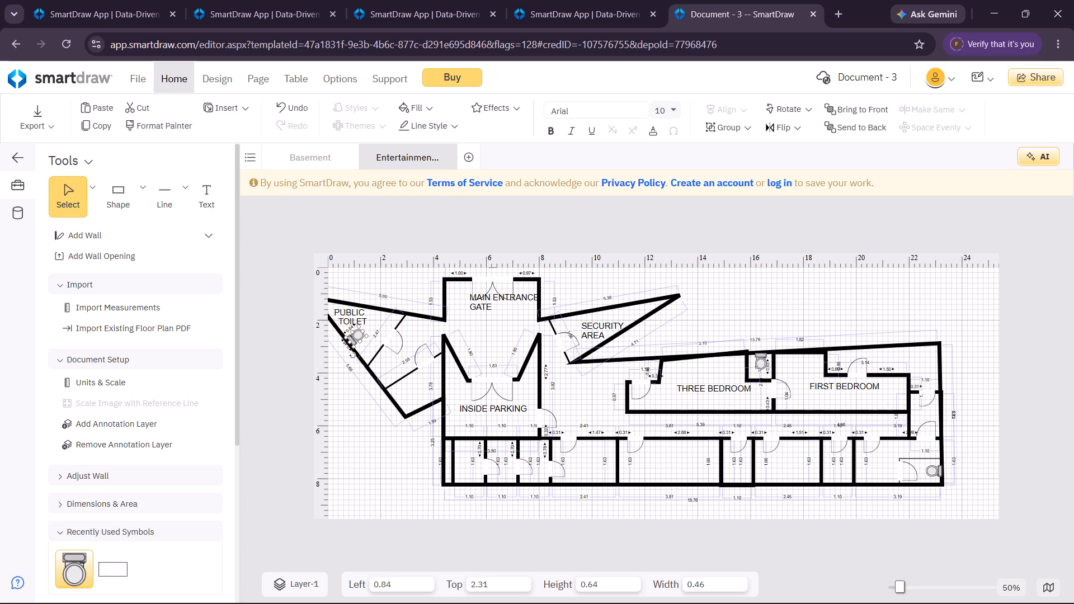
click(379, 455)
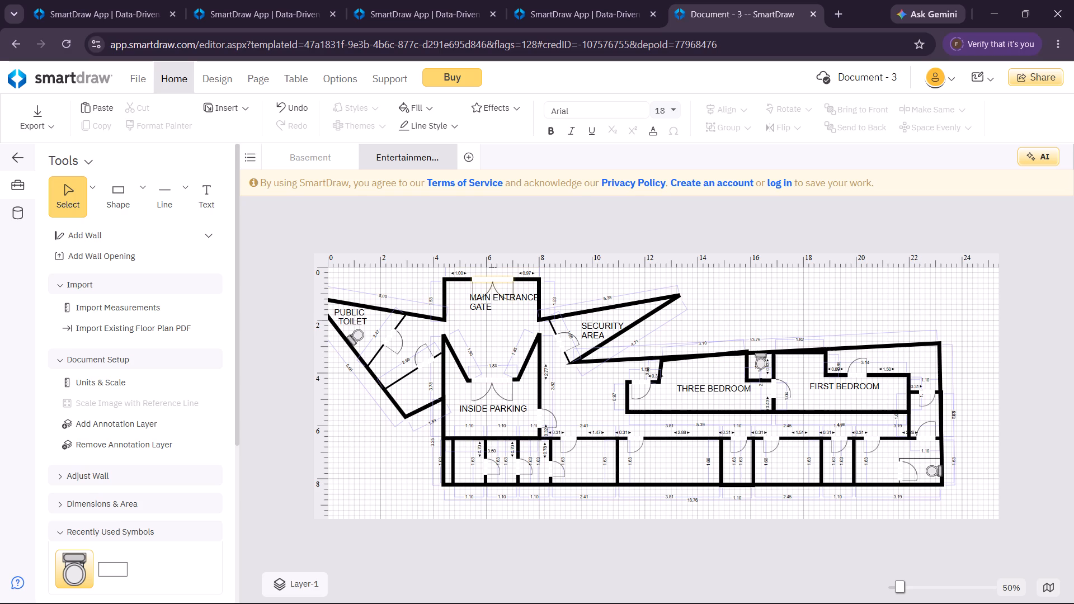
Draw a horizontal line about 2.66 long outward from the security area's slanted wall, above the sloped outer wall.
click(164, 203)
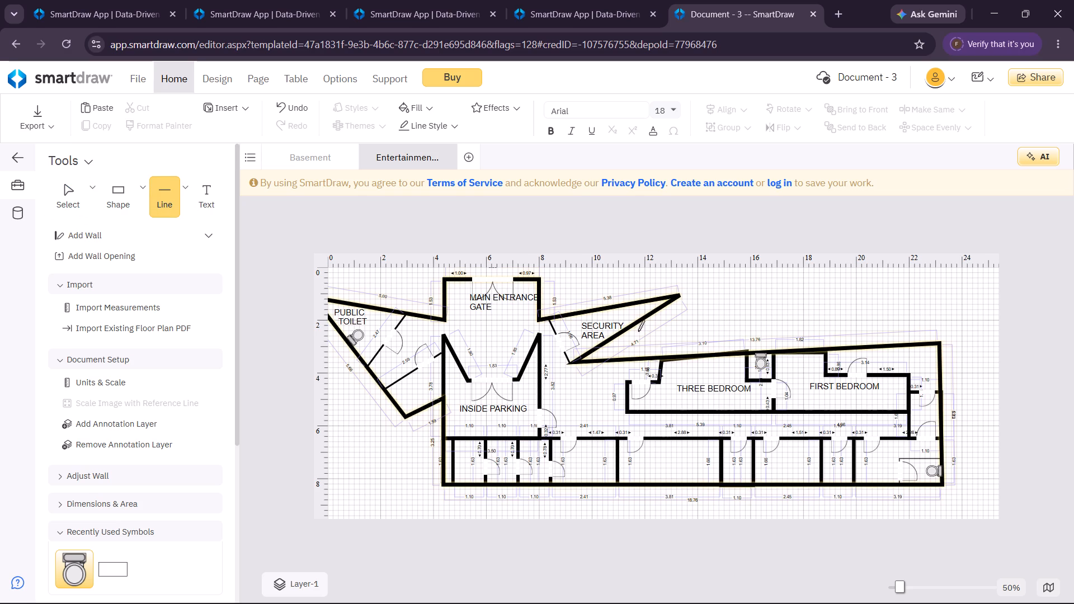
drag(625, 331, 680, 329)
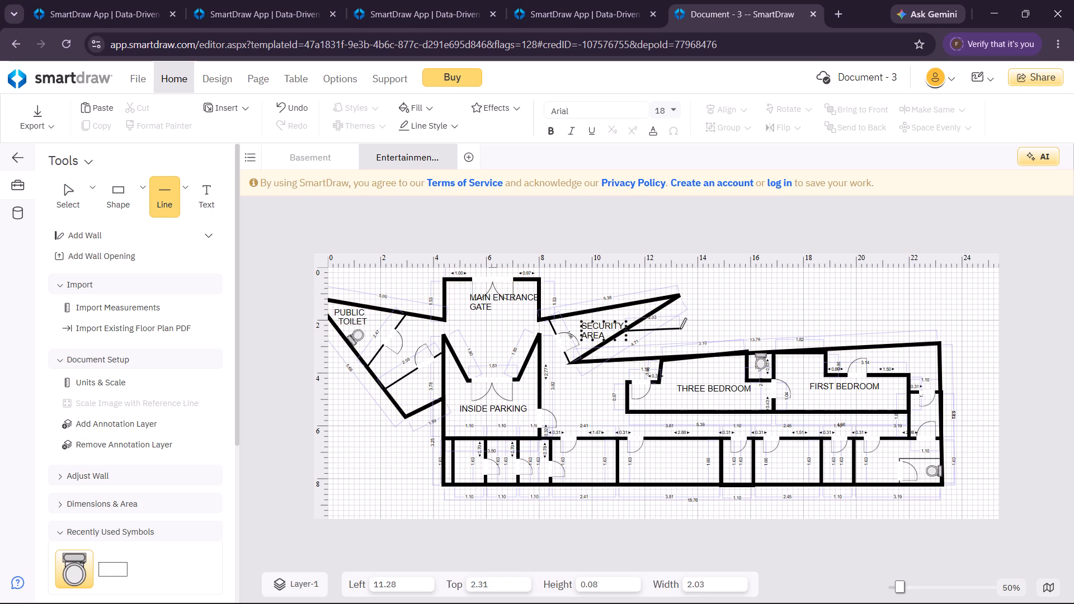
drag(680, 329, 694, 330)
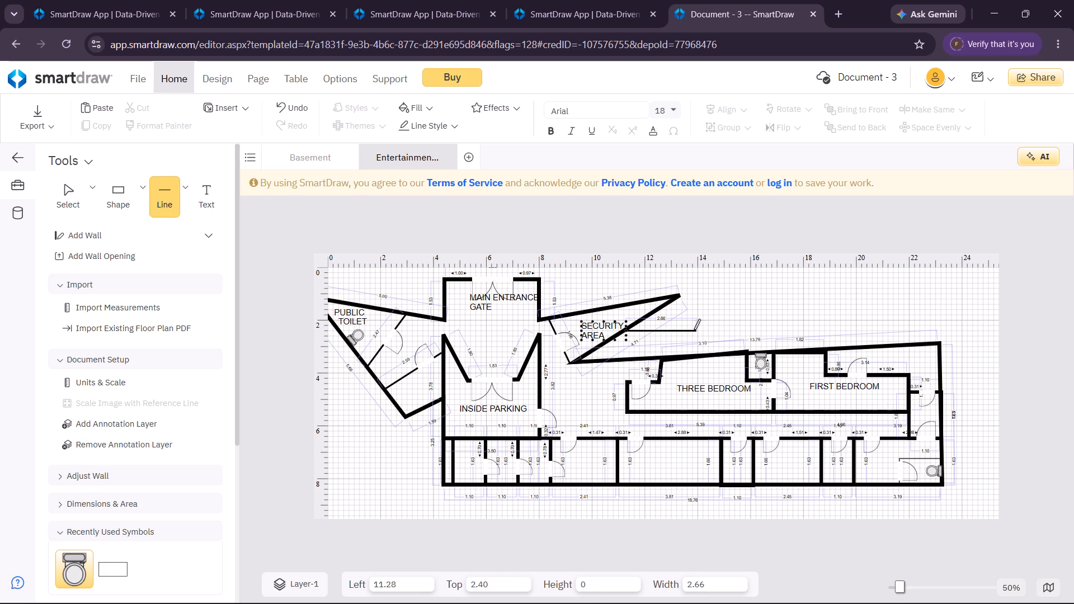
drag(694, 330, 696, 333)
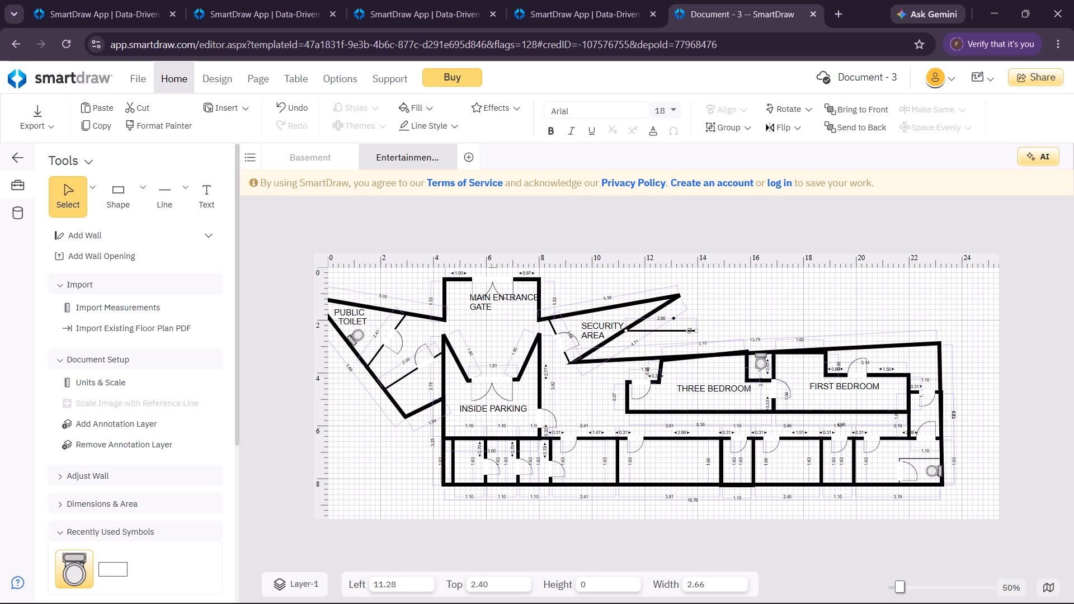
Label the area between the new horizontal line and the sloped outer wall OUTSIDE PARKING, with PARKING on a second line.
click(218, 184)
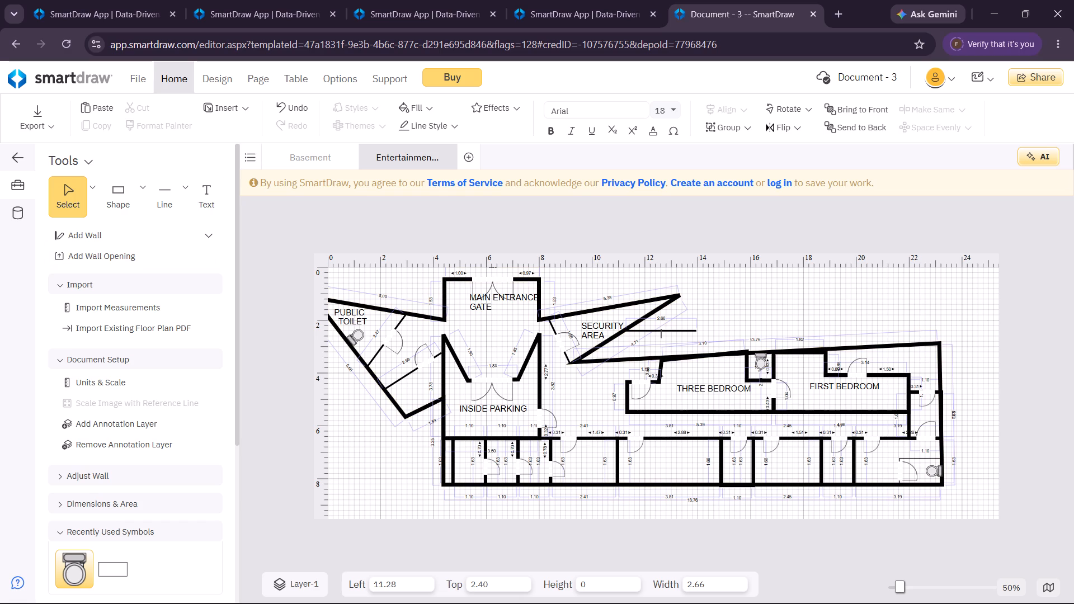
click(200, 187)
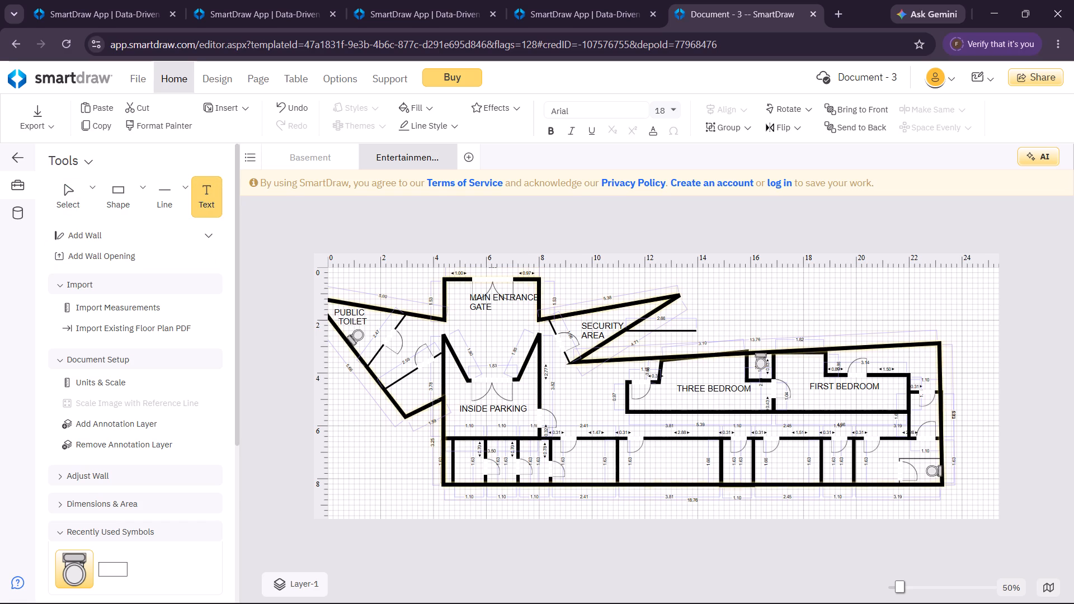
click(619, 352)
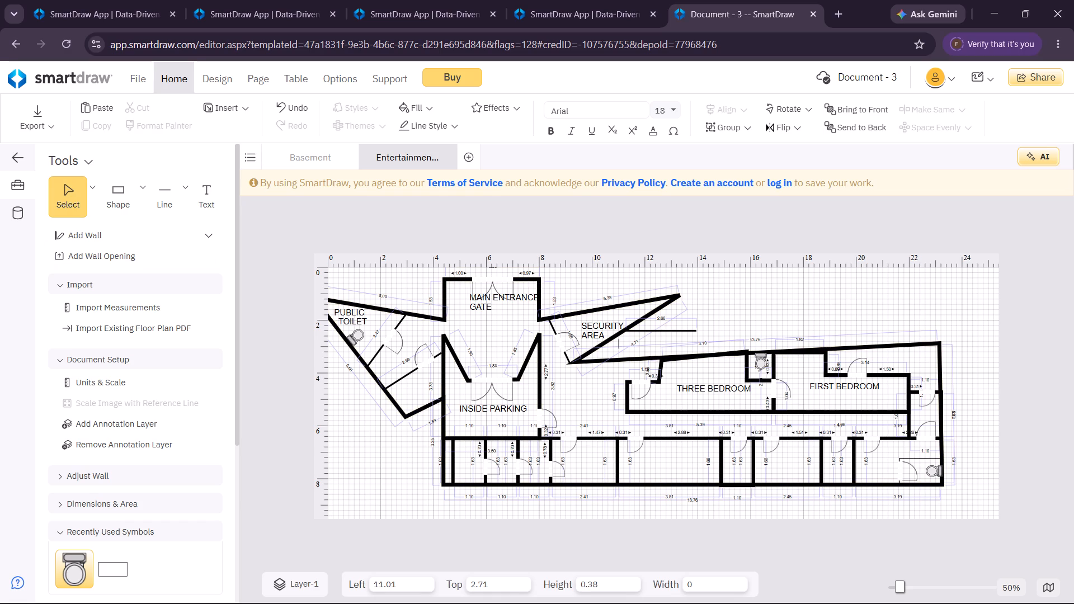
text(OUTSIDE)
key(space)
key(Return)
key(p)
text(ARKING)
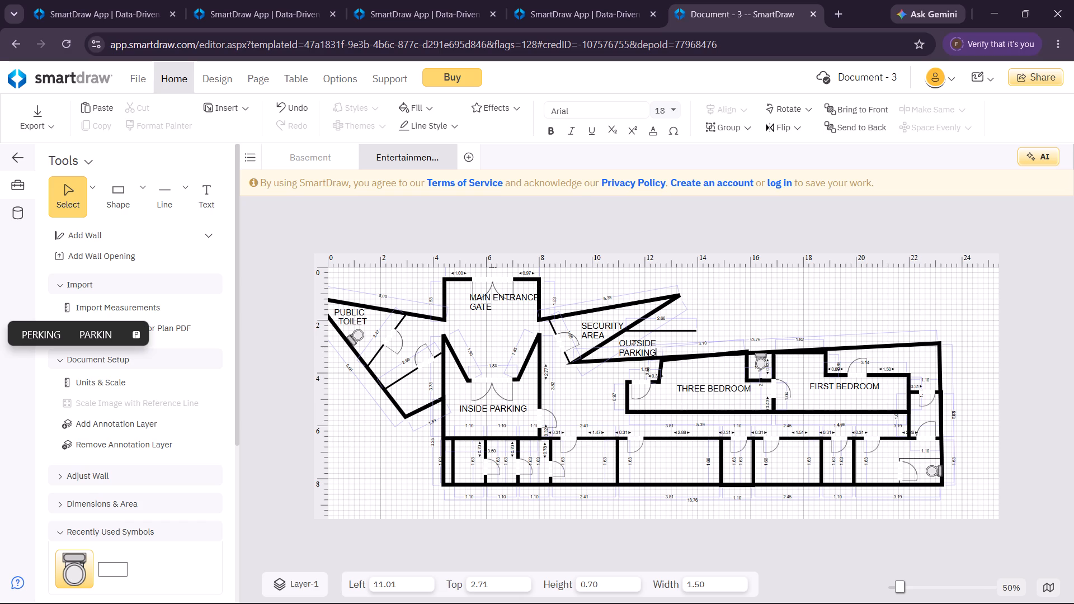
click(804, 300)
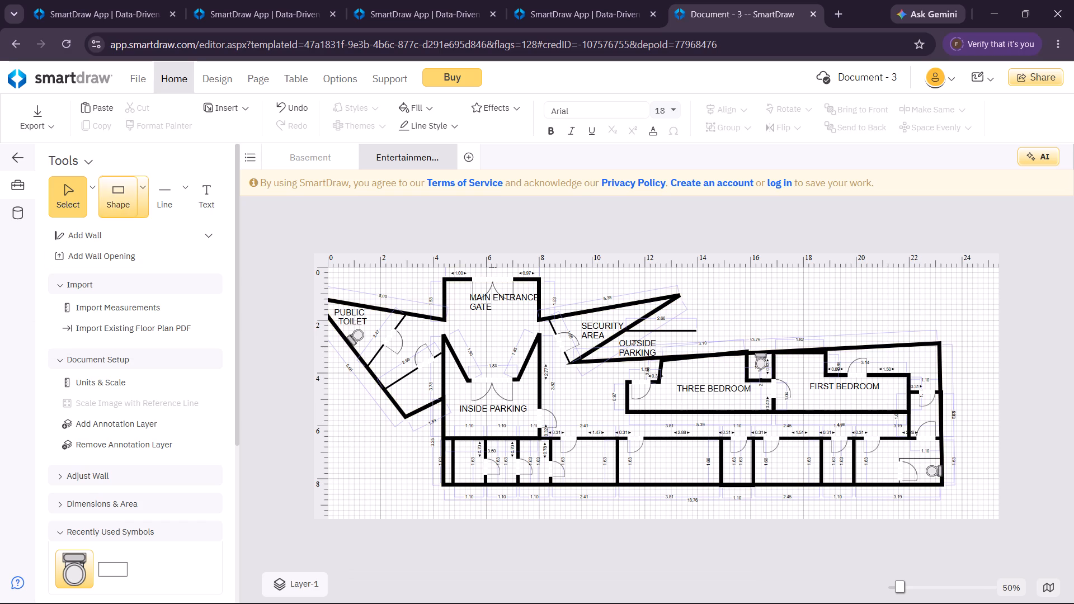
Draw two vertical lines, about 2.04 and 2.09 long, up from the sloped outer wall in line with the bedroom toilet enclosure's sides.
click(163, 199)
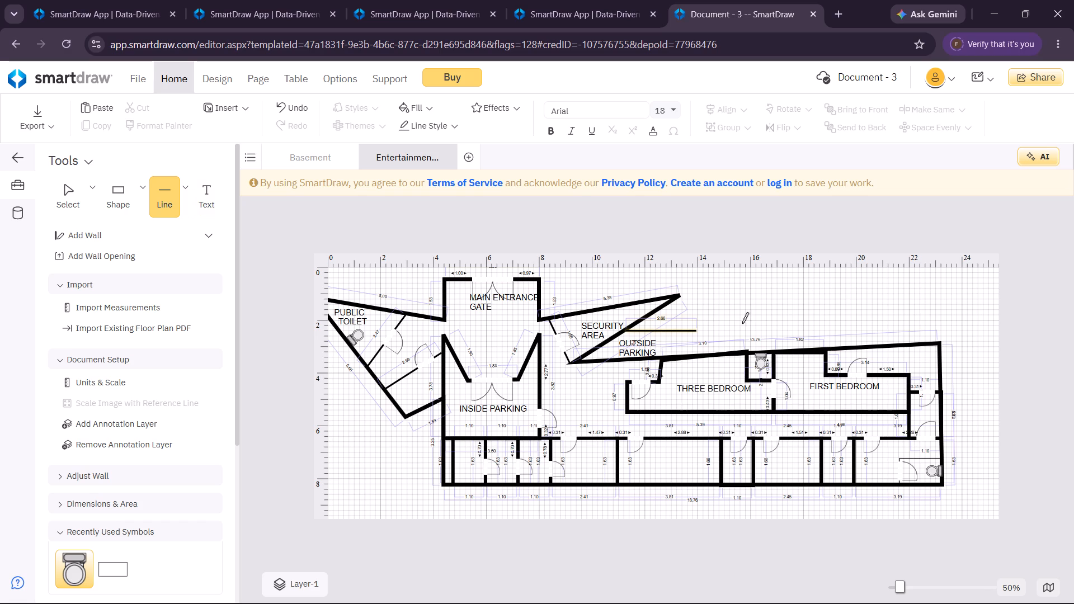
drag(746, 351, 742, 305)
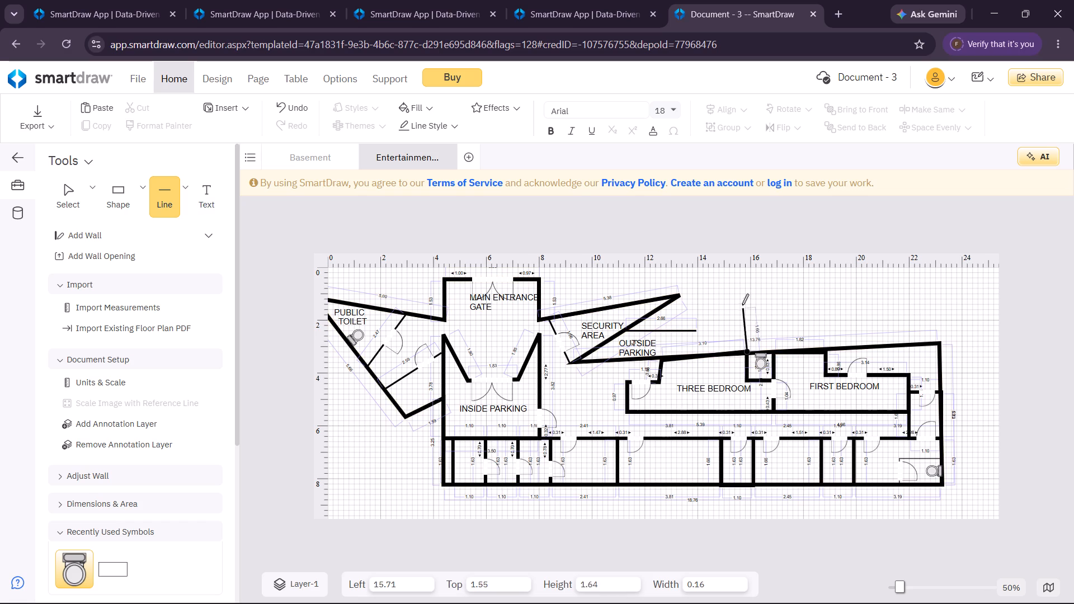
drag(742, 305, 748, 298)
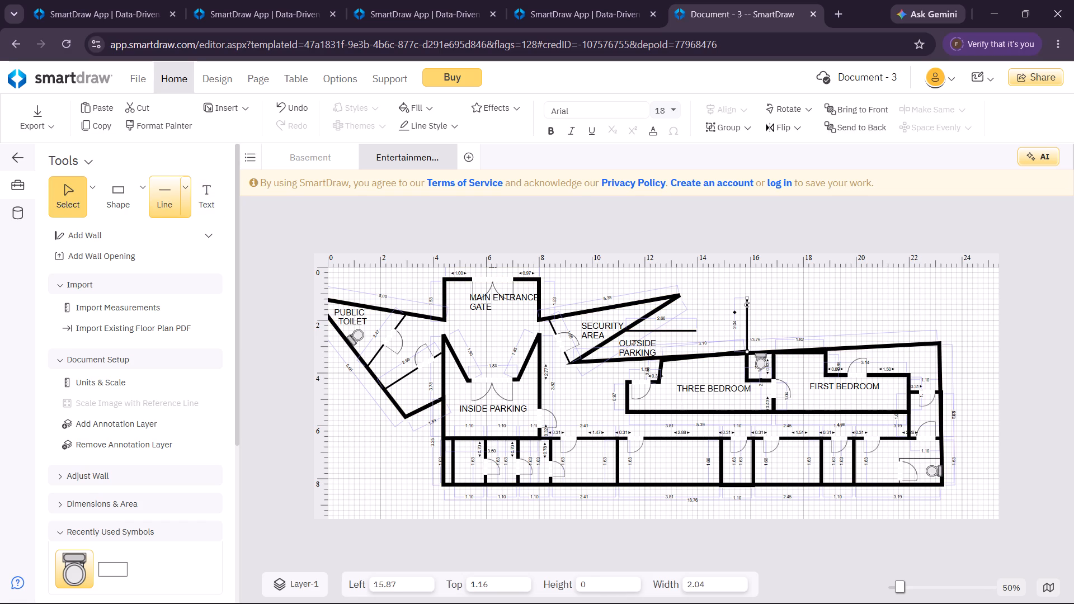
click(151, 200)
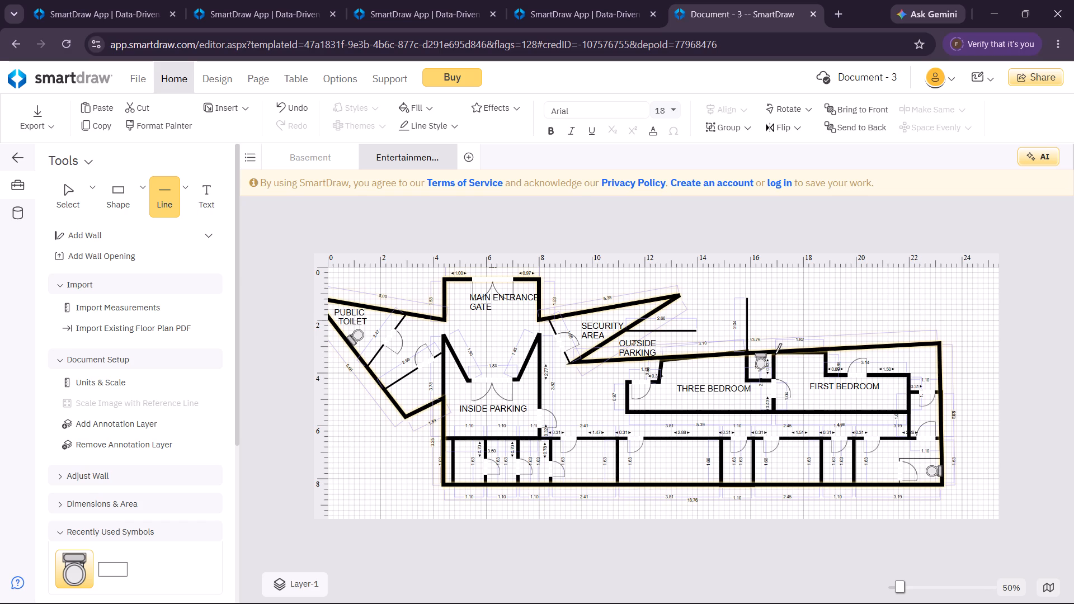
drag(775, 353, 775, 303)
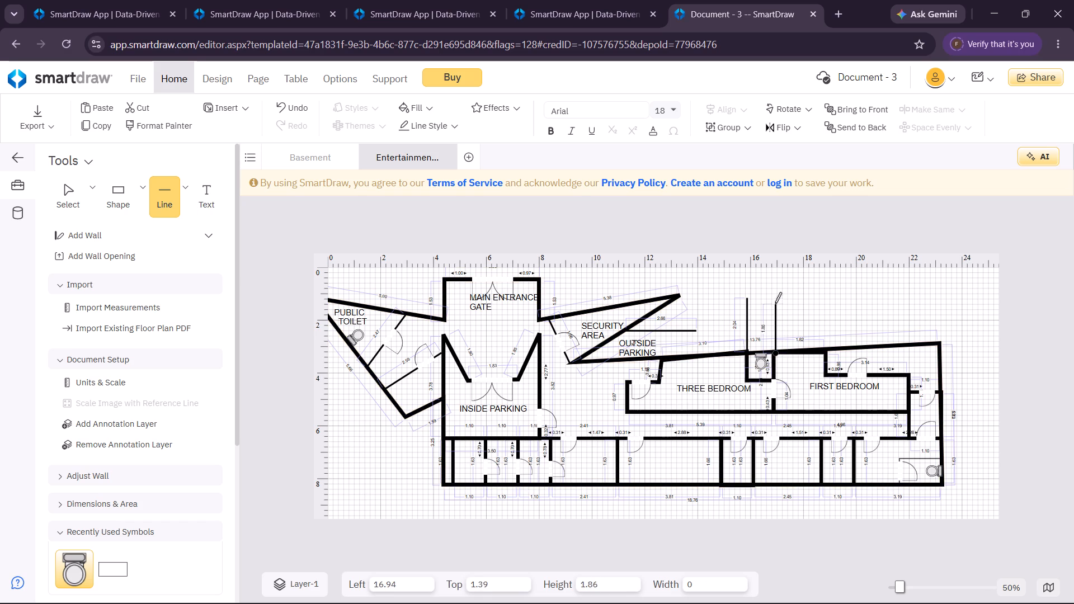
drag(775, 303, 775, 298)
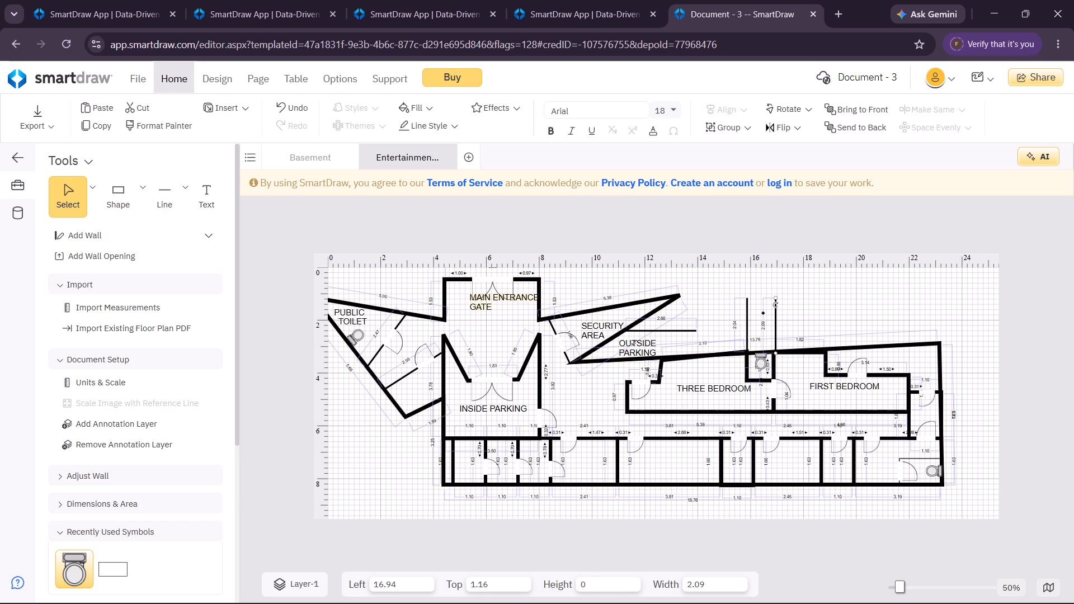
Draw three more evenly spaced vertical lines, about 1.85, 1.99 and 1.80 long, up from the sloped outer wall above FIRST BEDROOM.
drag(286, 244, 161, 206)
click(161, 206)
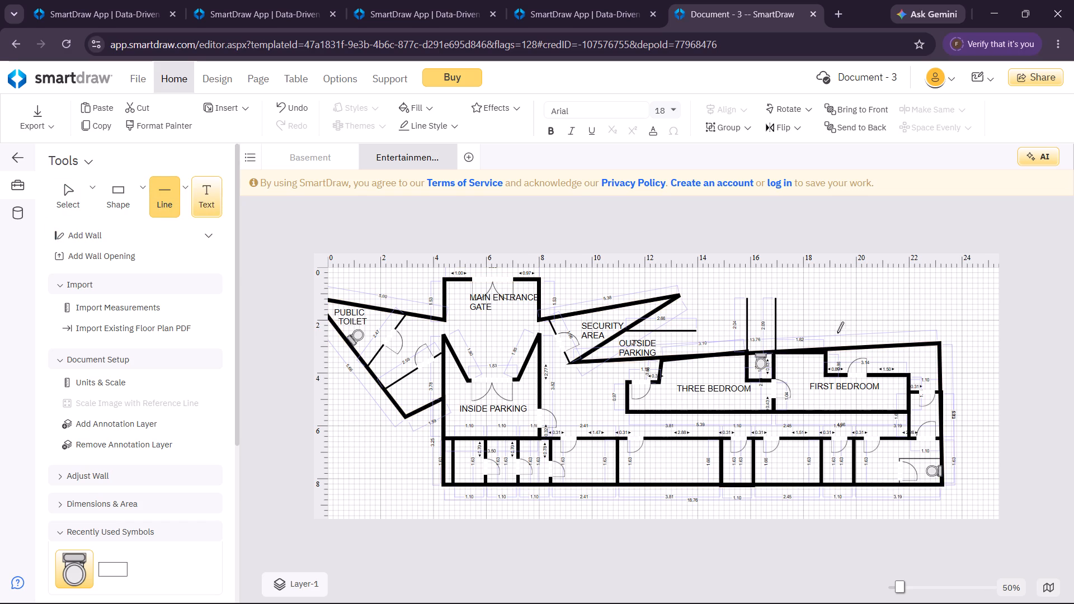
drag(803, 348, 801, 296)
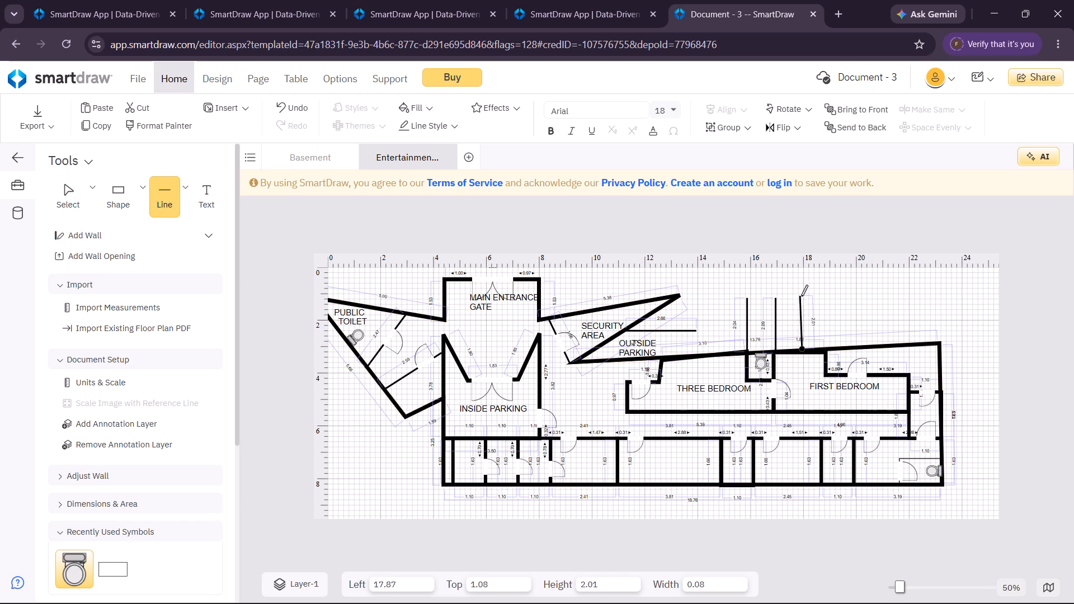
drag(801, 296, 803, 300)
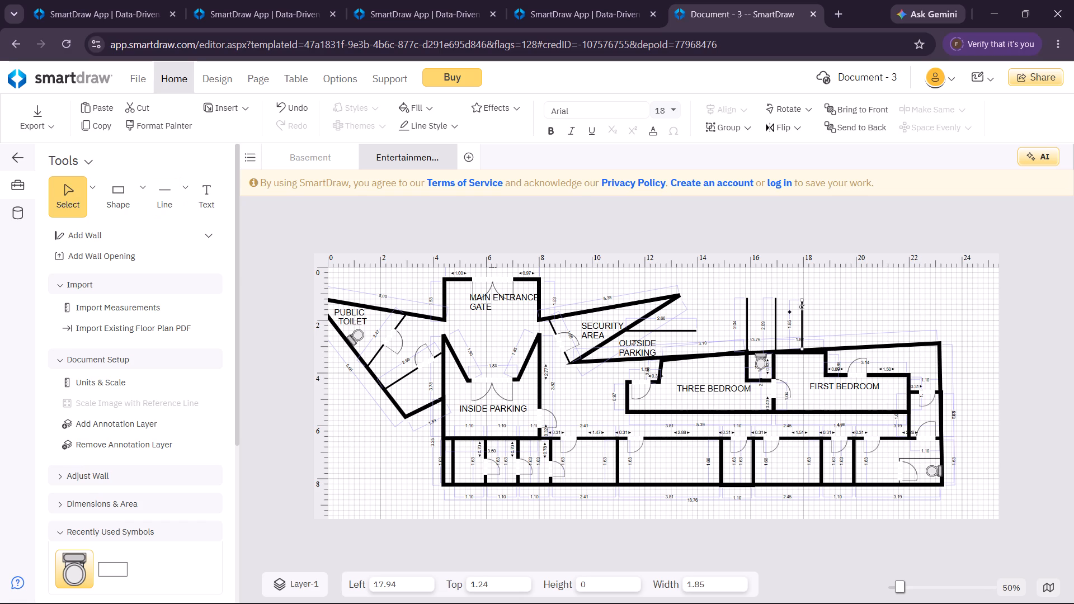
click(171, 216)
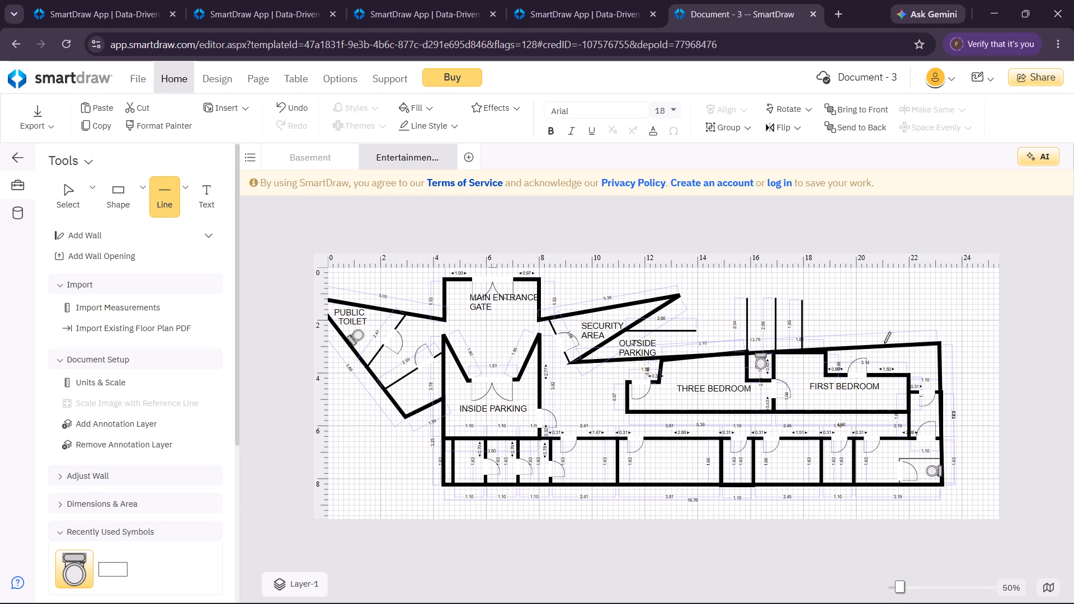
drag(827, 350, 827, 315)
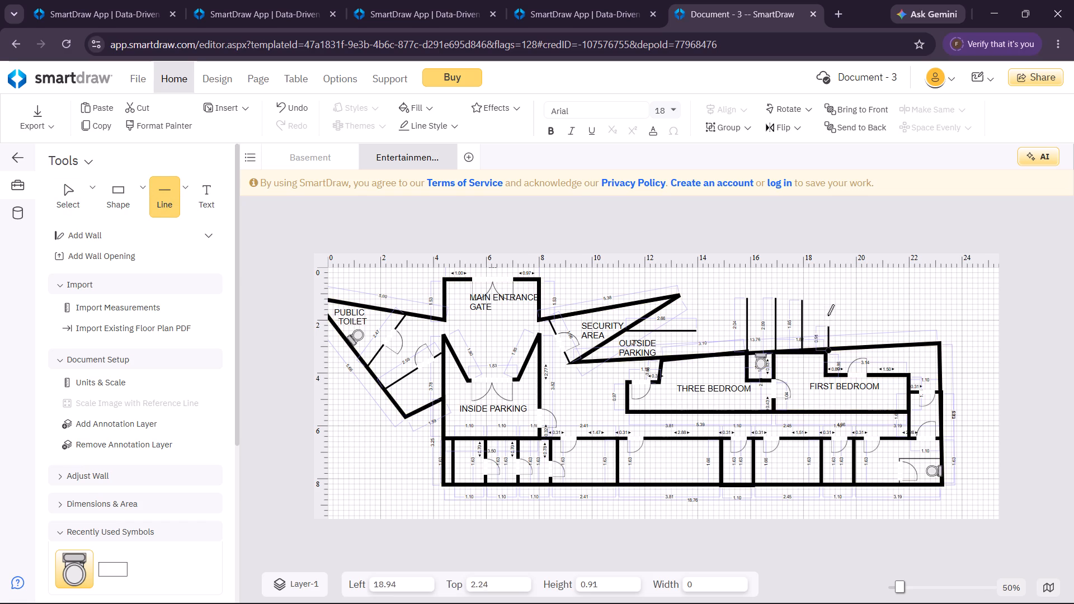
drag(827, 315, 830, 297)
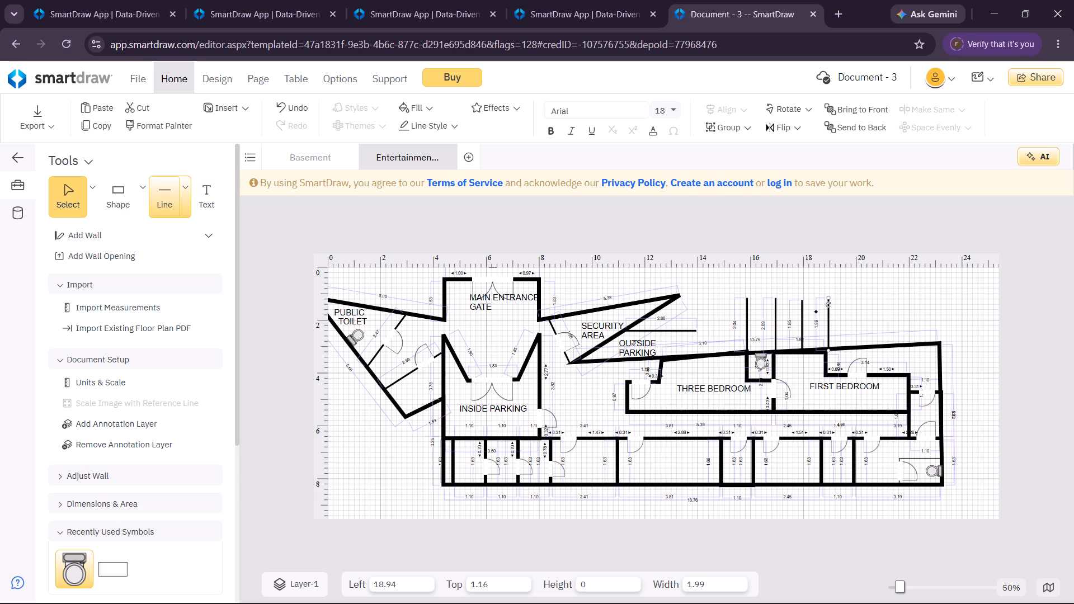
click(169, 187)
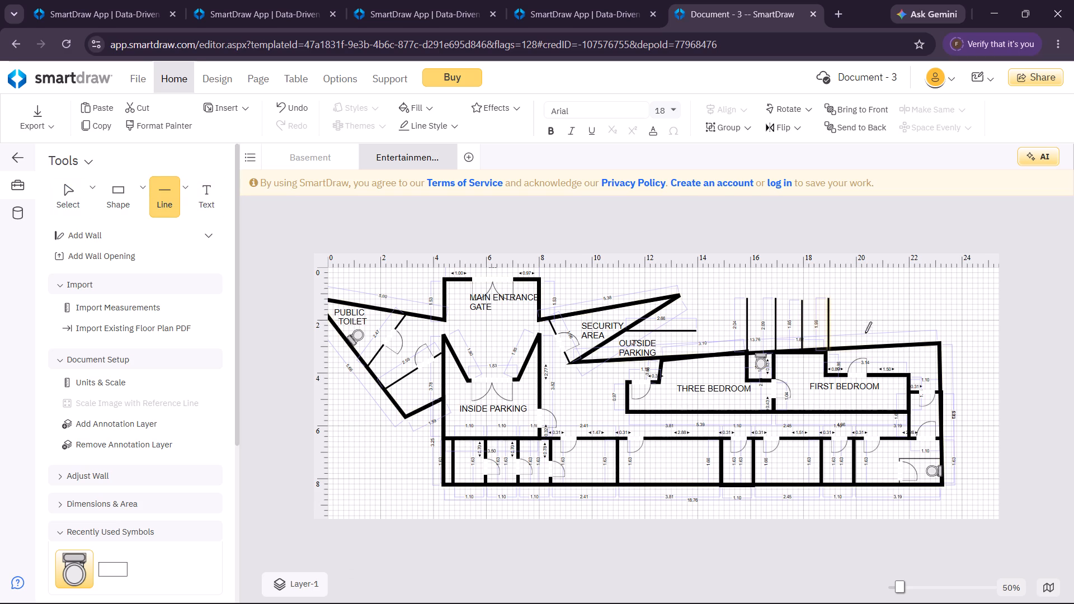
drag(857, 348, 859, 300)
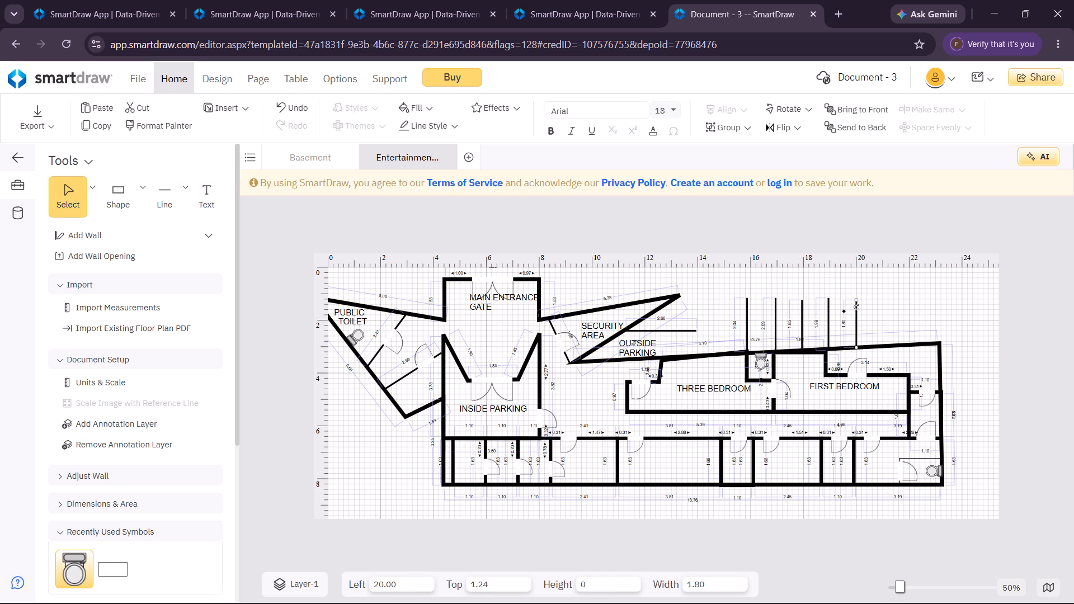
Draw two more vertical parking lines, about 1.69 and 1.61 long, up from the sloped outer wall toward its far end beyond the FIRST BEDROOM label.
click(172, 190)
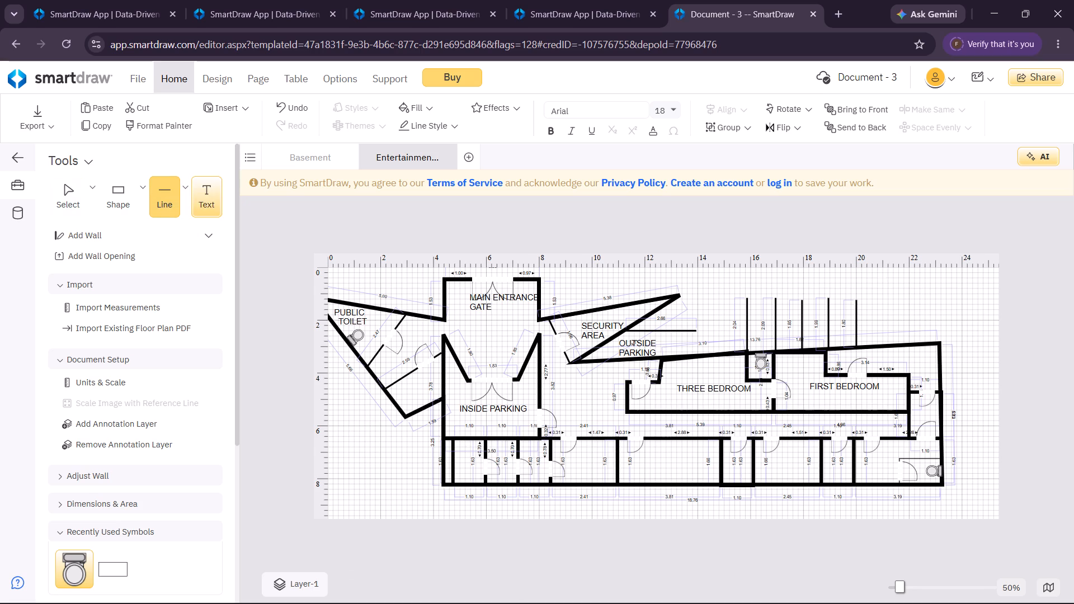
drag(881, 345, 880, 305)
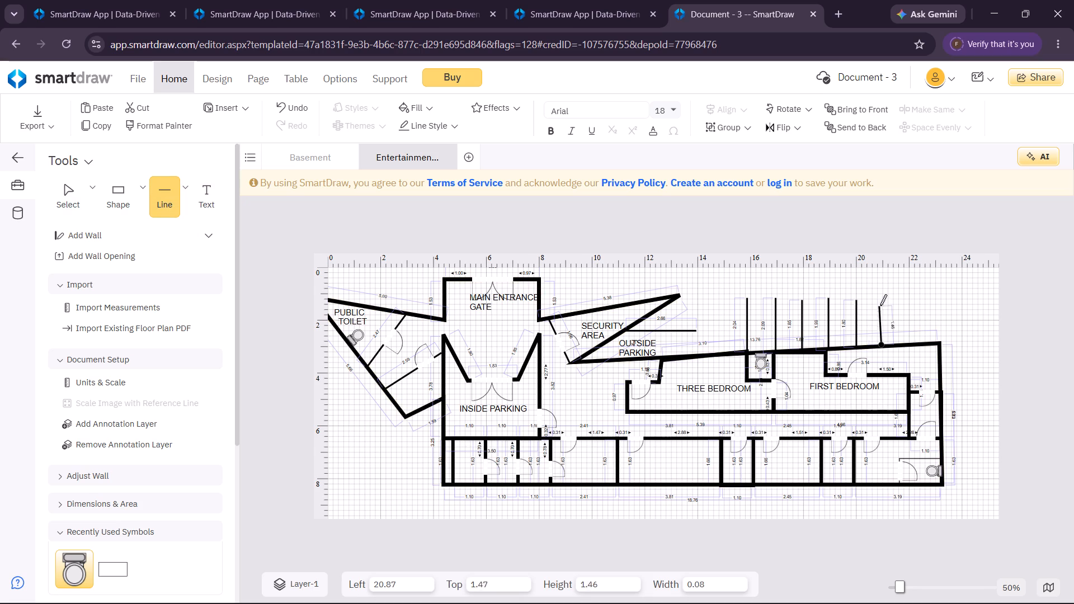
drag(880, 305, 882, 302)
drag(882, 302, 882, 300)
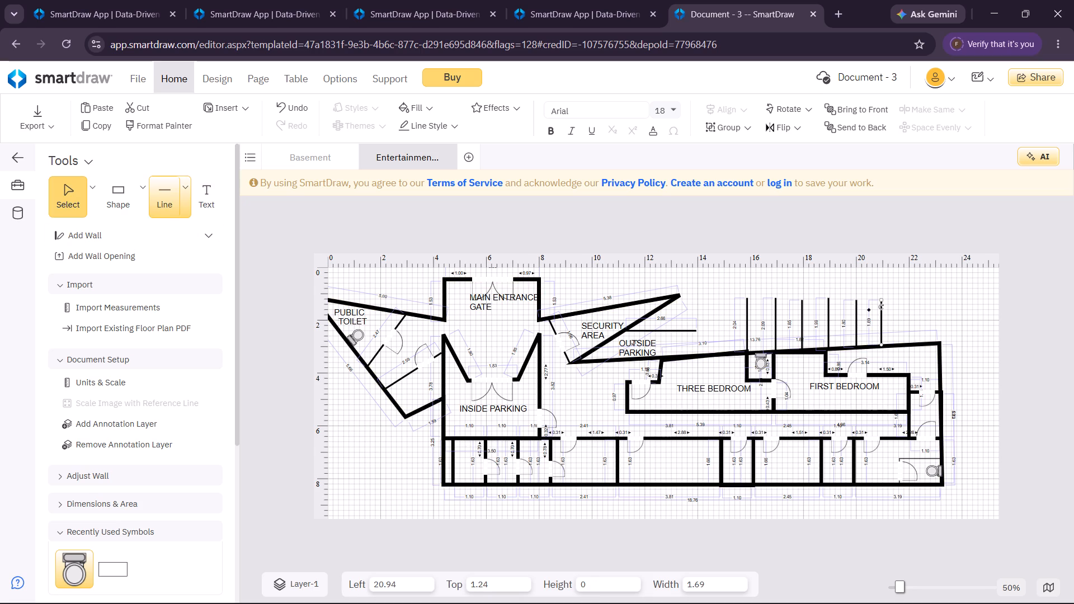
click(164, 186)
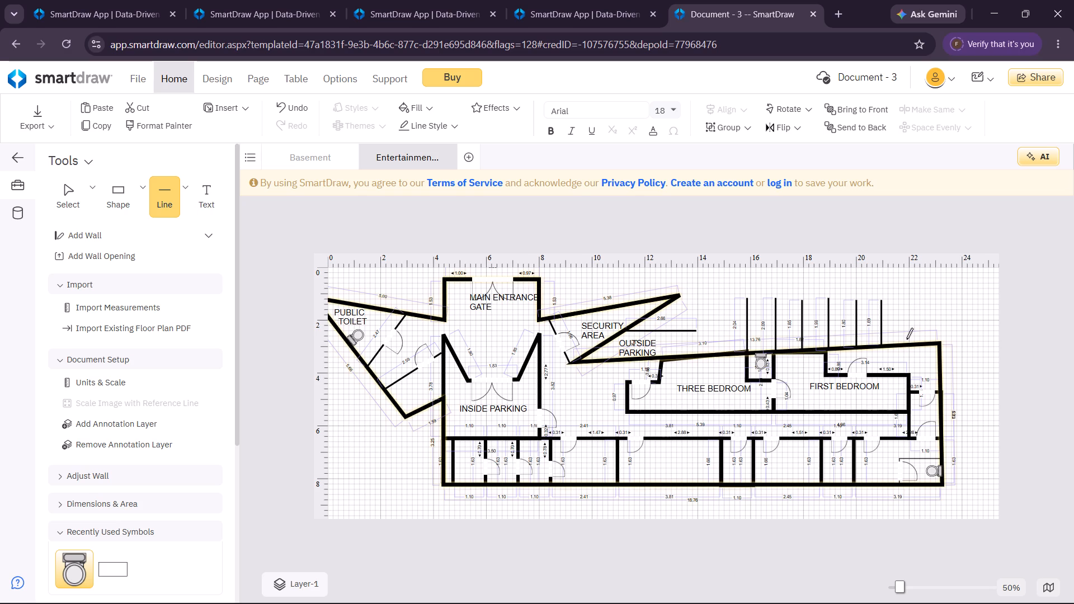
drag(910, 345, 907, 308)
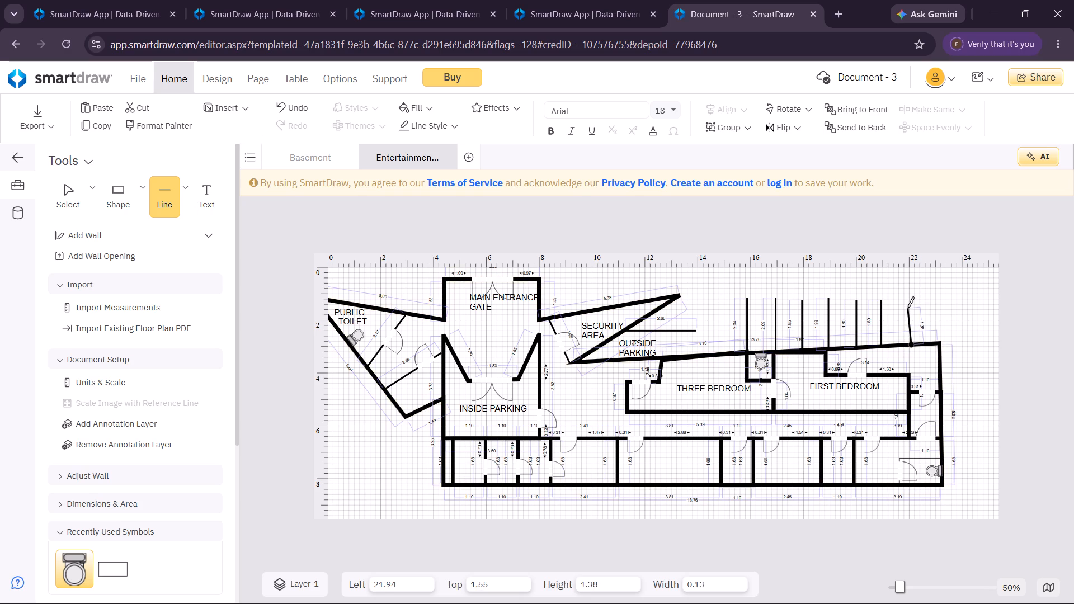
drag(907, 308, 910, 301)
drag(910, 301, 910, 301)
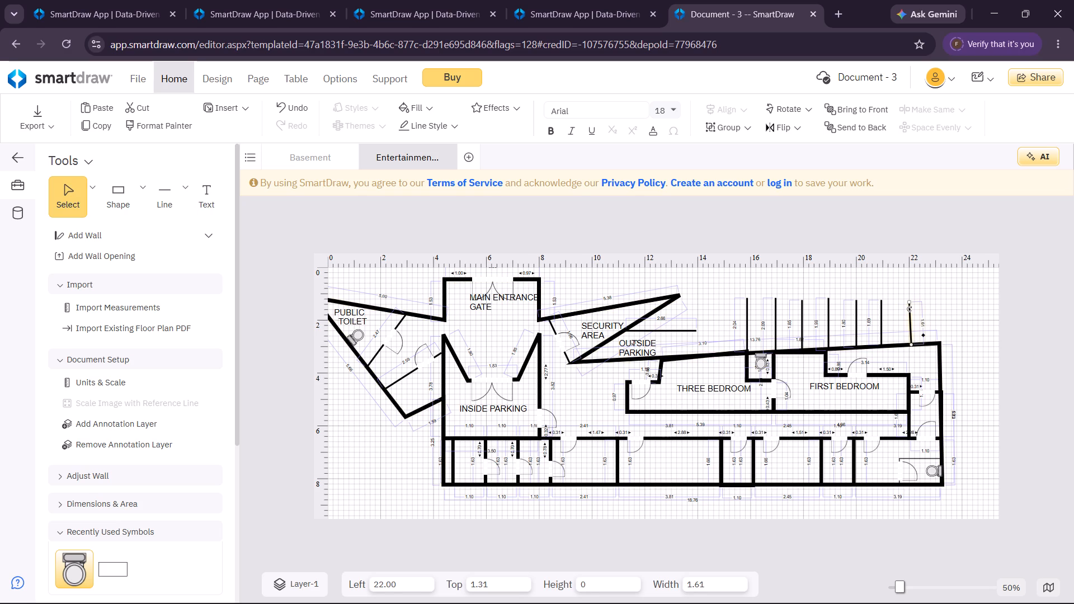
click(911, 303)
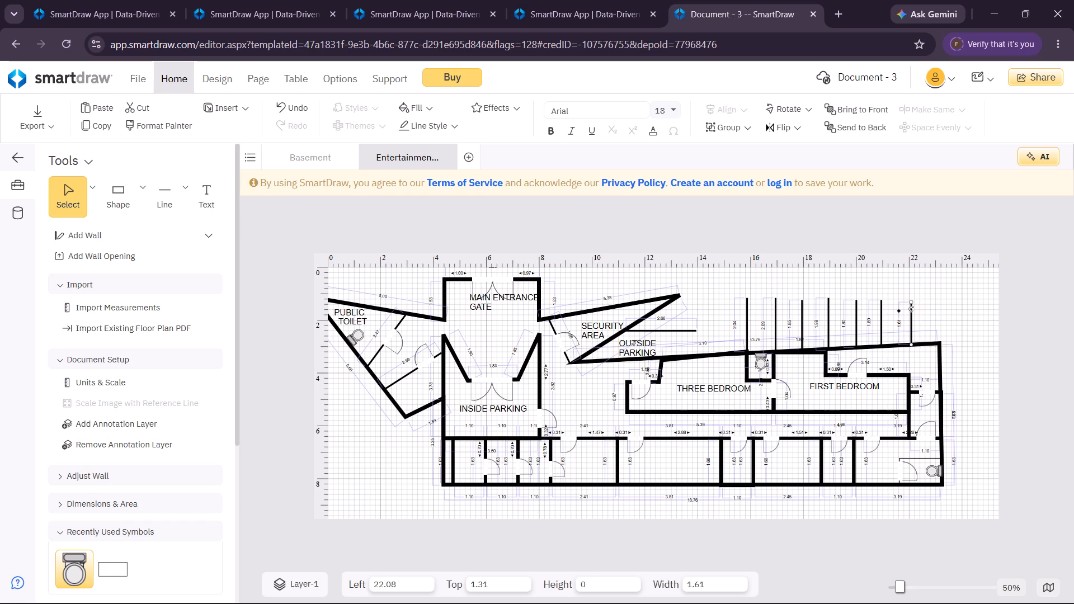
click(935, 295)
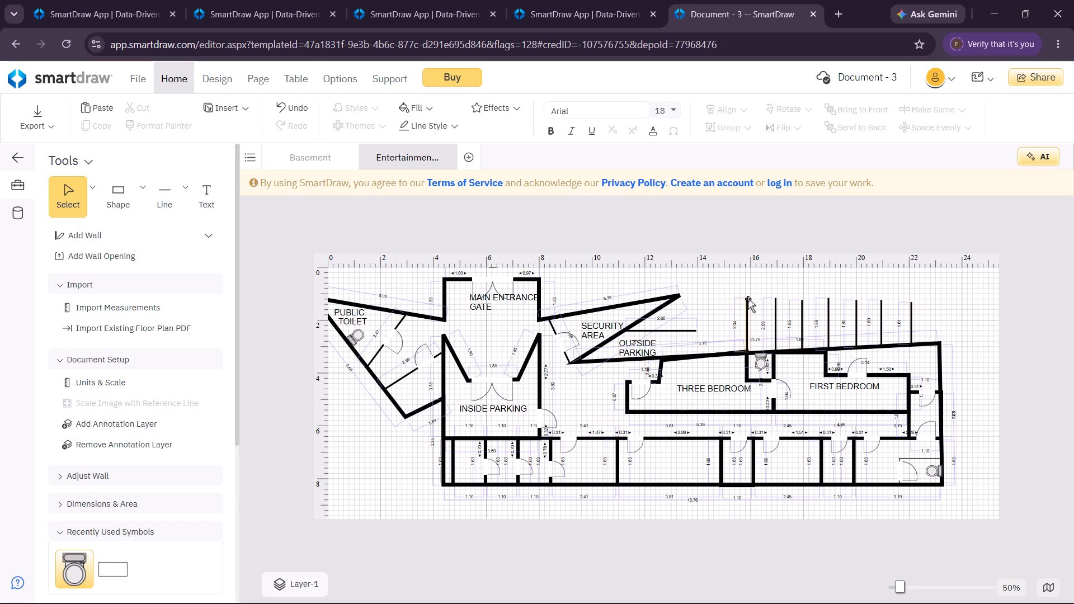
Shorten the fourth, third and second parking lines, counted from the security area, at their upper ends to about 1.83, 1.69 and 1.86.
click(826, 319)
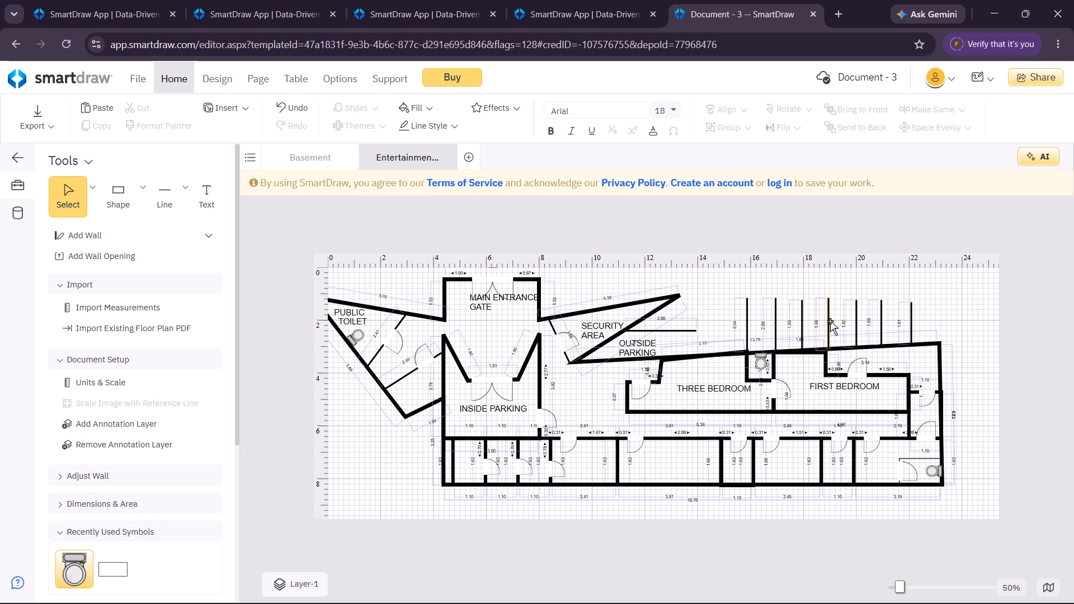
click(830, 321)
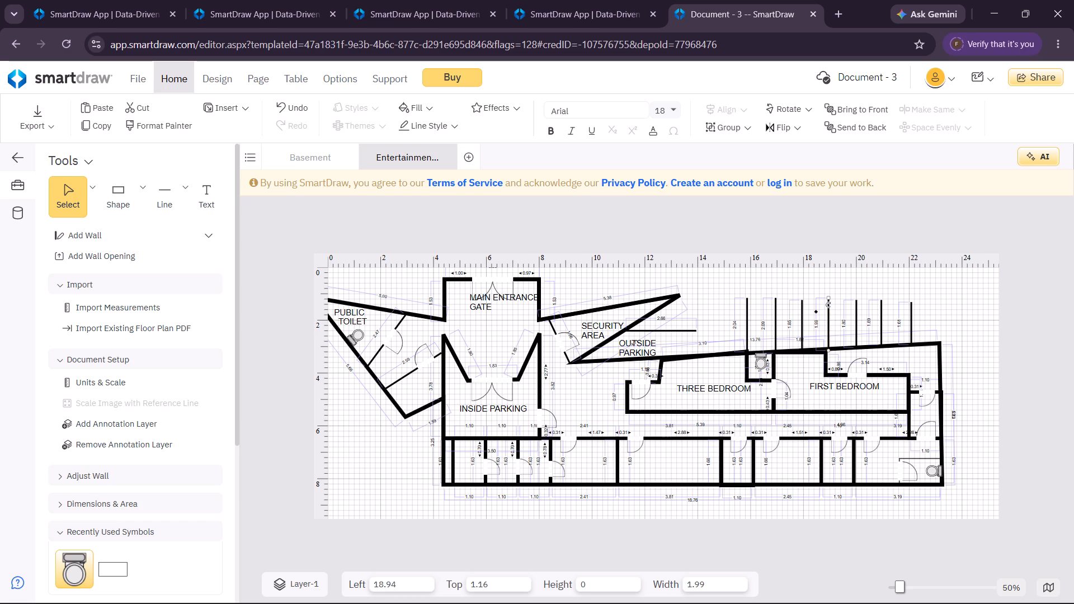
click(828, 299)
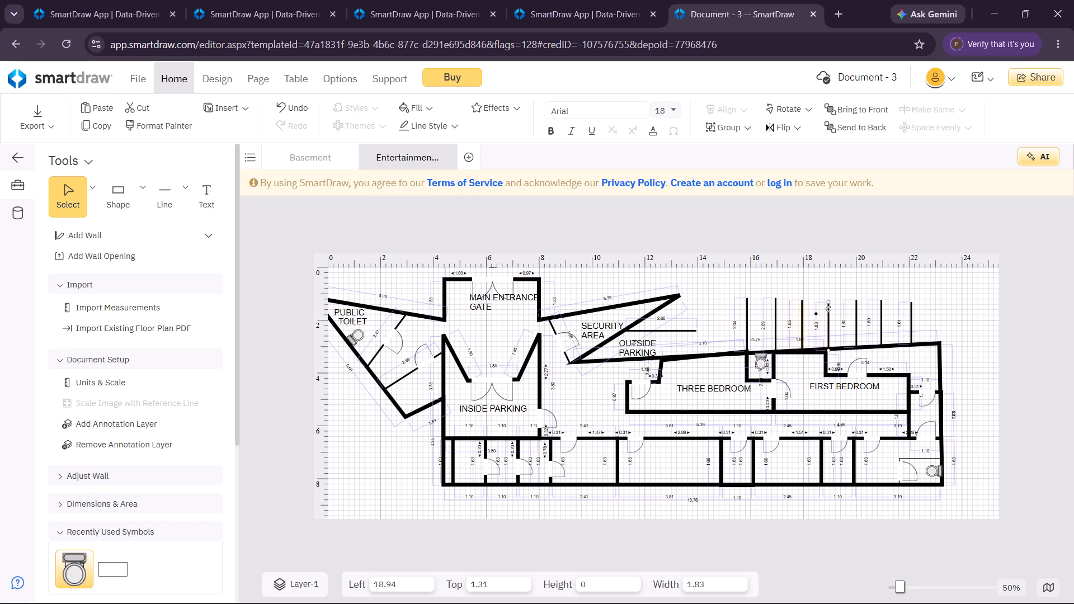
click(802, 314)
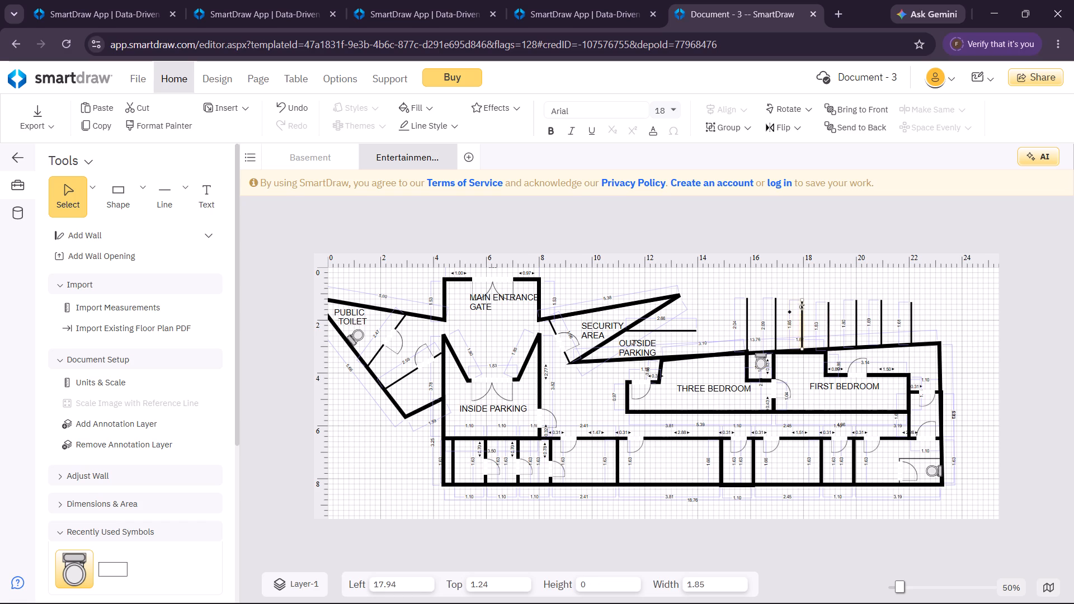
click(802, 301)
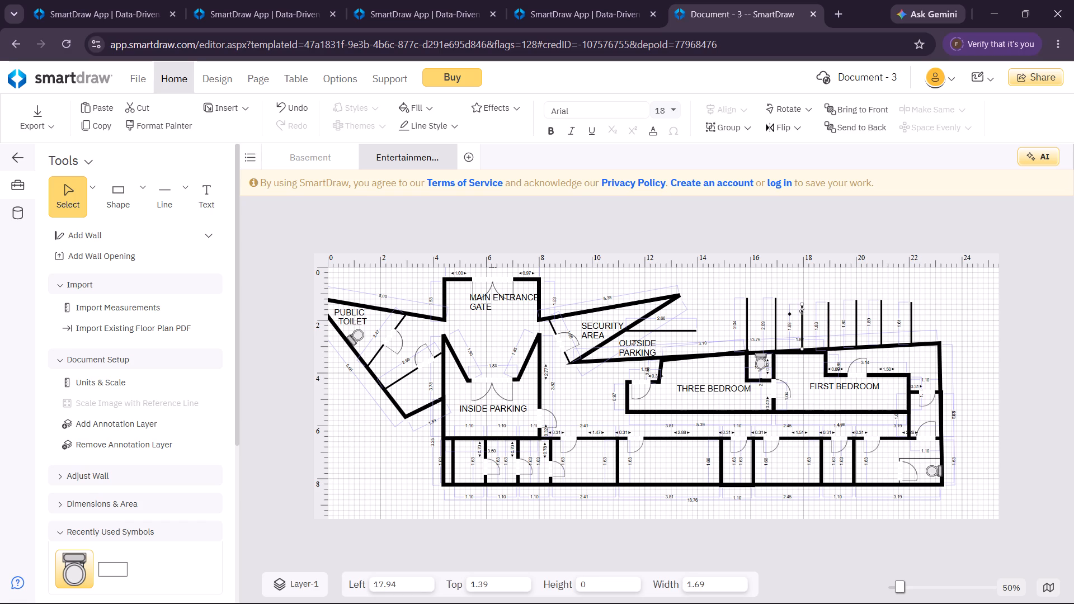
click(774, 313)
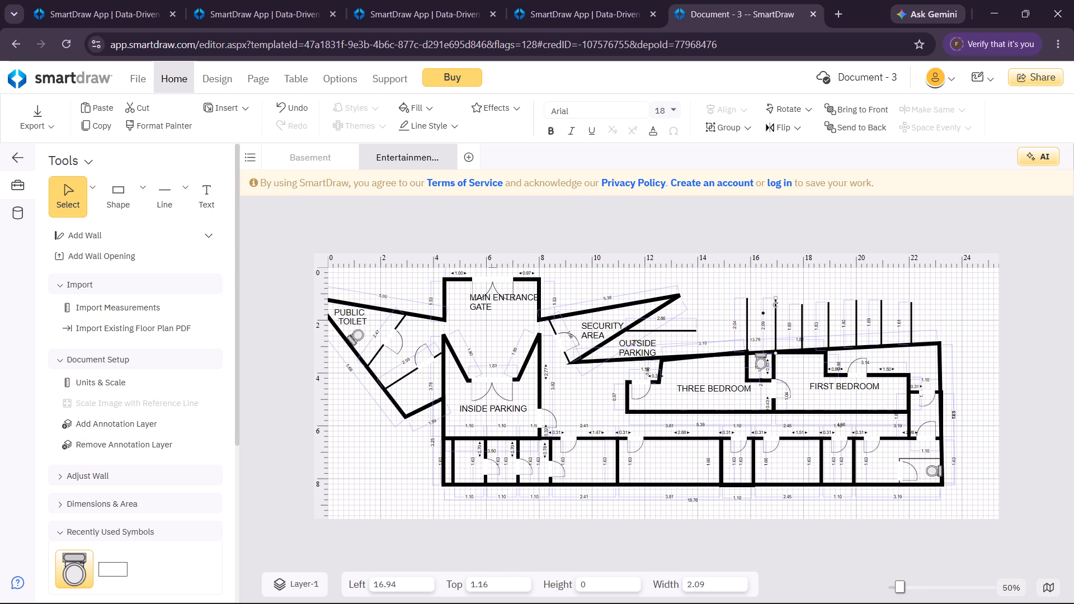
click(774, 299)
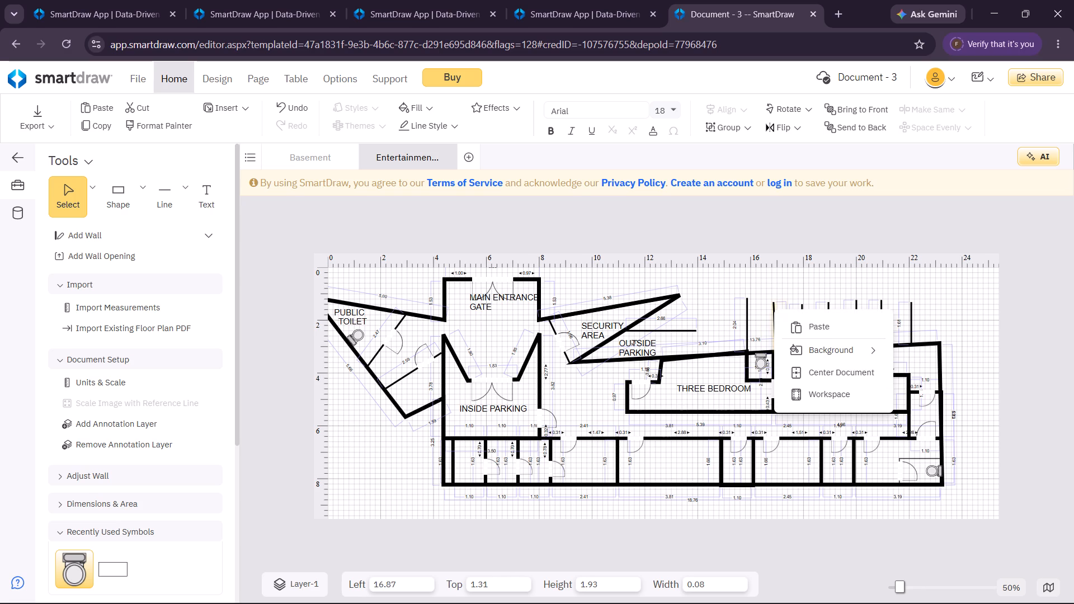
click(807, 285)
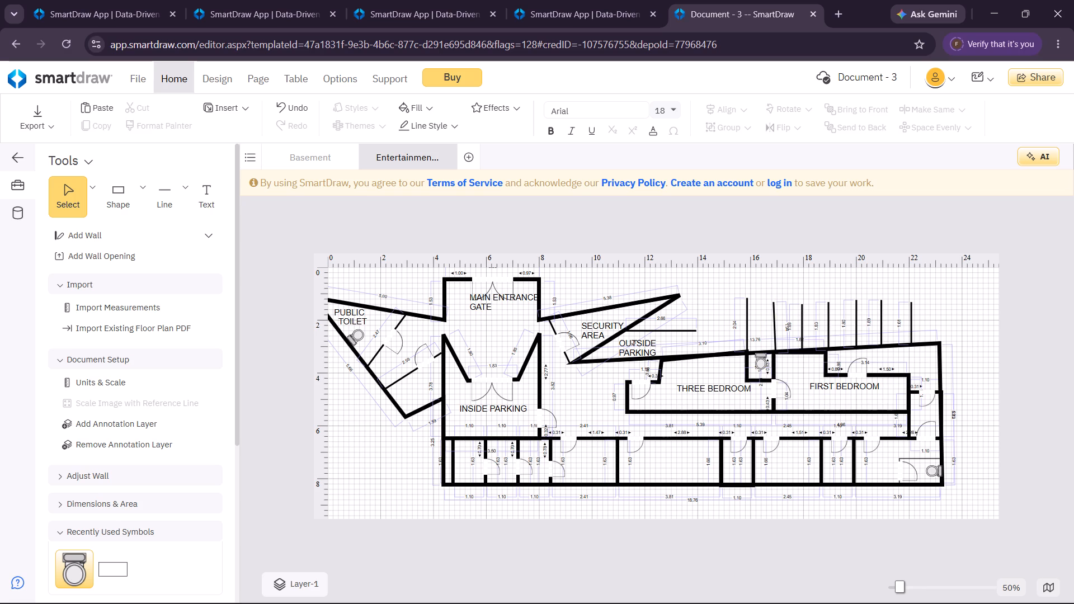
click(775, 320)
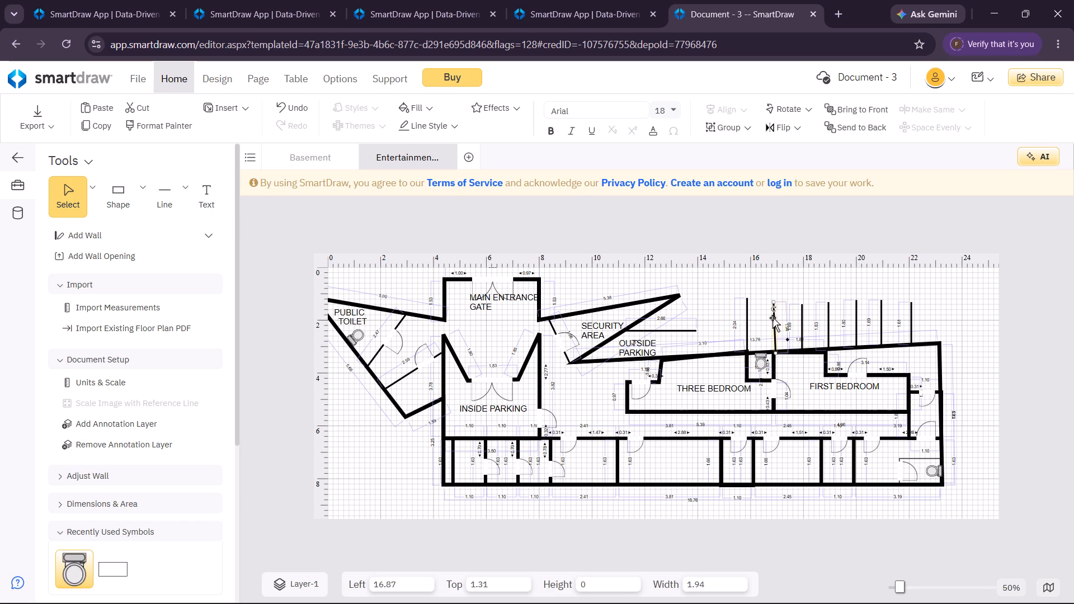
click(774, 304)
Adjust the upper ends of the fourth and fifth parking lines to make them about 1.75 and 1.56 long, keeping them vertical.
click(830, 318)
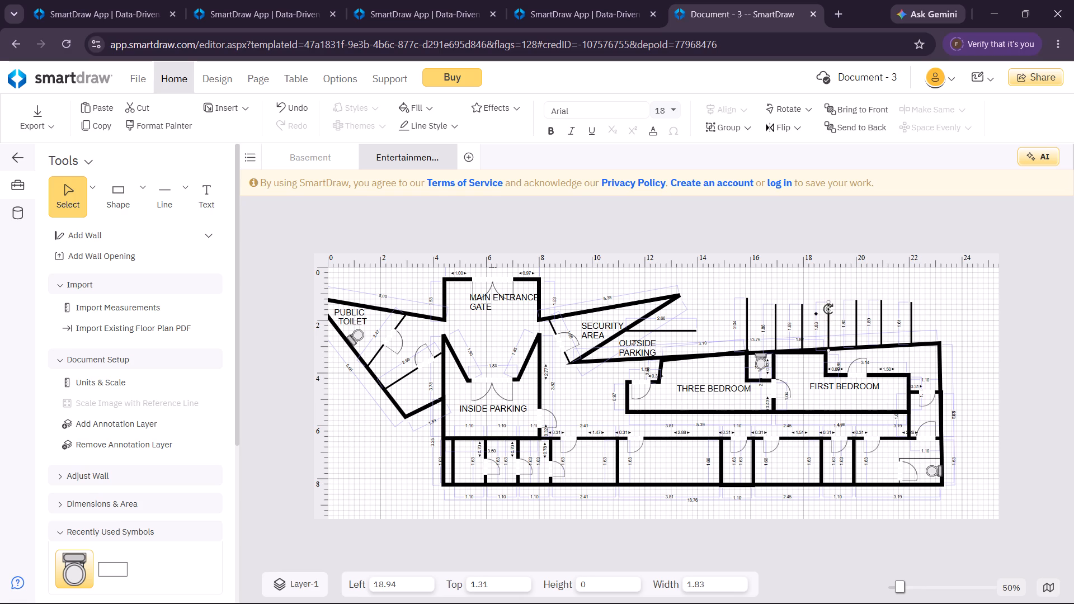
click(828, 303)
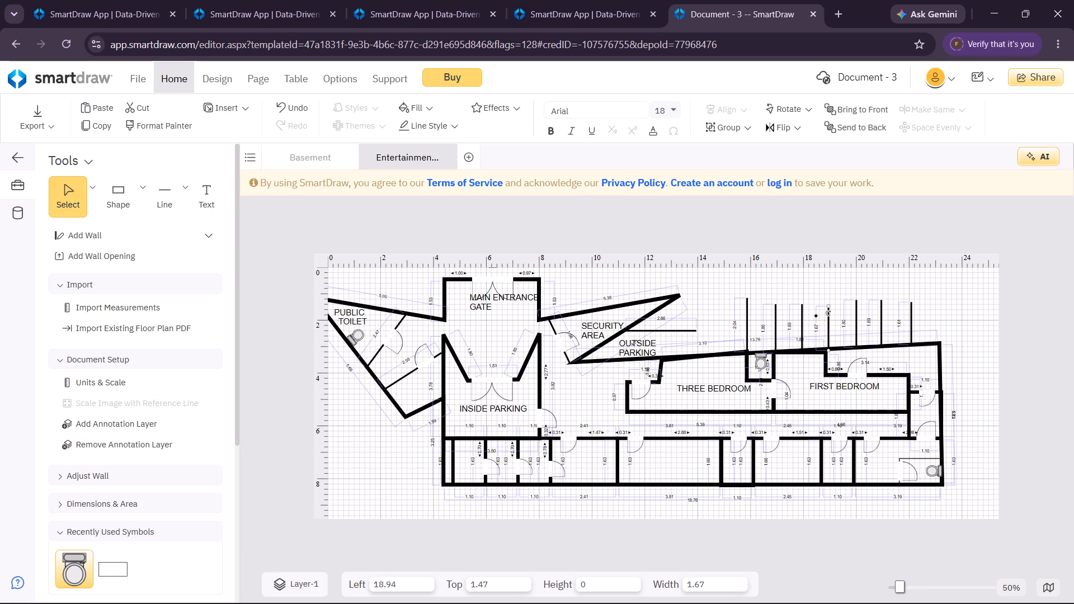
click(855, 308)
drag(855, 300, 855, 305)
drag(855, 305, 857, 306)
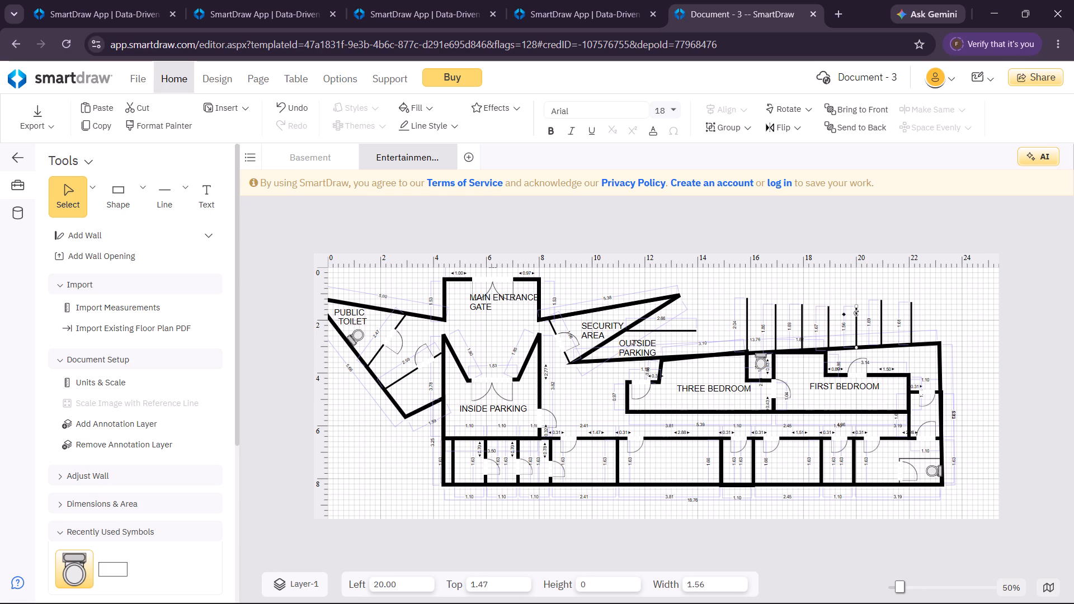
click(829, 308)
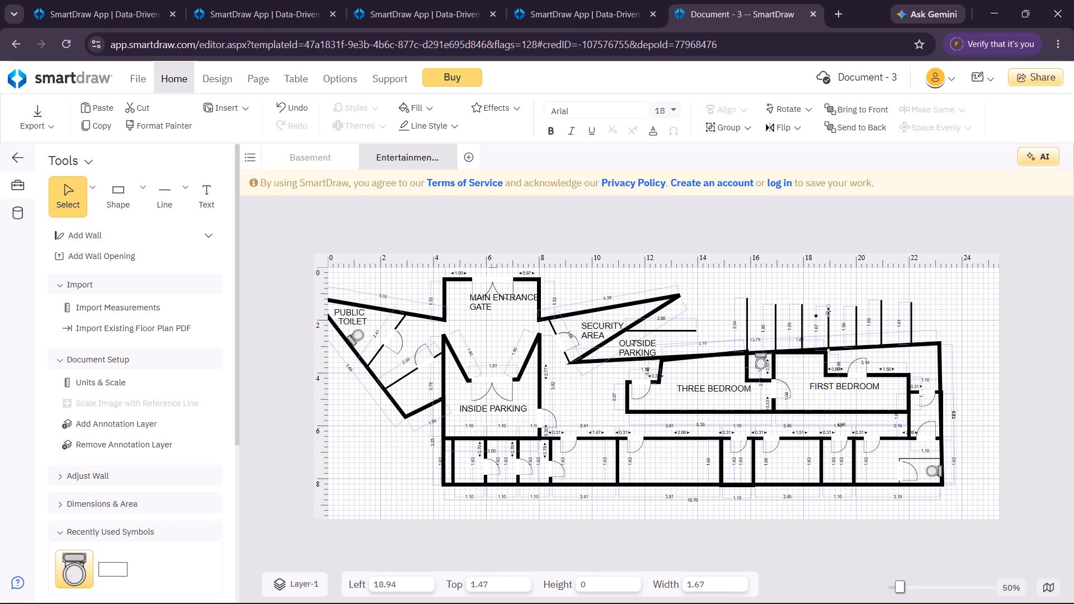
click(828, 306)
Shorten the sixth parking line to about 1.46 and lengthen the fifth to about 1.64 by adjusting their upper ends.
click(882, 307)
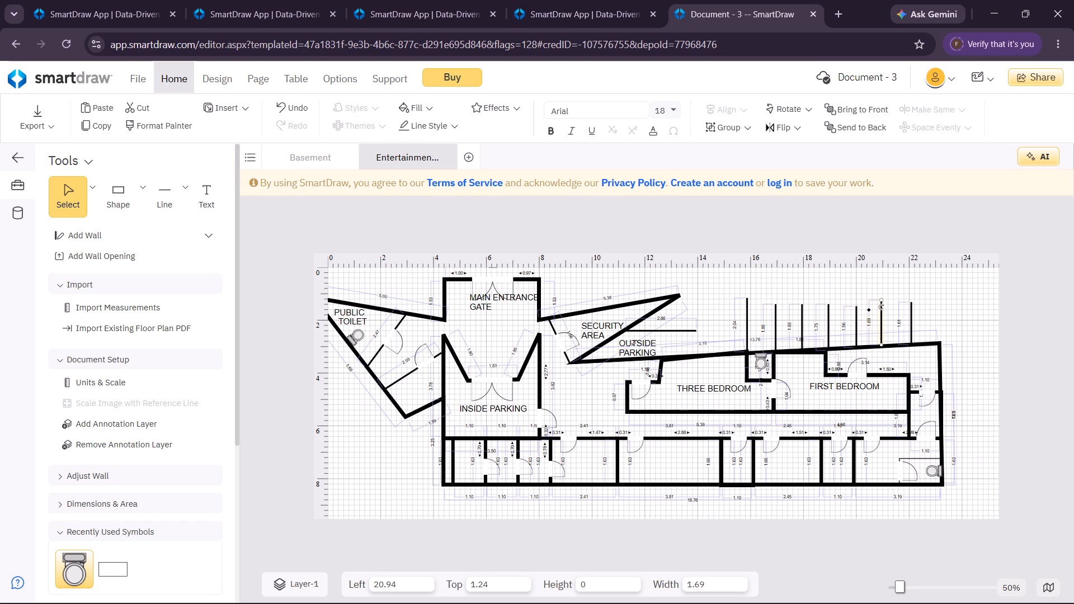
drag(880, 301, 883, 306)
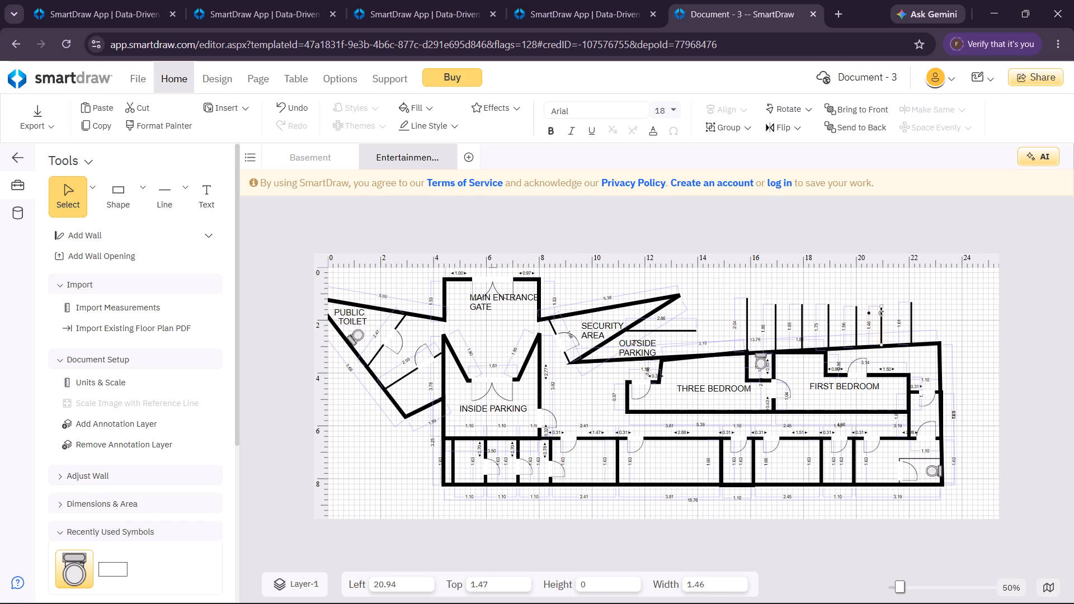
click(883, 306)
click(855, 313)
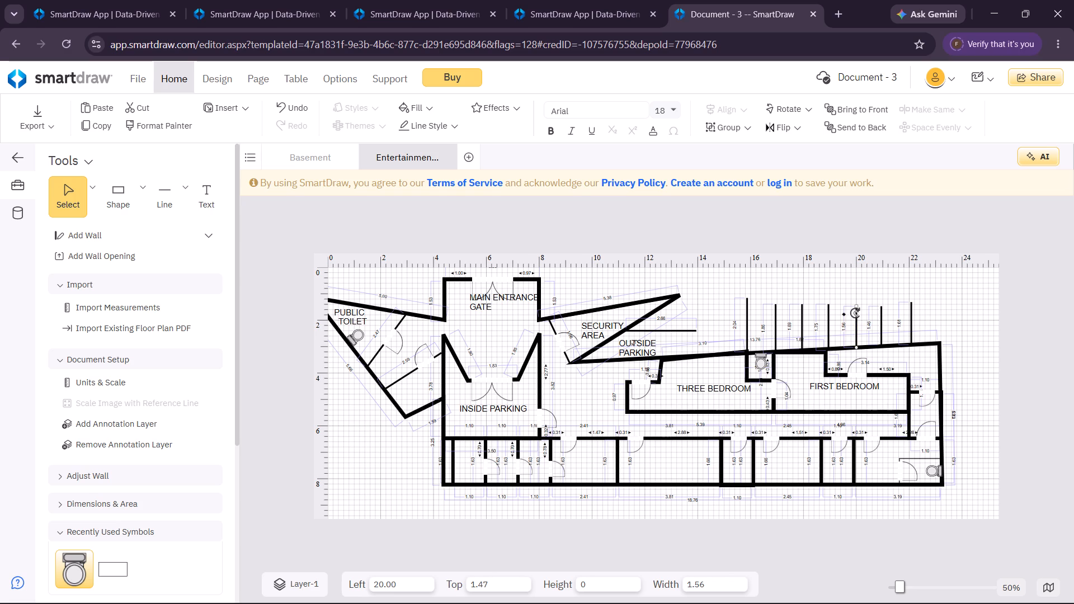
click(855, 305)
click(956, 297)
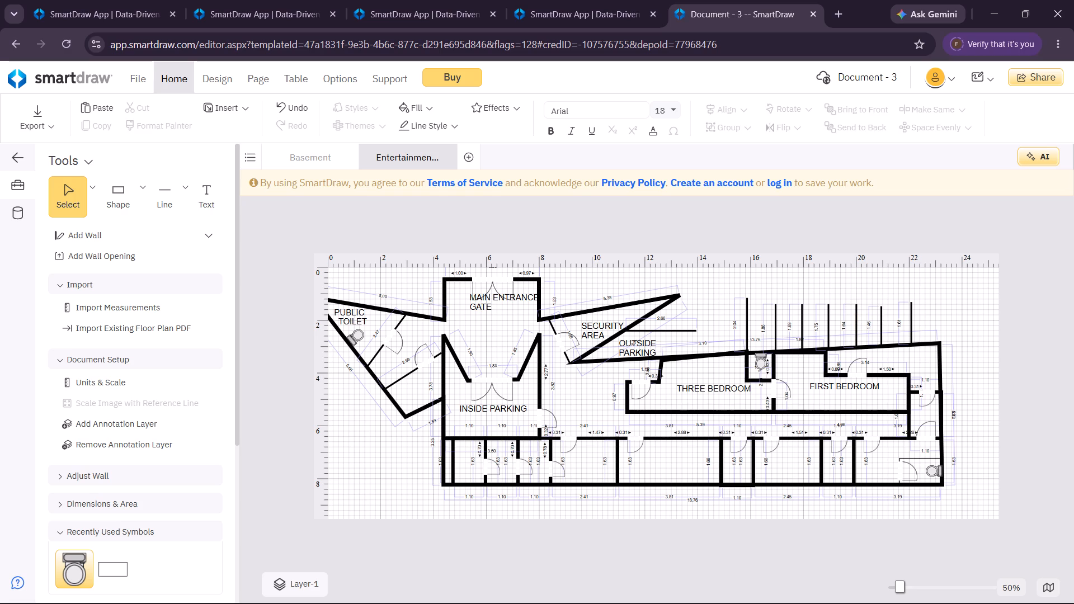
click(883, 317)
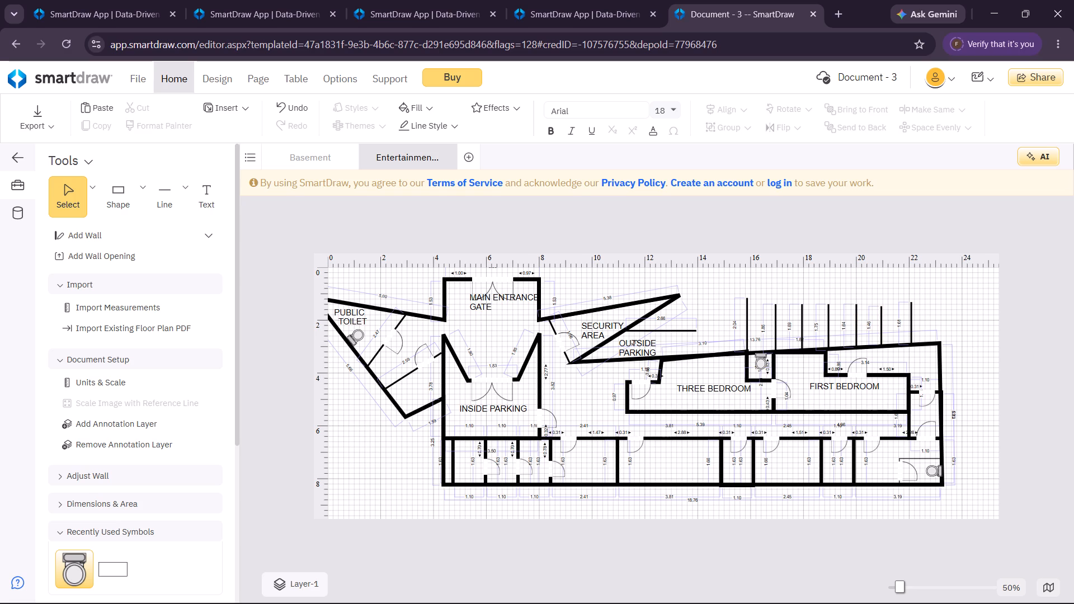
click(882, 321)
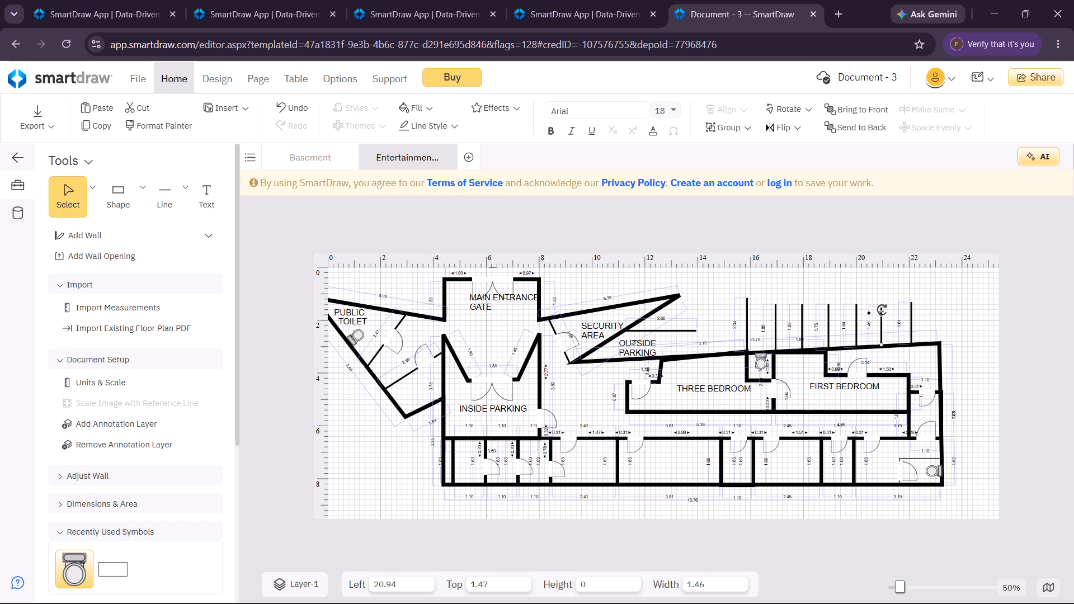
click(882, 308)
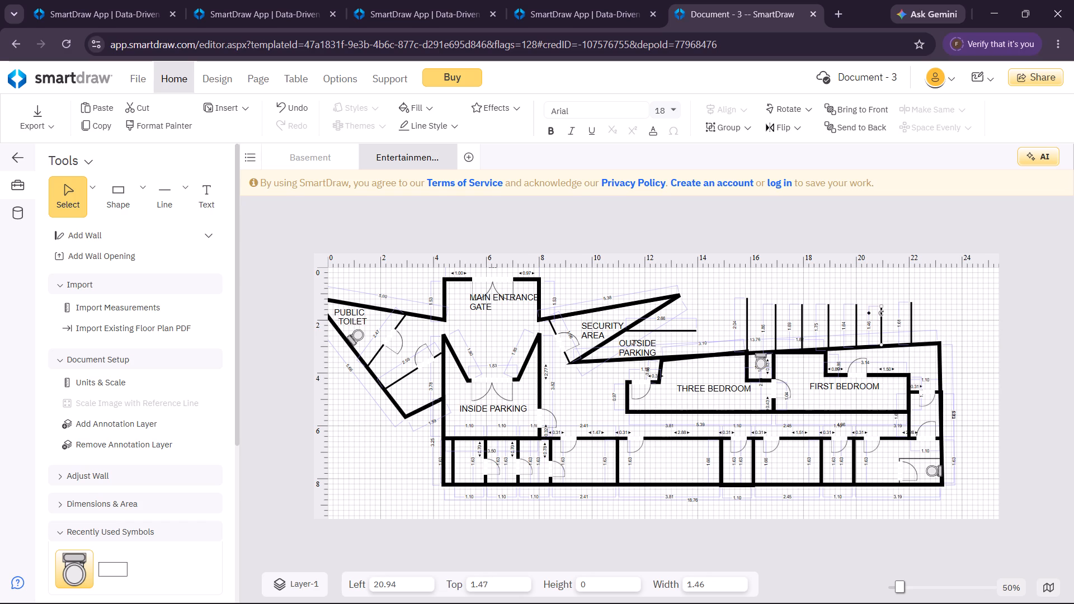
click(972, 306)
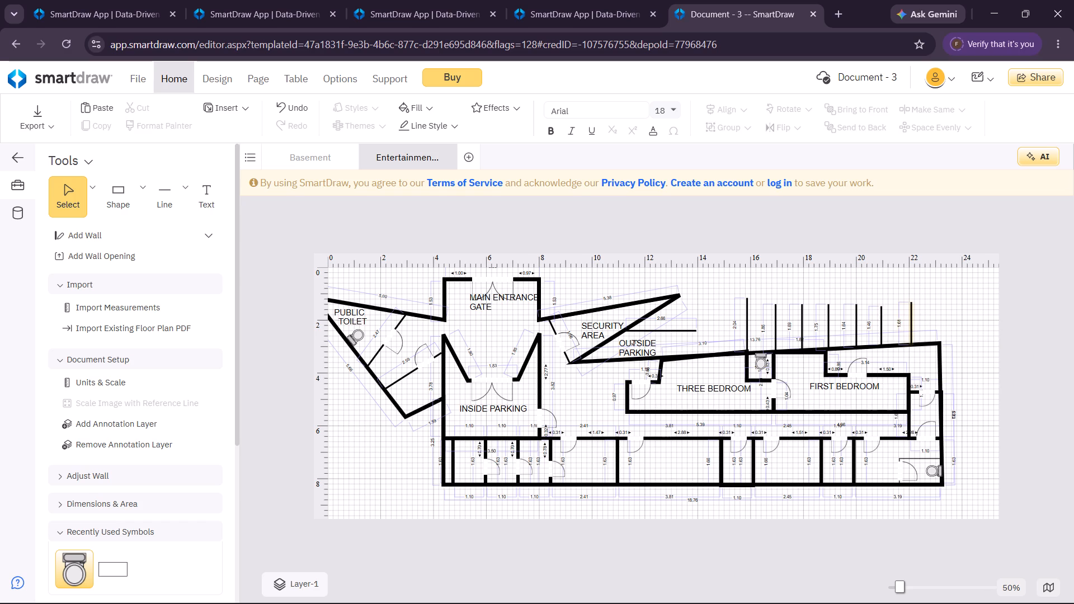
Shorten the seventh and first parking lines, counted from the security area, at their upper ends to about 1.46 and 1.80.
click(911, 313)
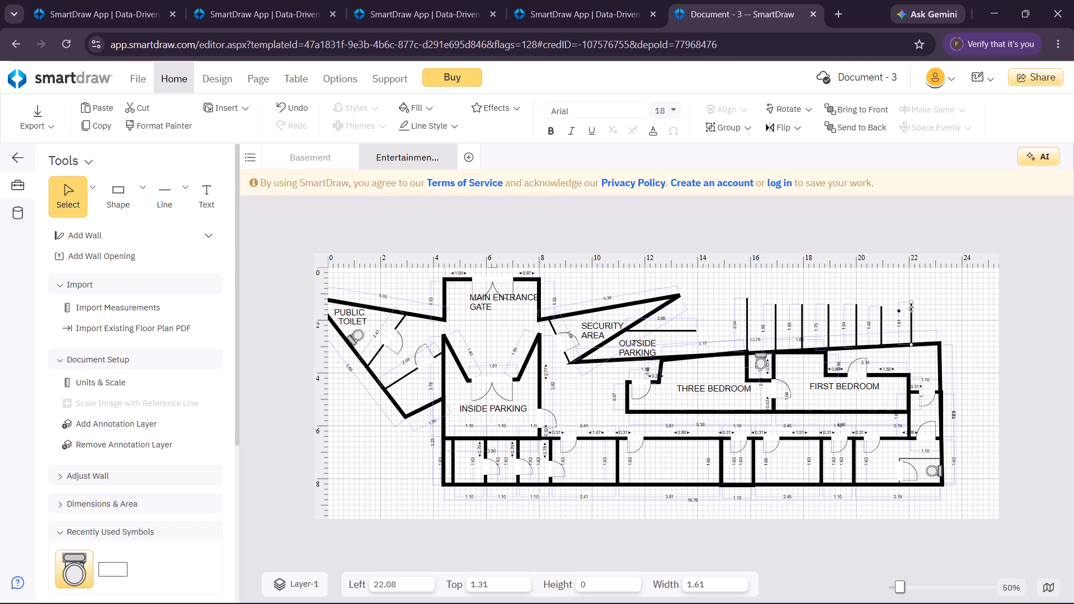
click(911, 304)
drag(911, 301, 911, 306)
click(979, 301)
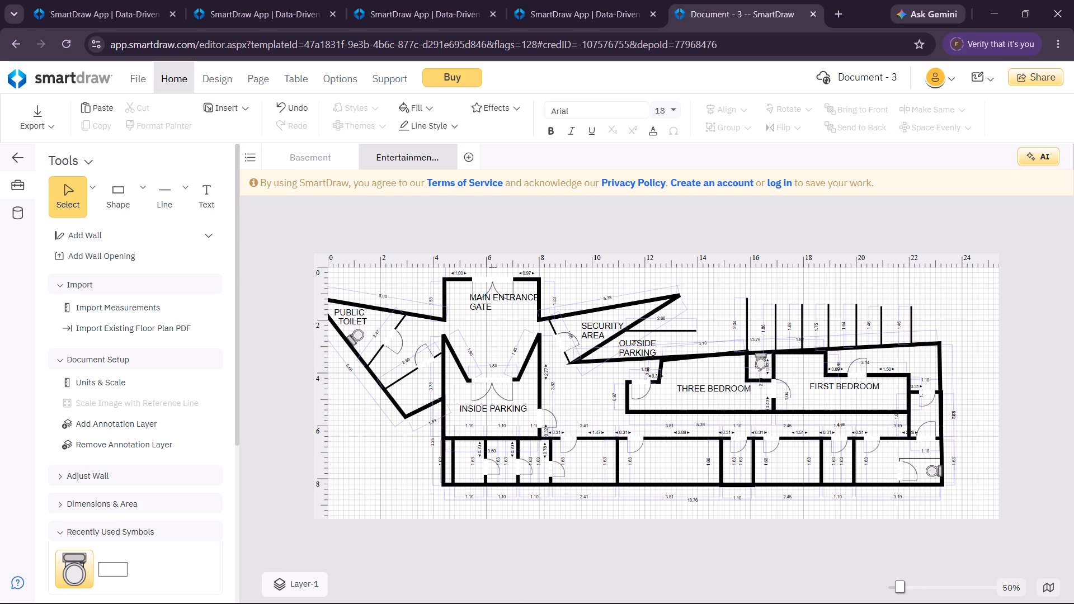
click(746, 316)
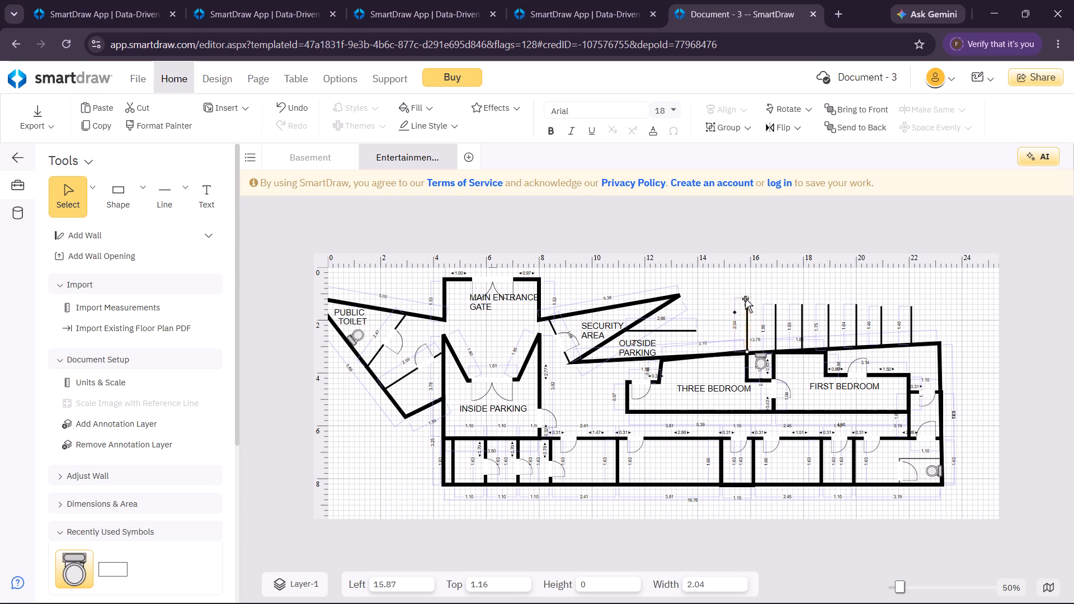
drag(746, 298, 746, 301)
drag(746, 301, 746, 305)
click(811, 281)
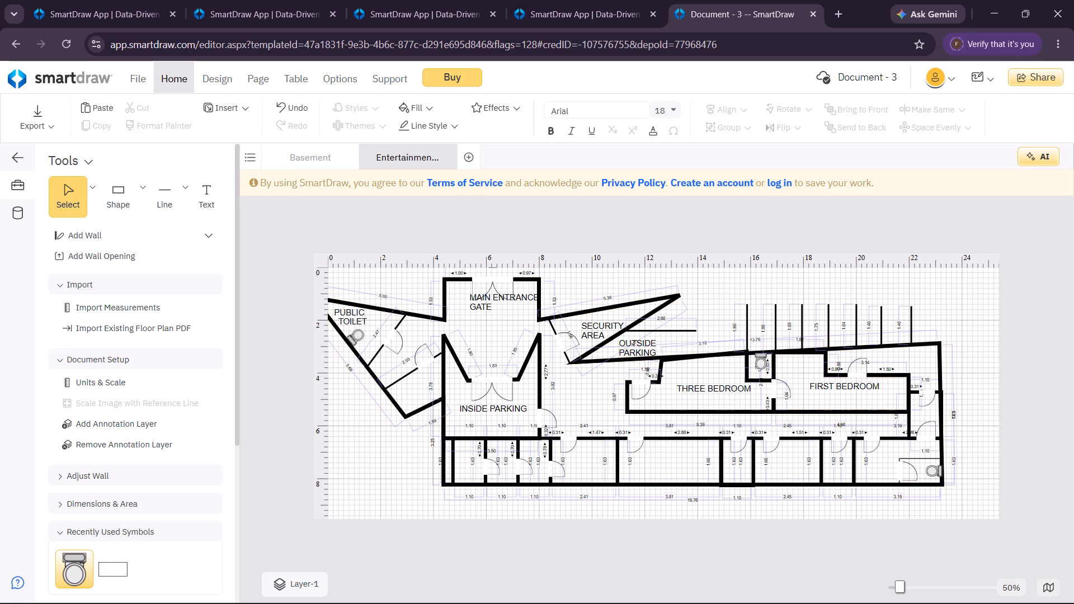
Copy the seventh parking line and place the 1.46-long copy upright at the far corner of the sloped outer wall as the eighth line.
click(913, 328)
key(ctrl+c)
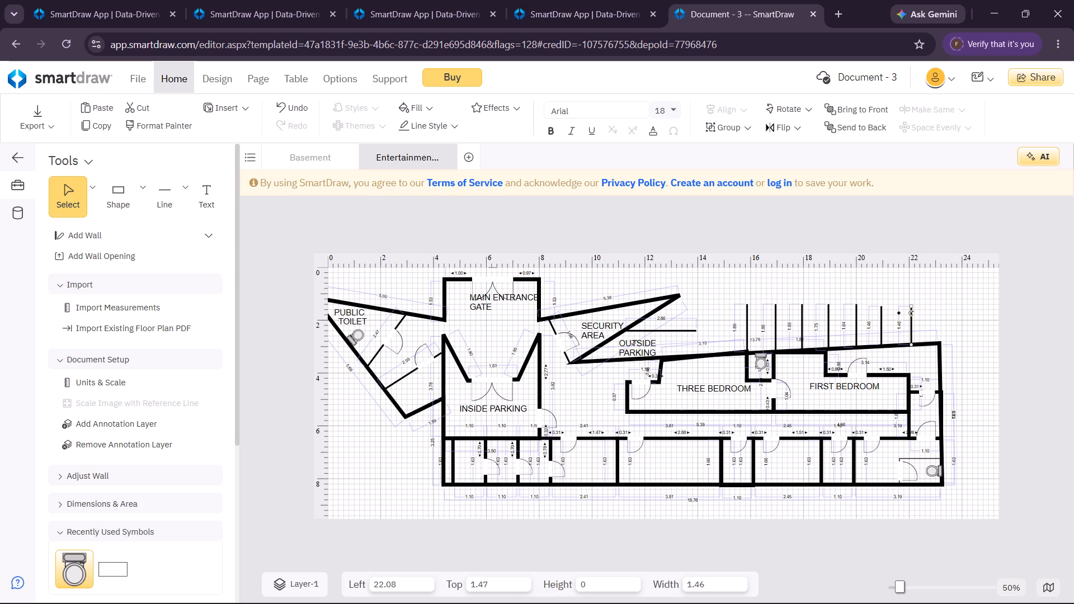
key(ctrl+v)
drag(481, 432, 927, 318)
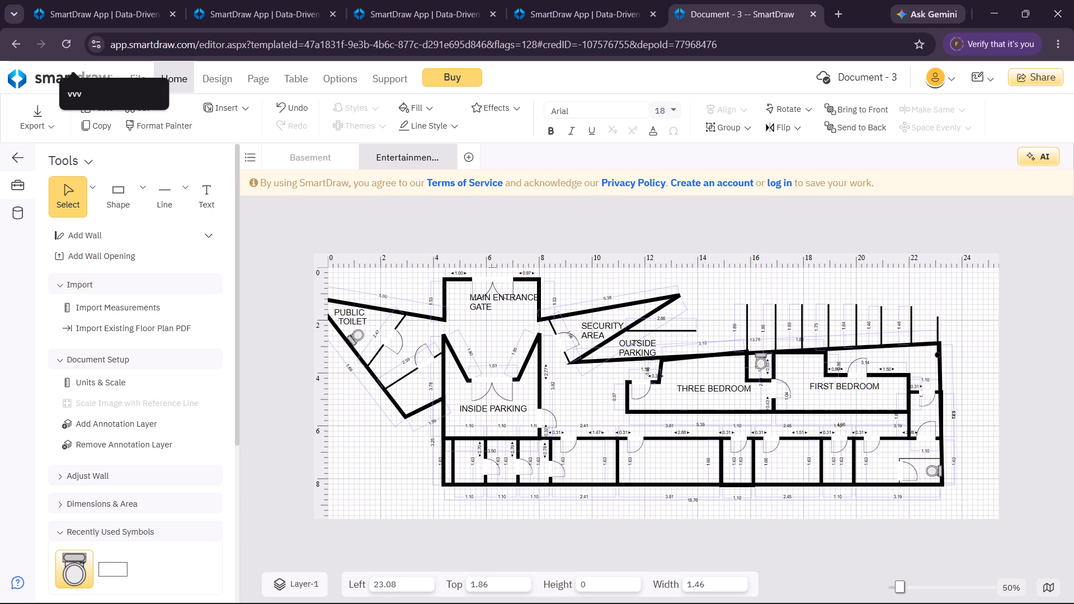
drag(927, 318, 939, 307)
drag(939, 307, 938, 315)
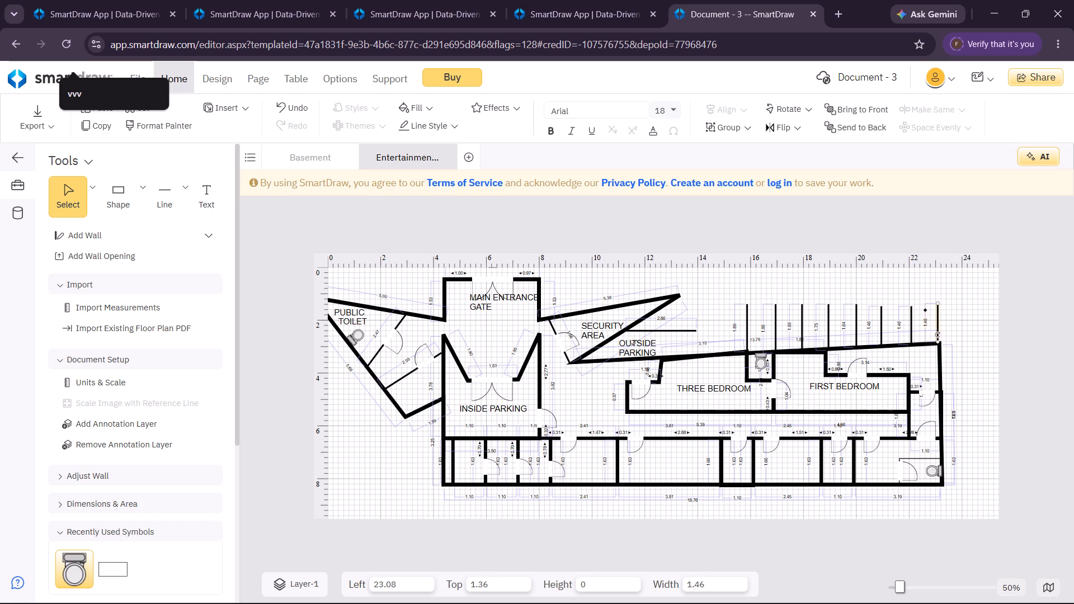
click(939, 318)
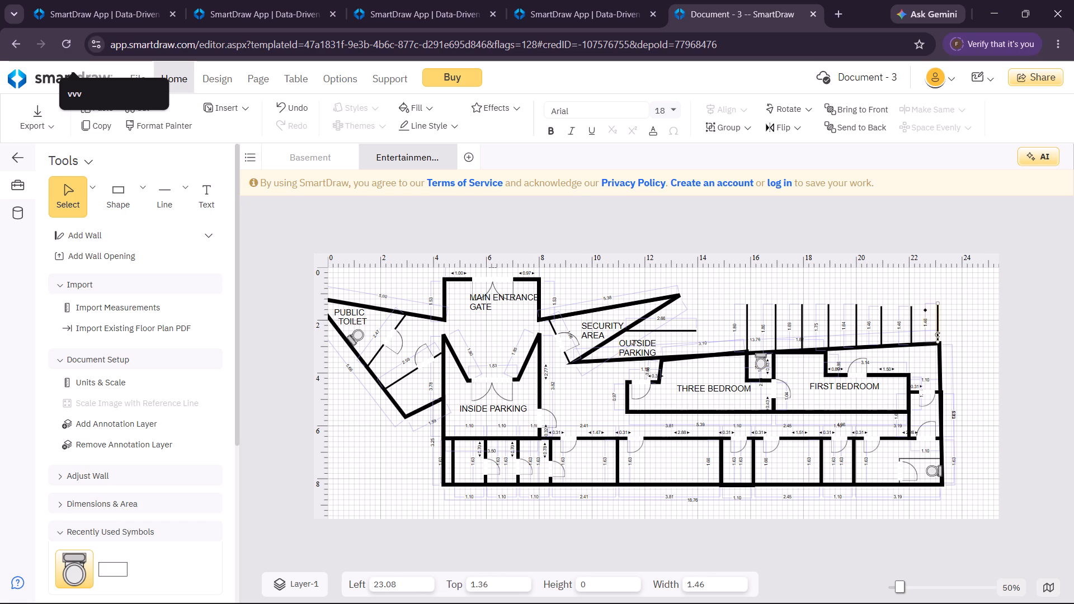
click(939, 319)
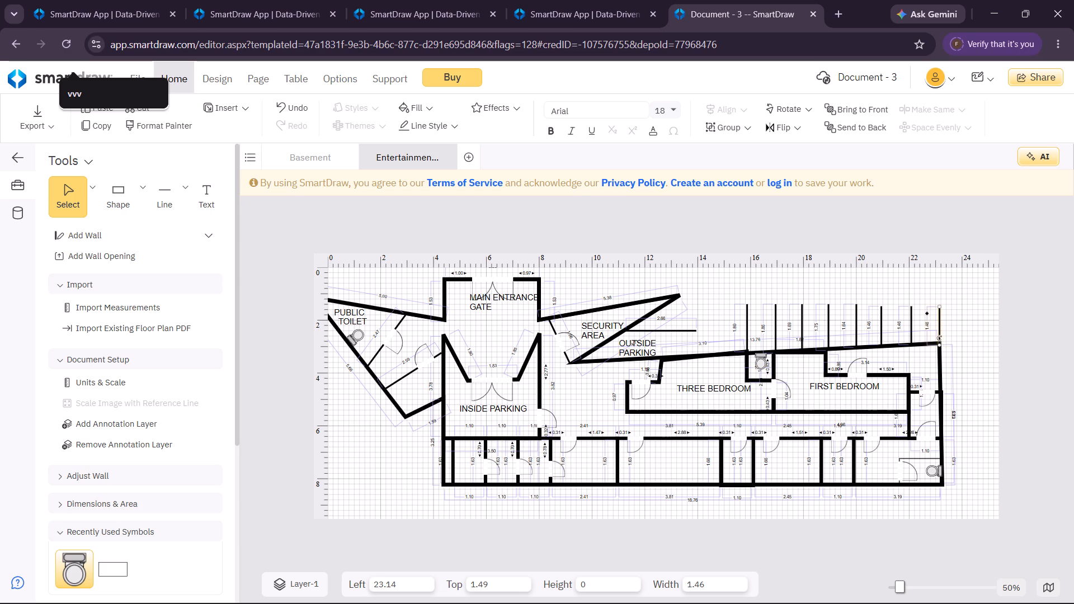
click(964, 325)
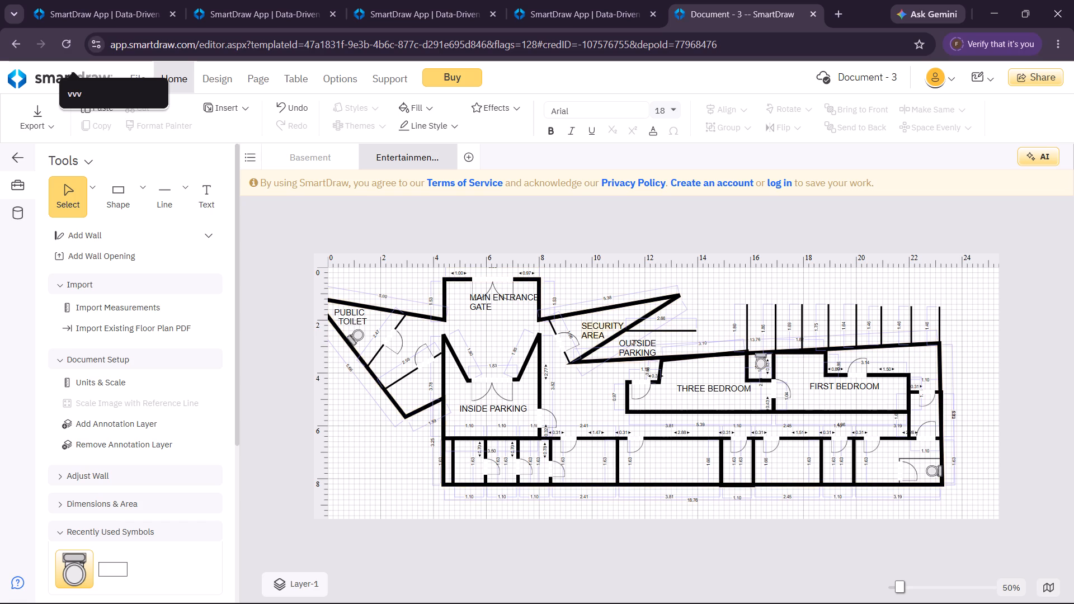
Place a copy of the security area's entry door in that area's diagonal wall near its pointed tip and adjust its mirroring.
click(571, 338)
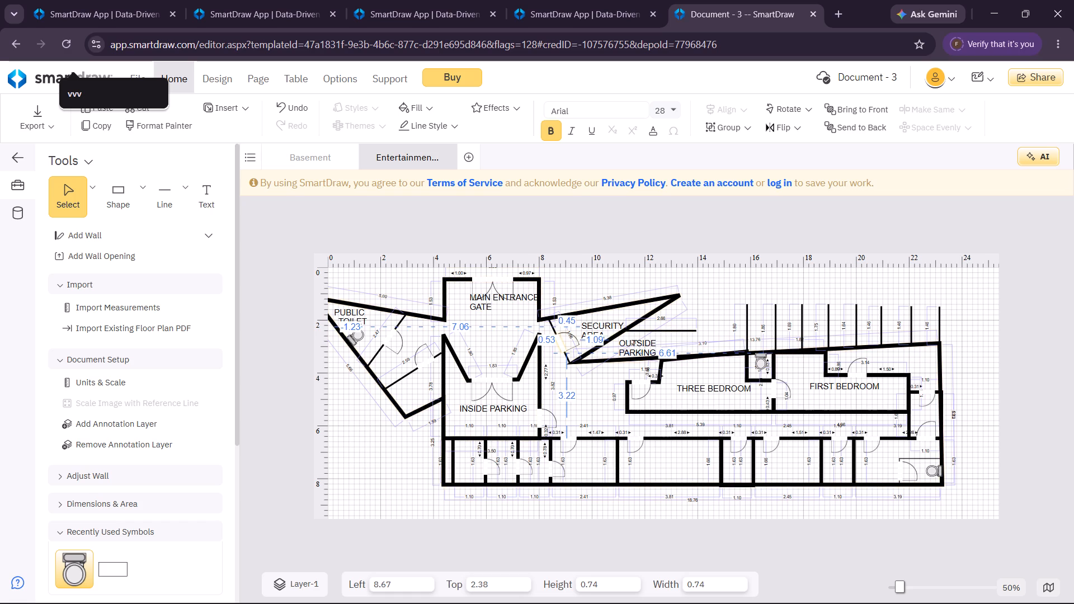
key(ctrl+c)
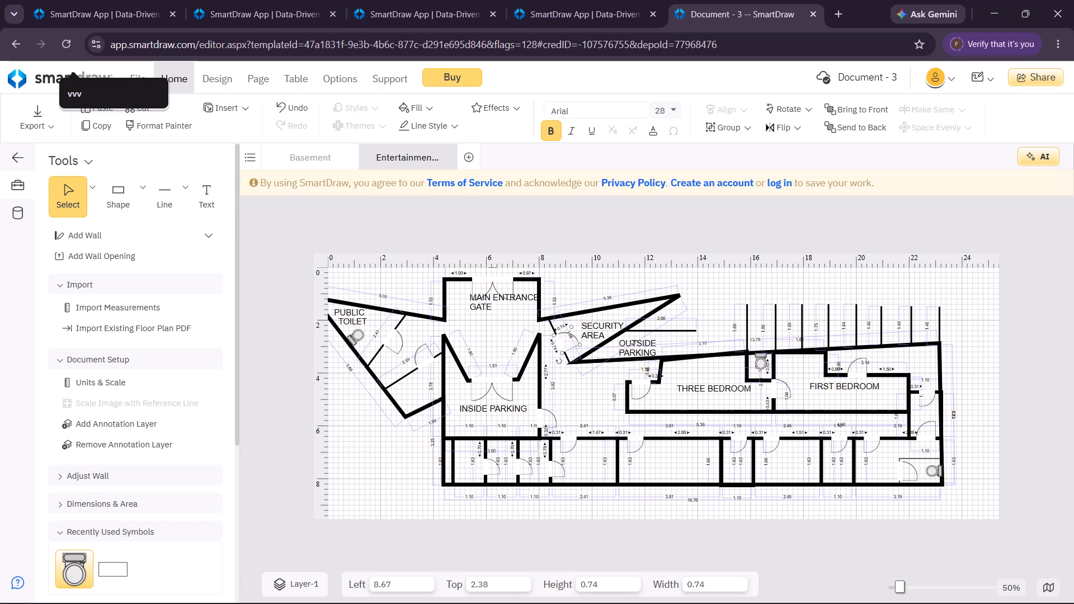
key(ctrl+v)
drag(399, 352, 434, 346)
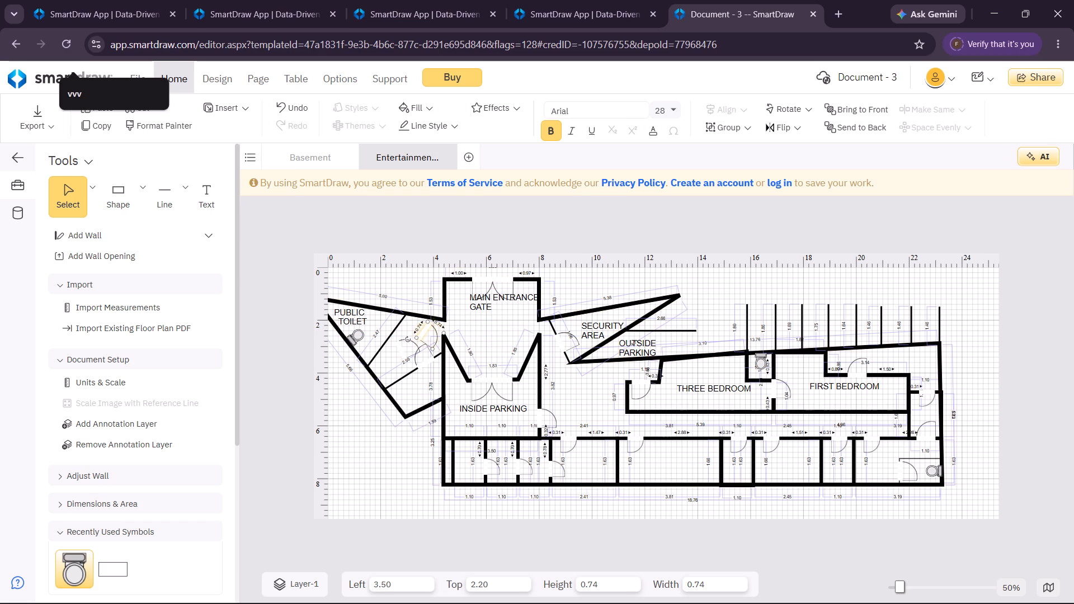
key(ctrl+z)
key(ctrl+z)
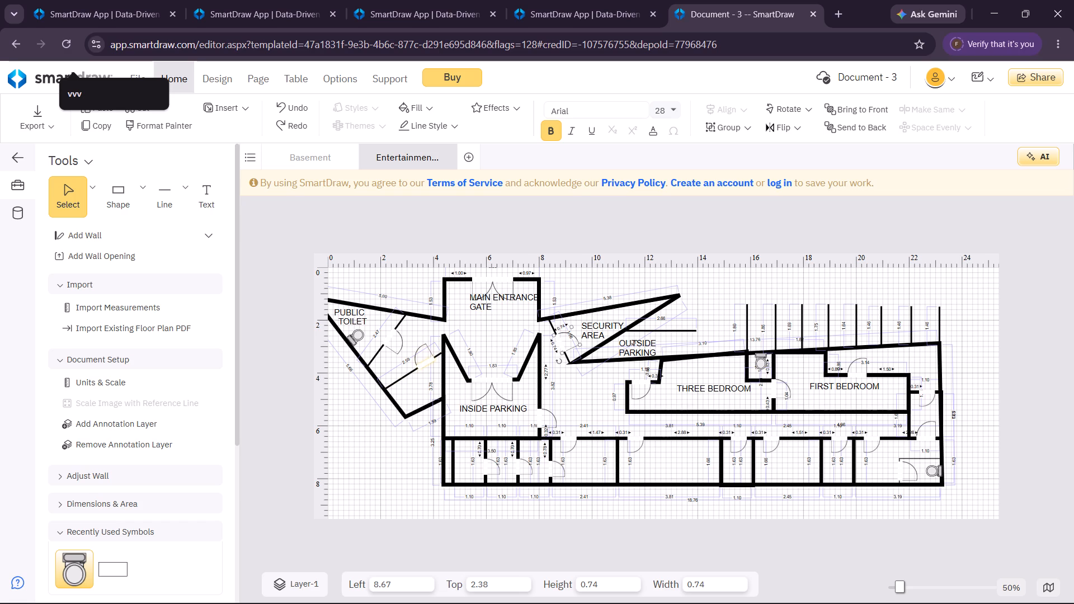
click(704, 292)
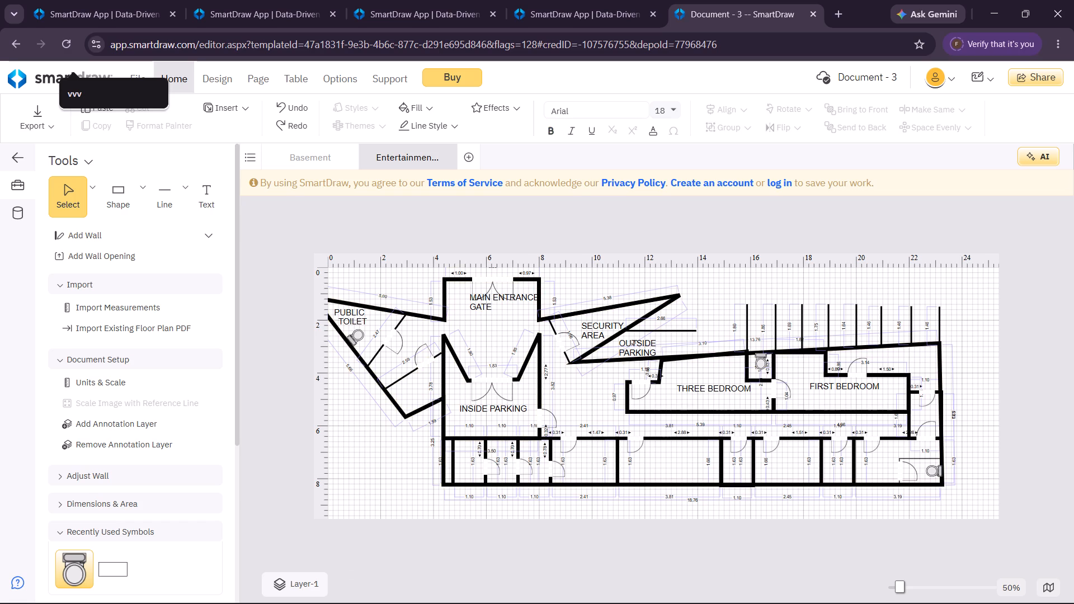
key(ctrl+v)
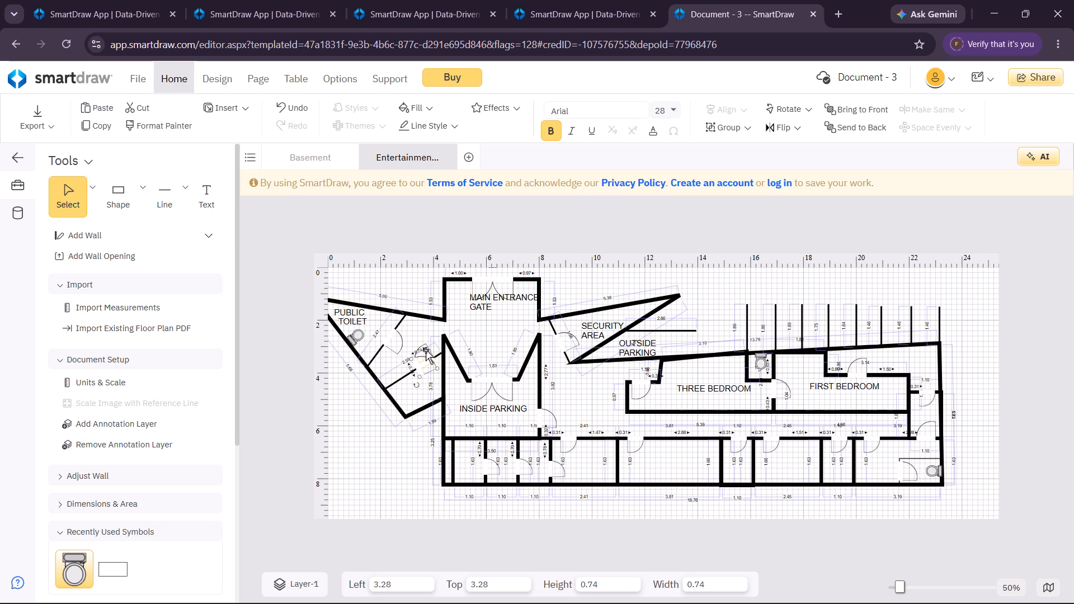
drag(422, 367, 658, 318)
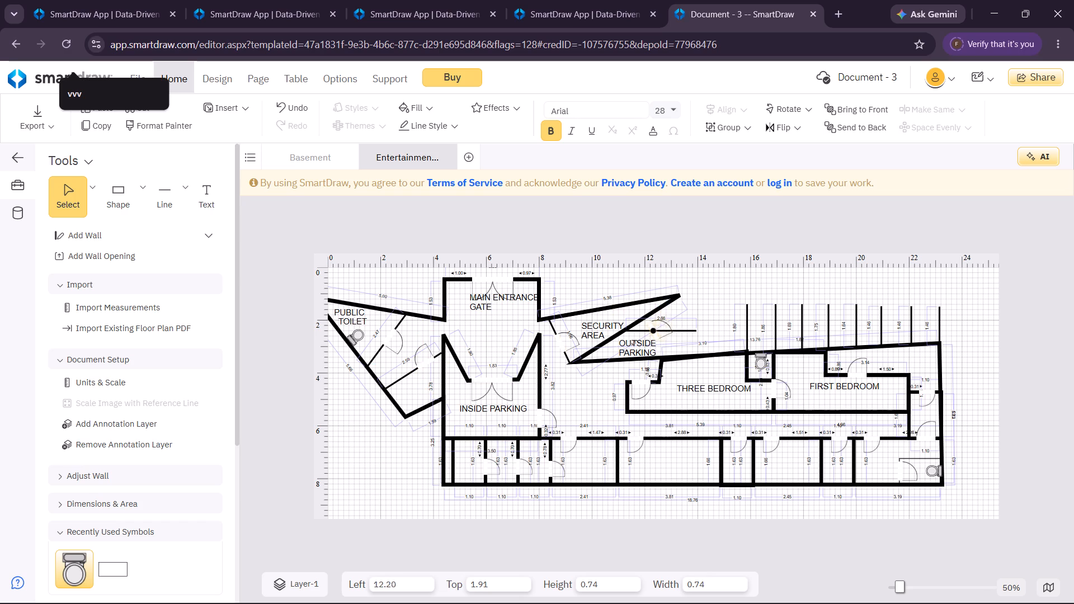
drag(658, 318, 658, 319)
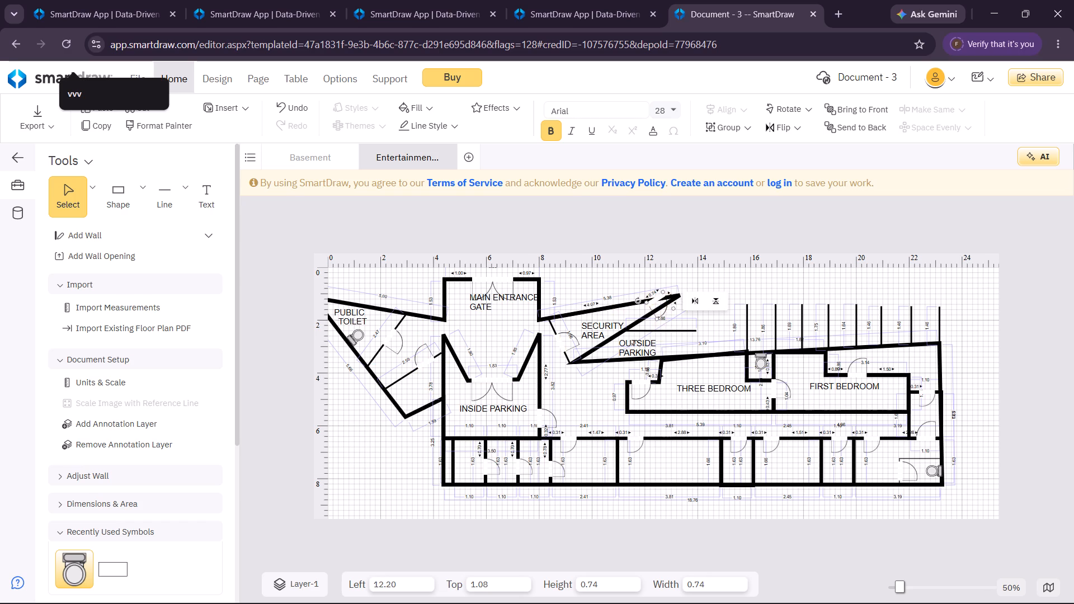
drag(657, 301, 657, 317)
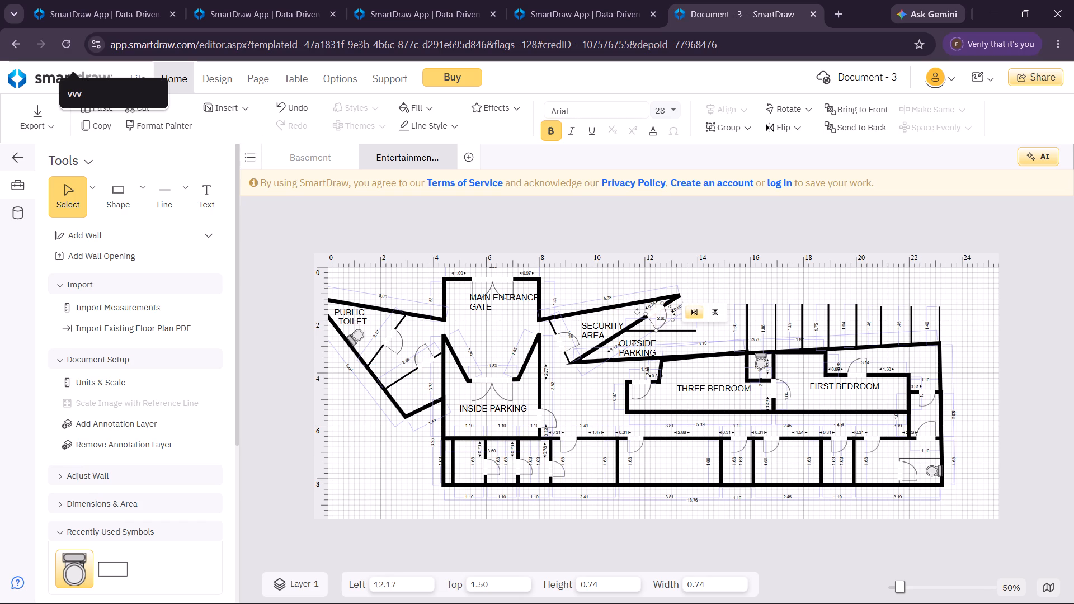
click(712, 308)
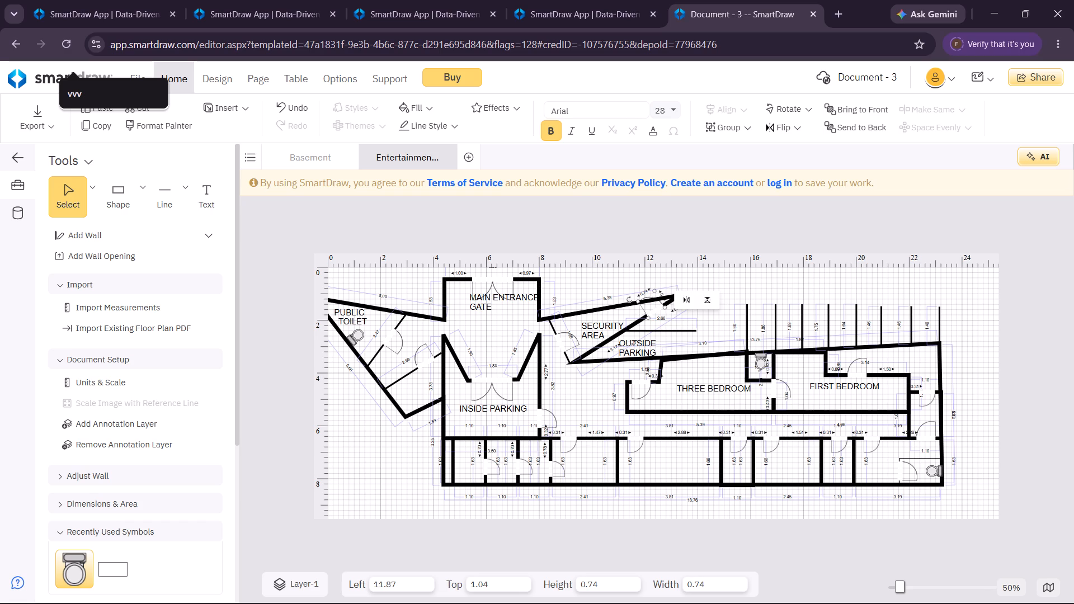
click(708, 300)
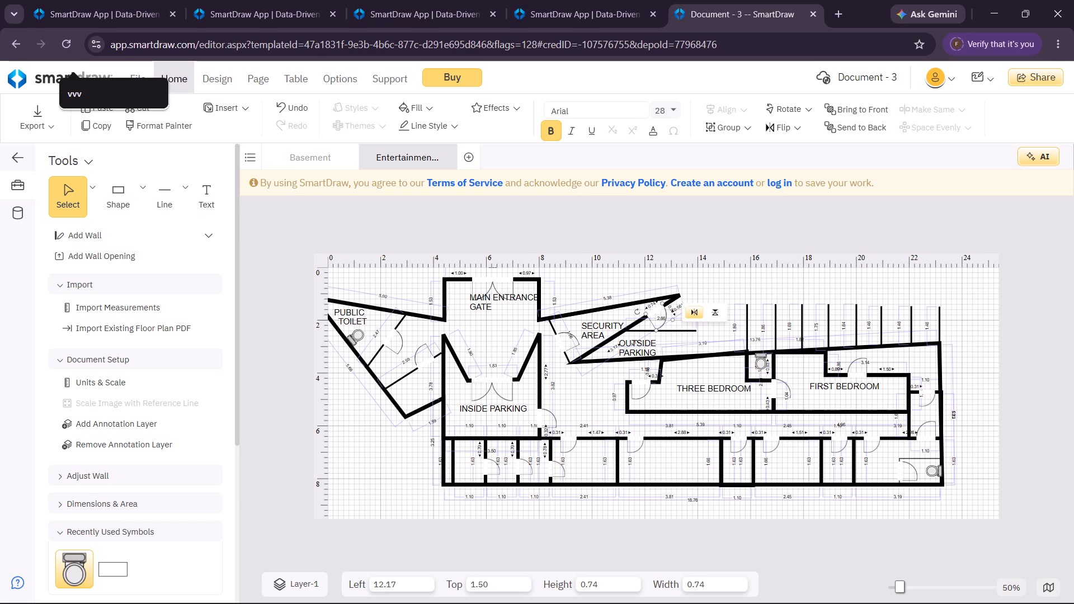
click(694, 317)
click(746, 279)
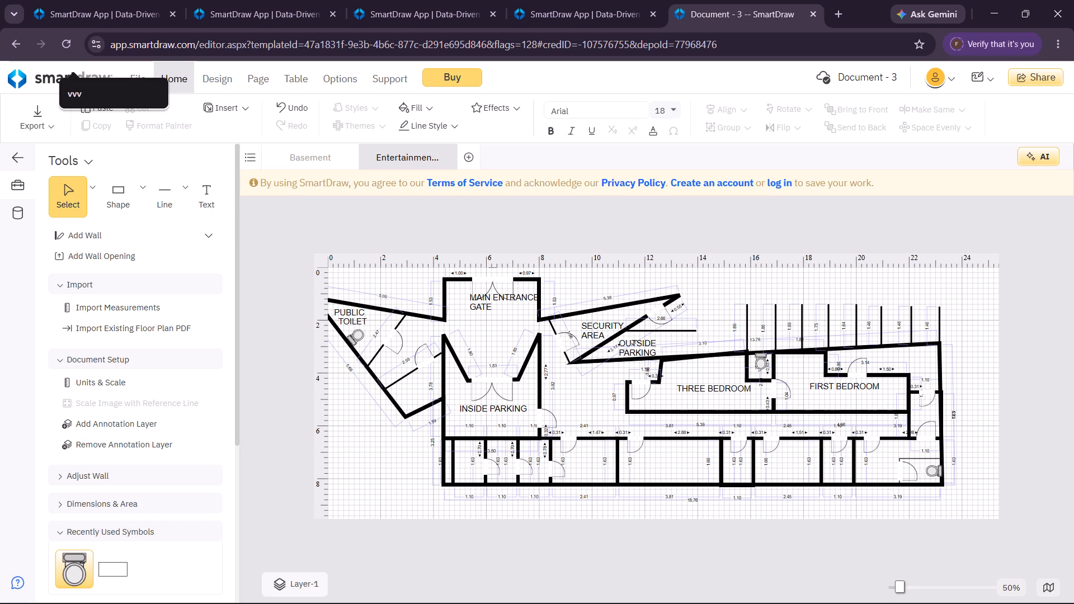
Add the text label AMPLE PARKING across the vertical parking lines above the sloped outer wall.
click(218, 202)
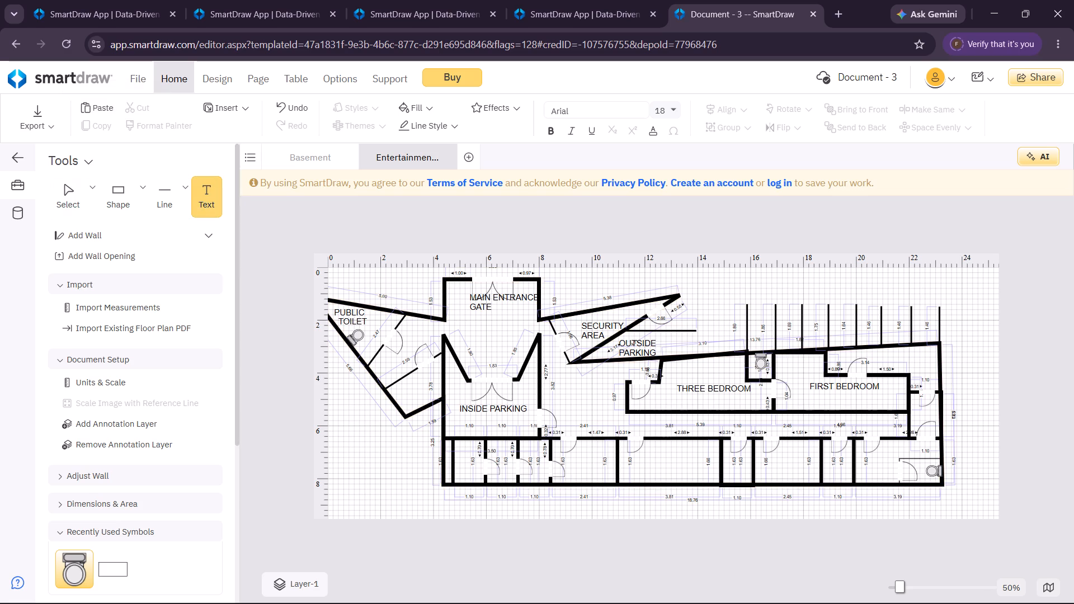
click(771, 325)
text(AMPLE PARKING)
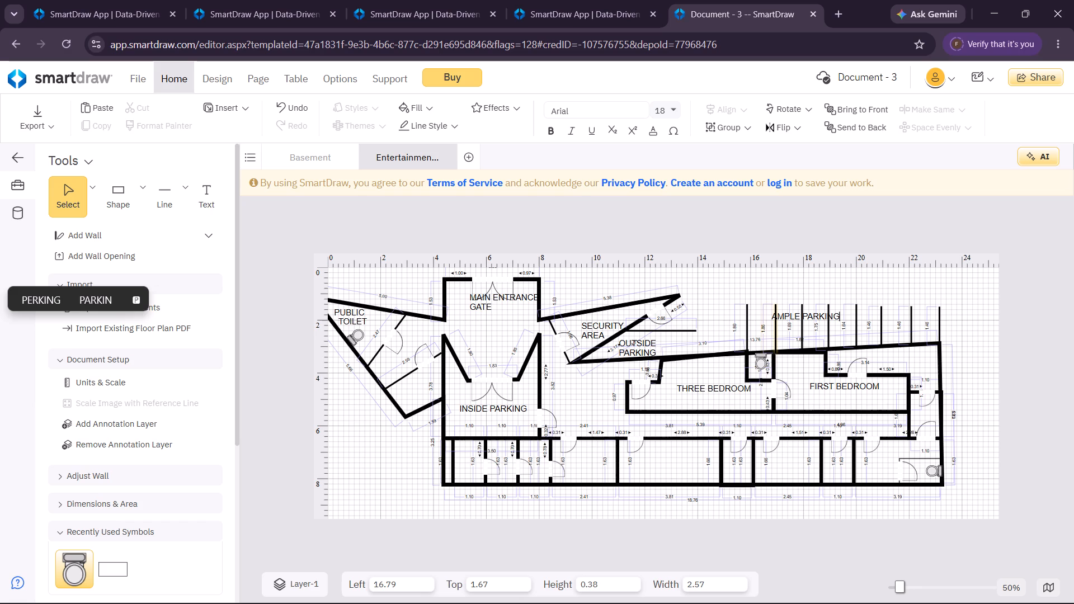
click(808, 279)
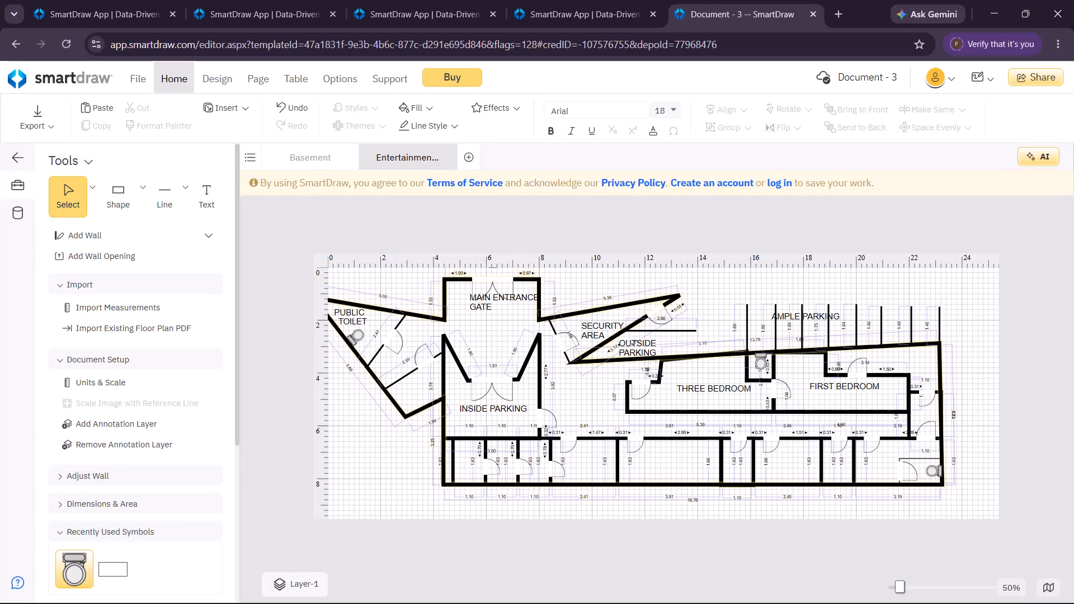
Label the 2.41-wide room in the lower row ONE BEDROOM, on two lines.
click(215, 205)
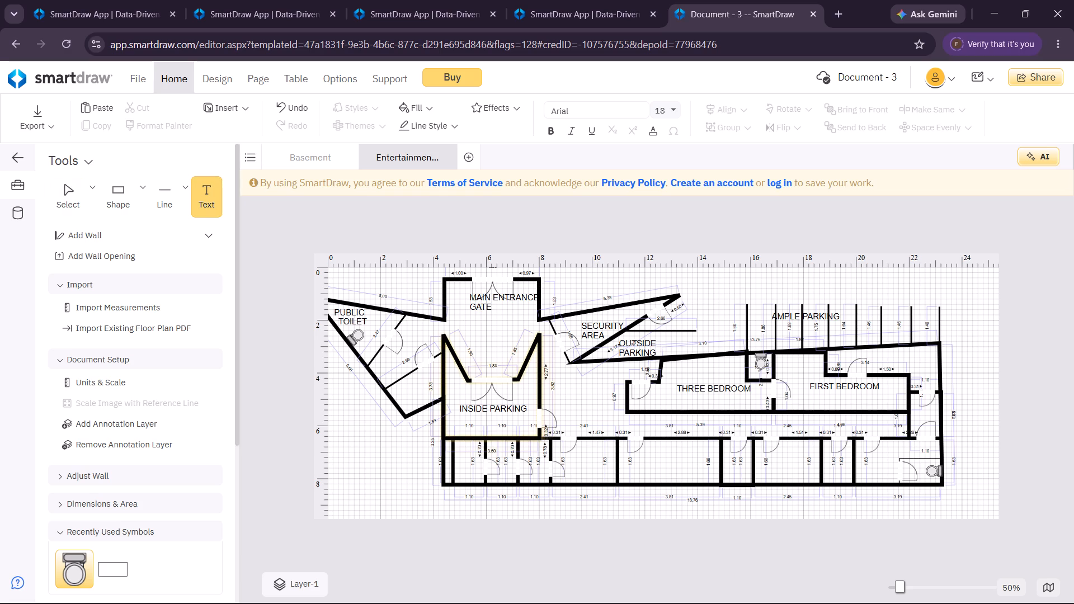
click(569, 461)
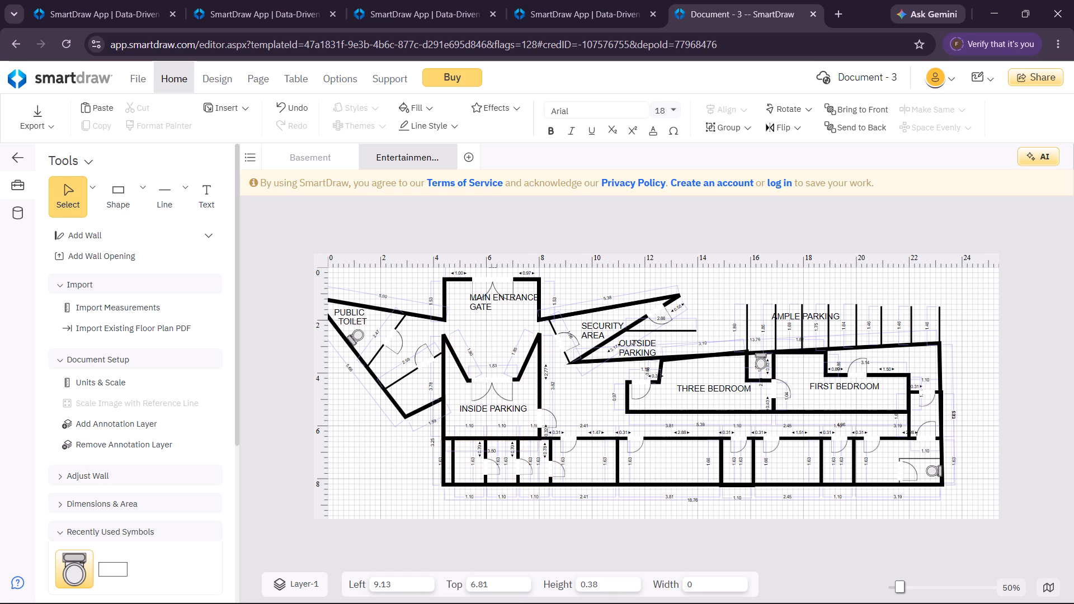
text(ONE)
key(space)
key(Return)
text(BEDROOM)
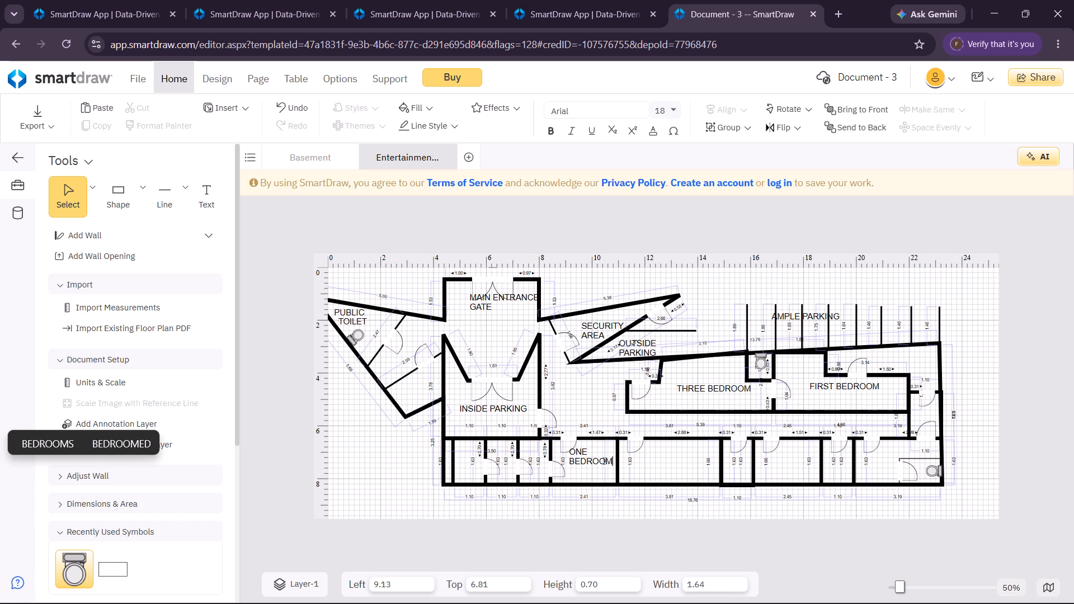
Copy the PUBLIC TOILET fixture and set the copy aside just outside the end wall of the lower row, at about 3.08, 7.31.
click(351, 336)
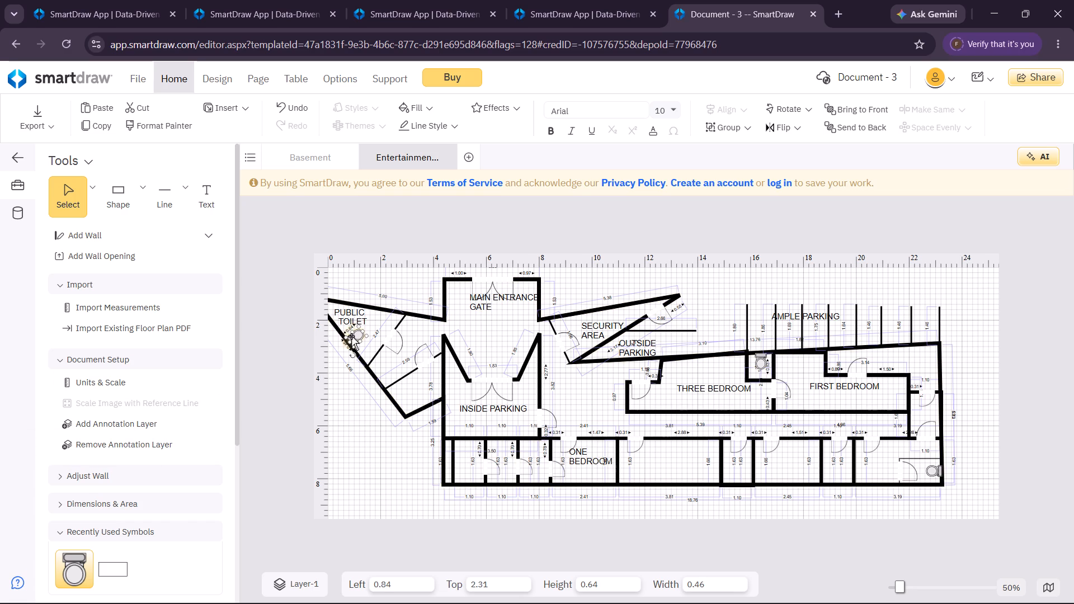
key(ctrl+c)
key(ctrl+v)
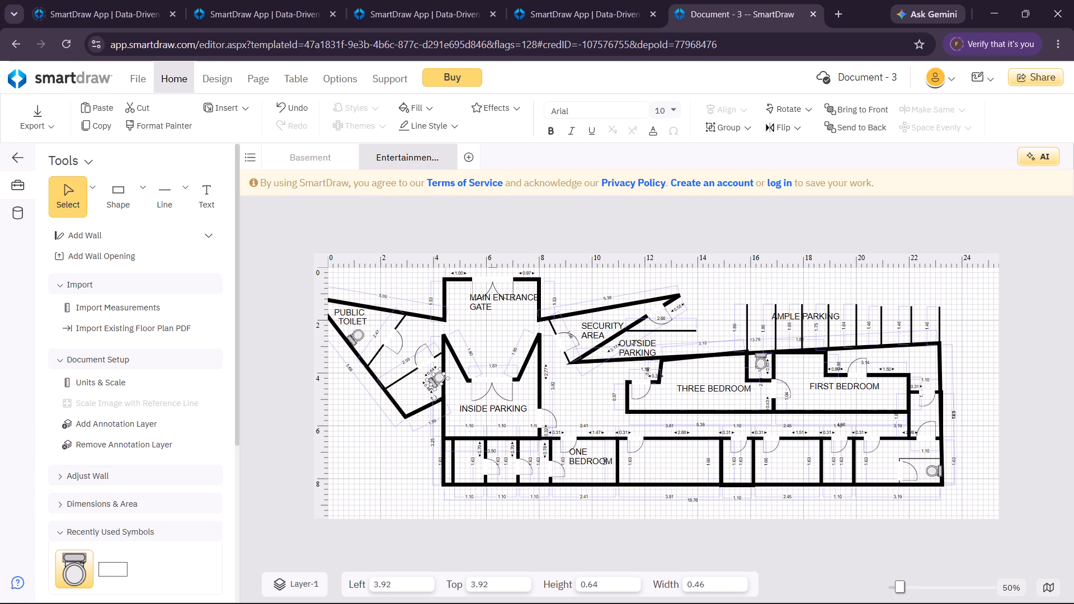
drag(437, 382, 469, 476)
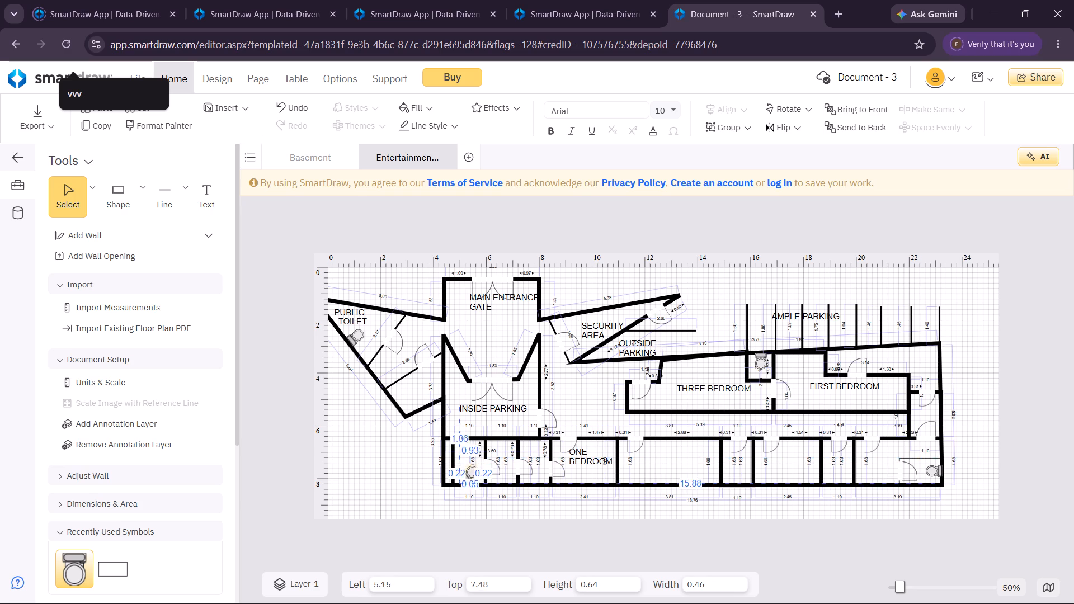
drag(469, 476, 463, 479)
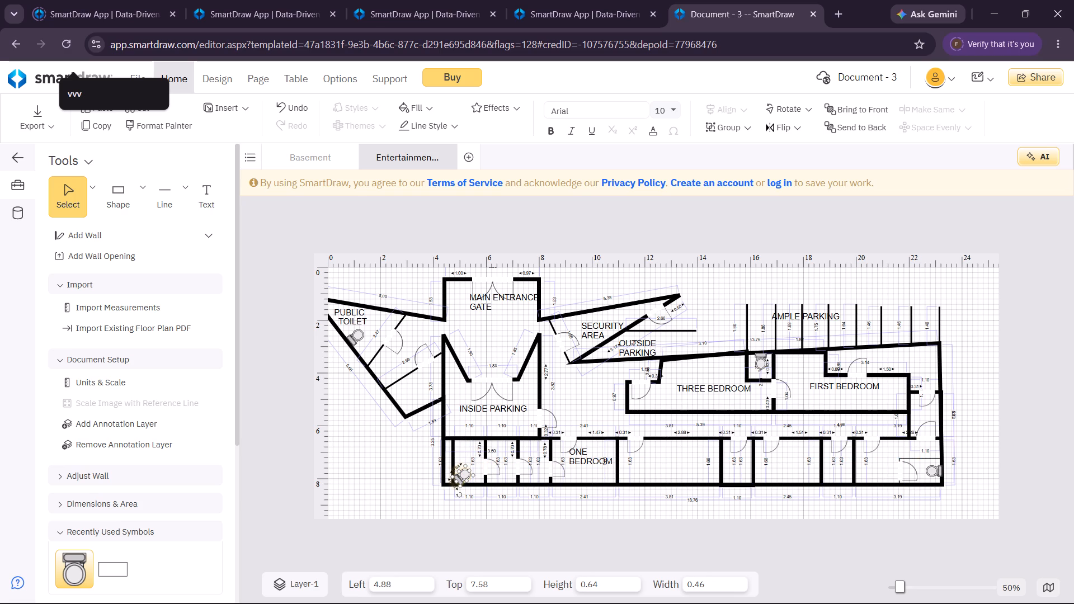
click(464, 478)
click(502, 514)
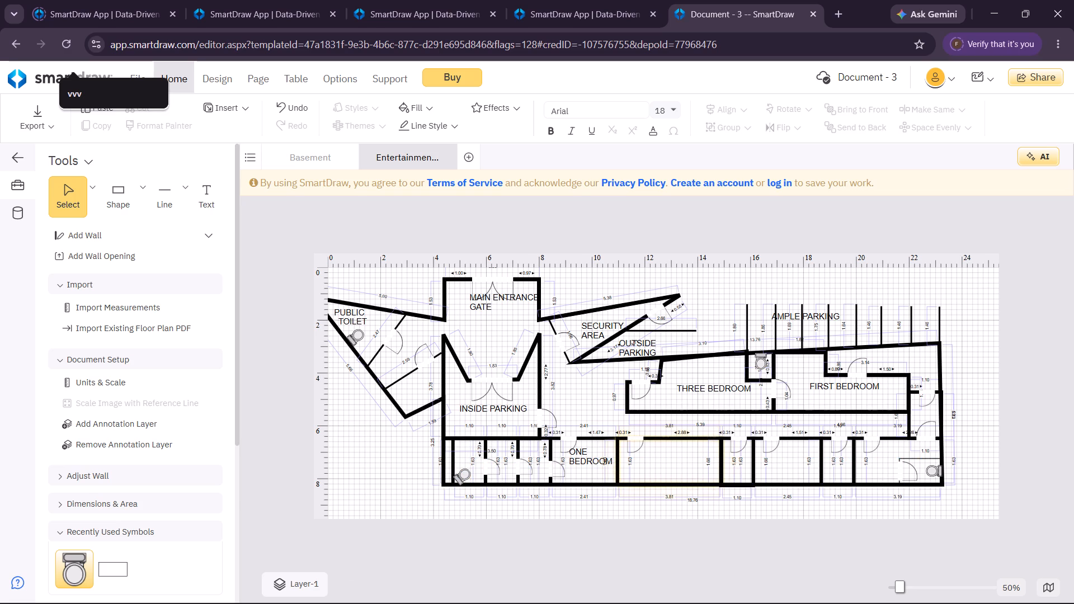
drag(465, 474, 417, 467)
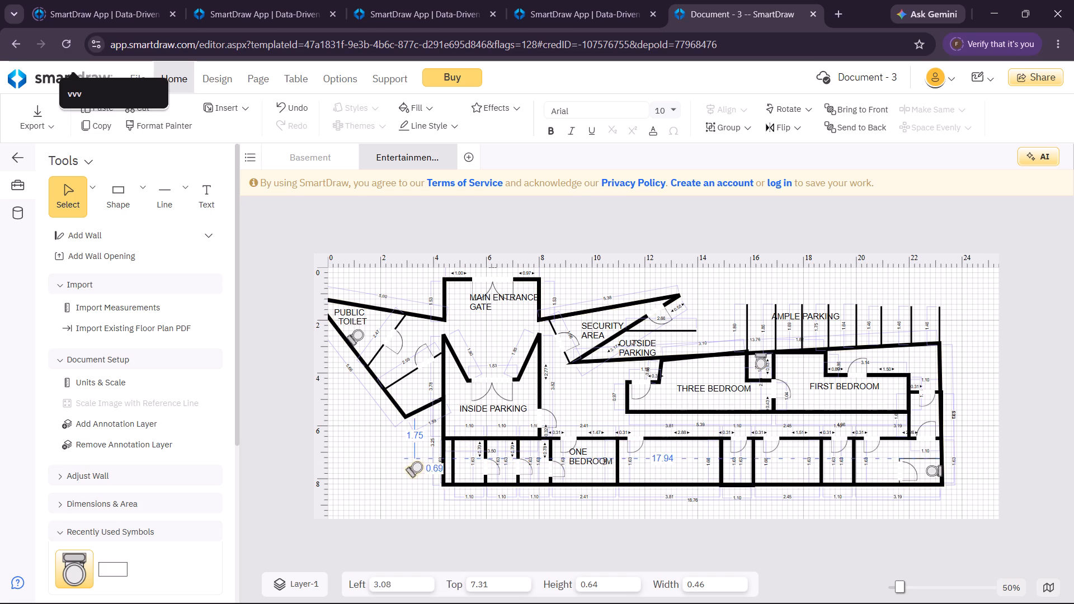
drag(417, 467, 417, 467)
Shift the first partition of the lower row inward to widen the end room, narrowing the adjoining room to about 0.78.
click(455, 456)
drag(454, 461, 460, 462)
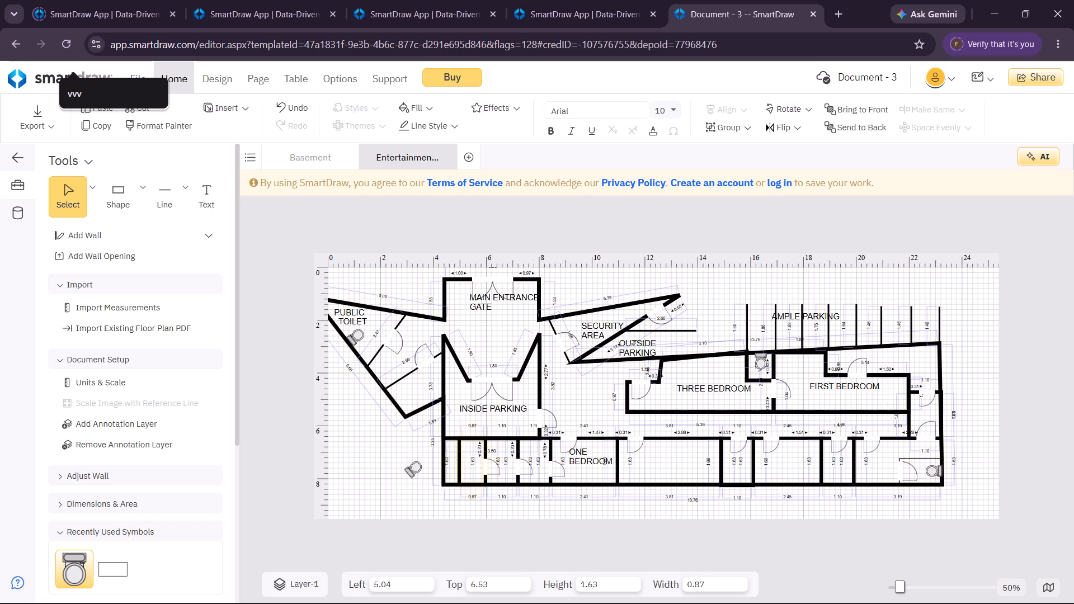
drag(460, 462, 463, 464)
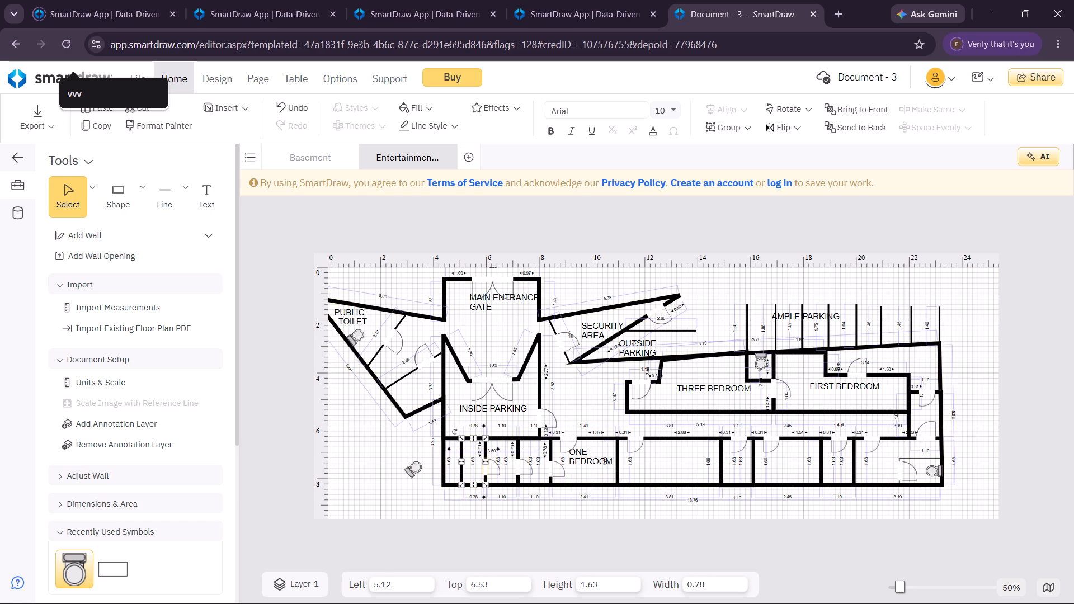
Copy the 0.62 door from the neighbouring partition into the upper part of the shifted partition and mirror it to open into the end room.
click(492, 473)
key(ctrl+c)
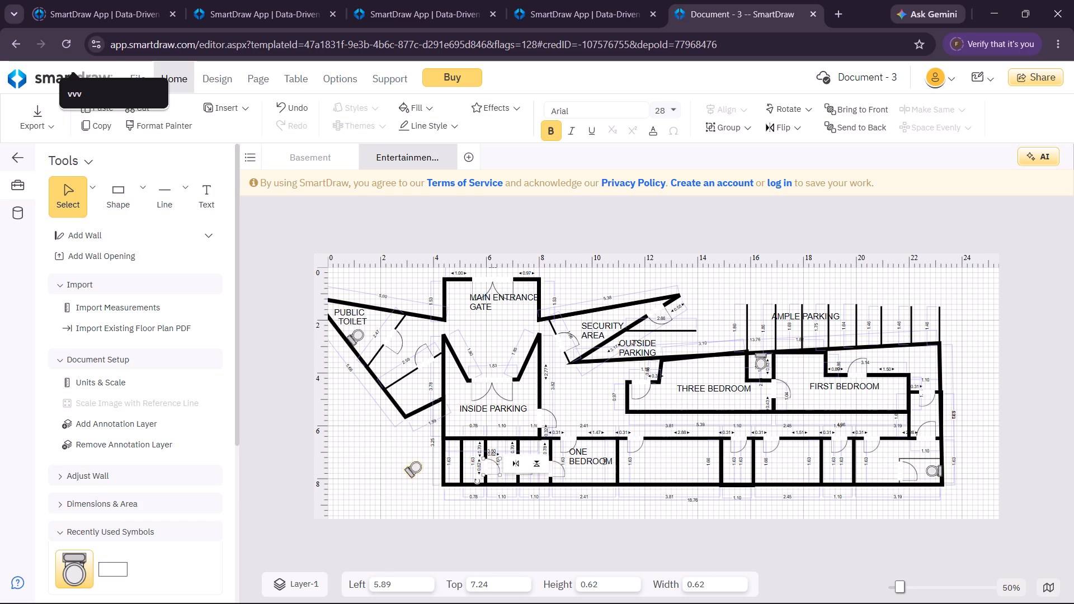
key(ctrl+v)
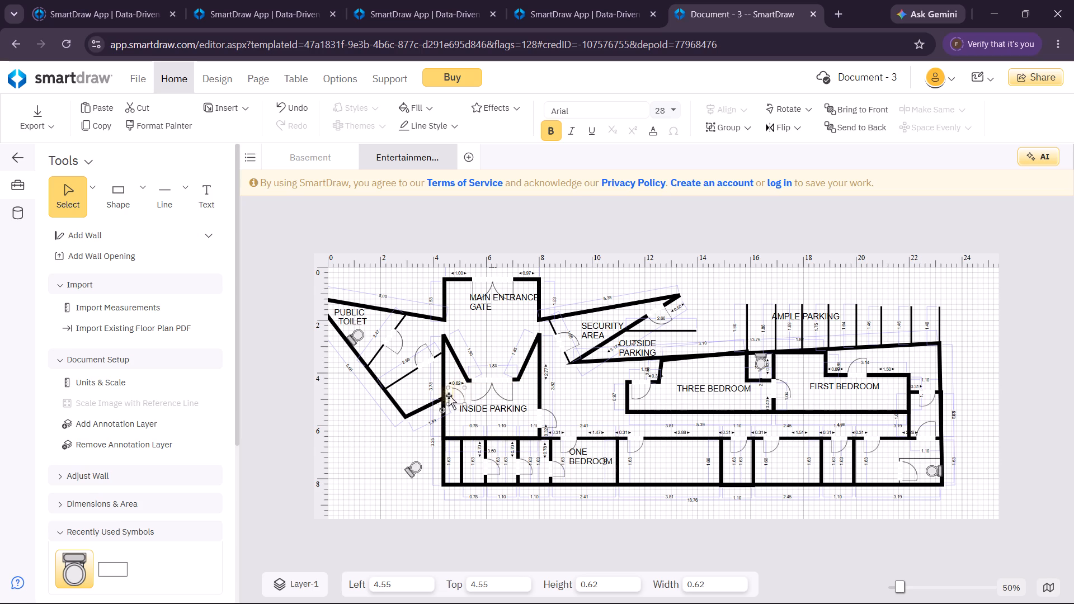
drag(449, 395, 467, 450)
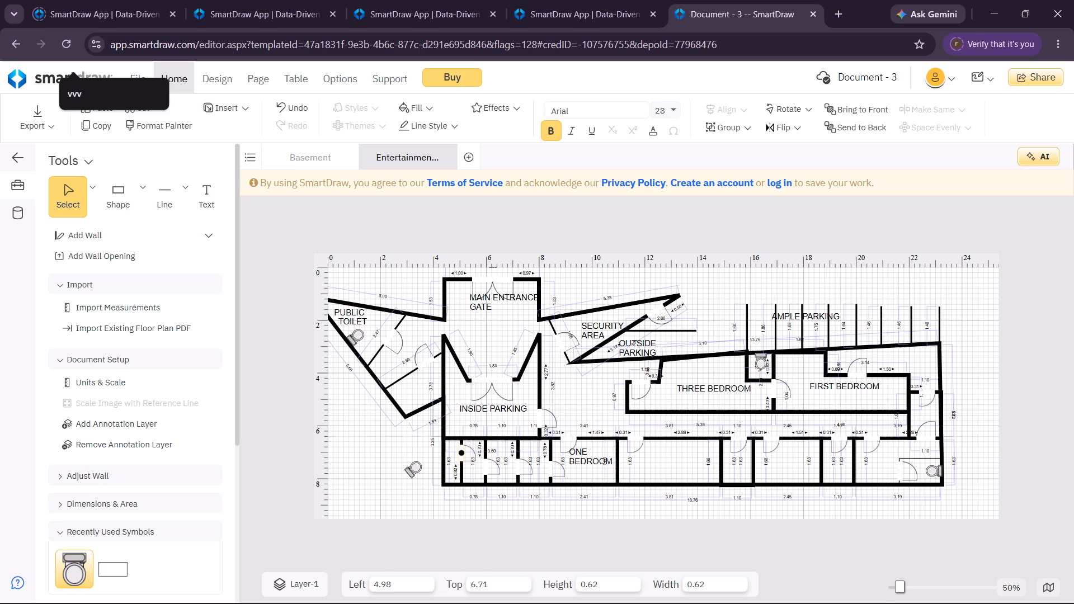
drag(467, 450, 464, 451)
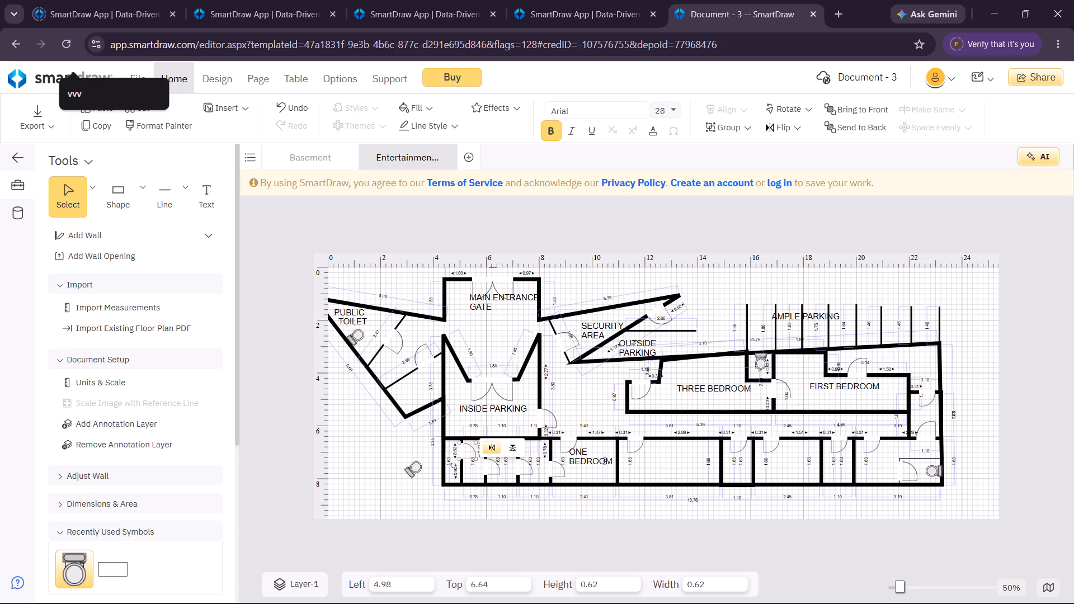
click(453, 464)
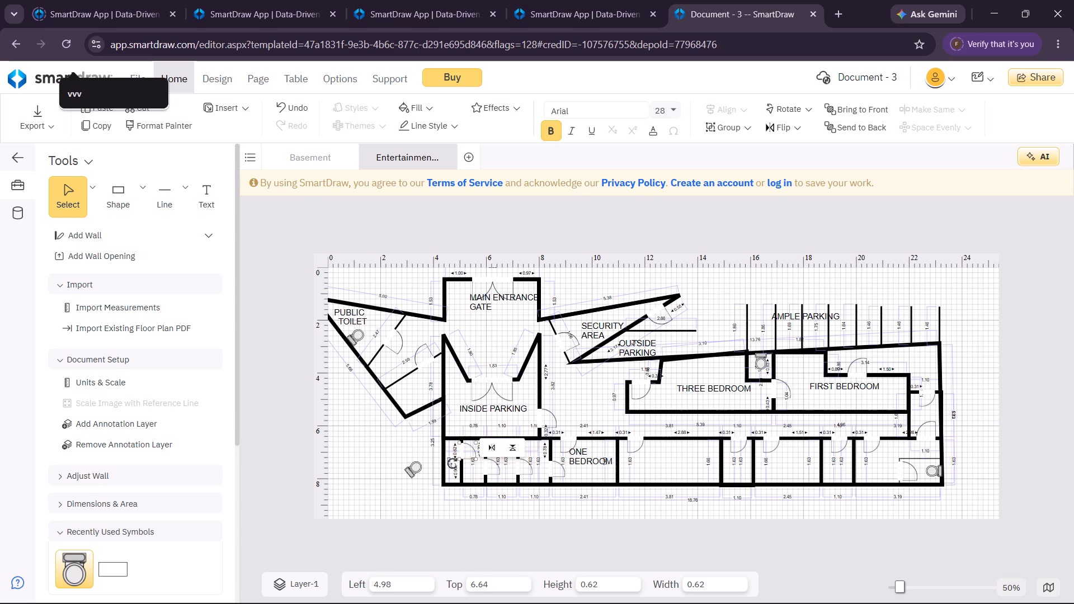
click(514, 452)
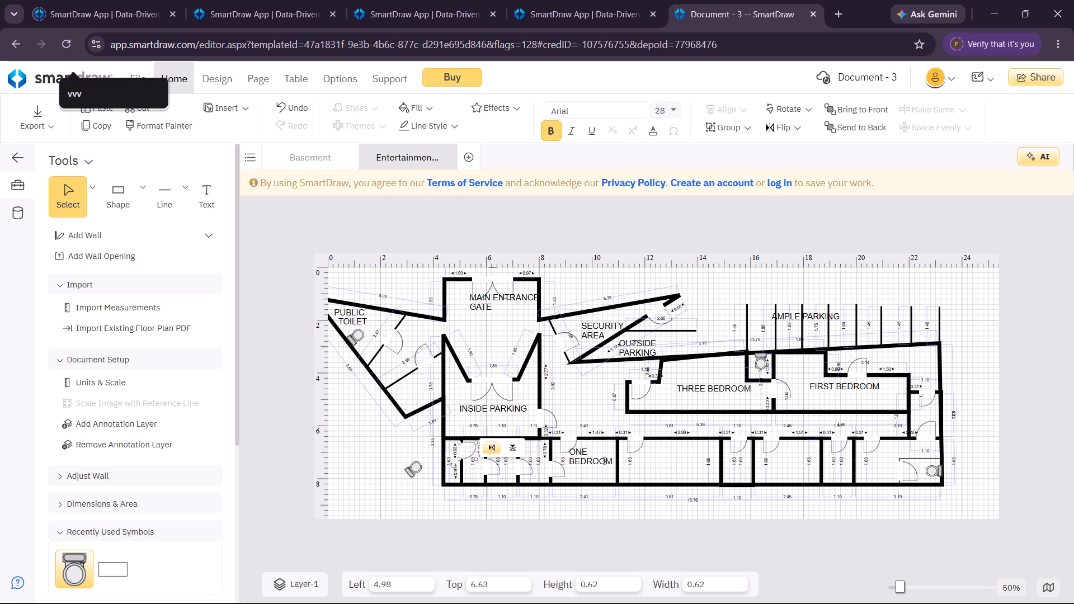
click(496, 445)
Move the toilet copy into the narrow end room below its door and turn it upright against the bottom wall, at about 4.52, 7.58.
drag(407, 471, 445, 474)
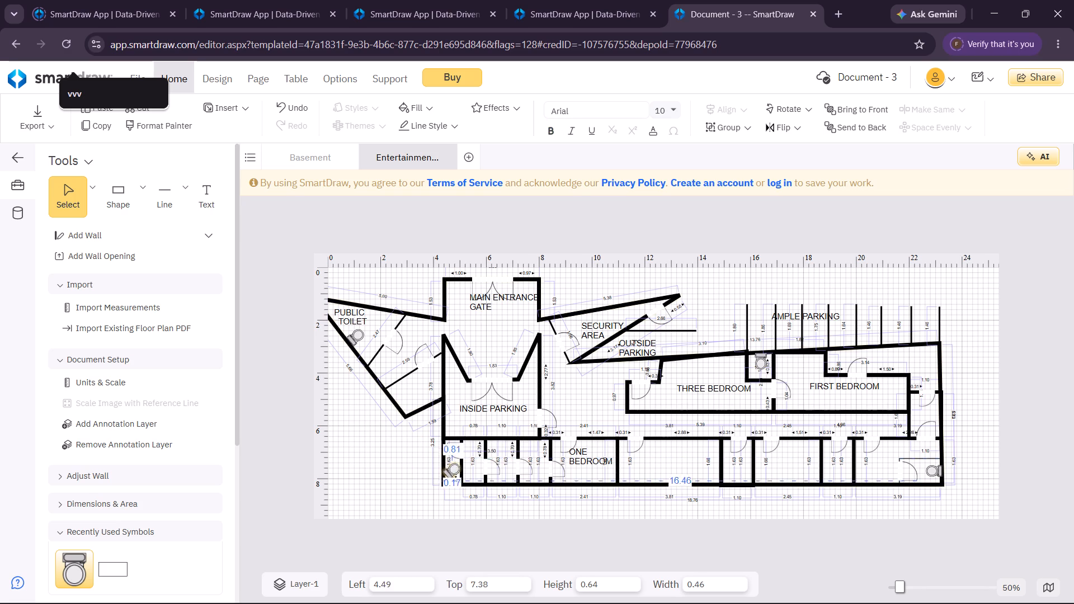
drag(445, 474, 447, 478)
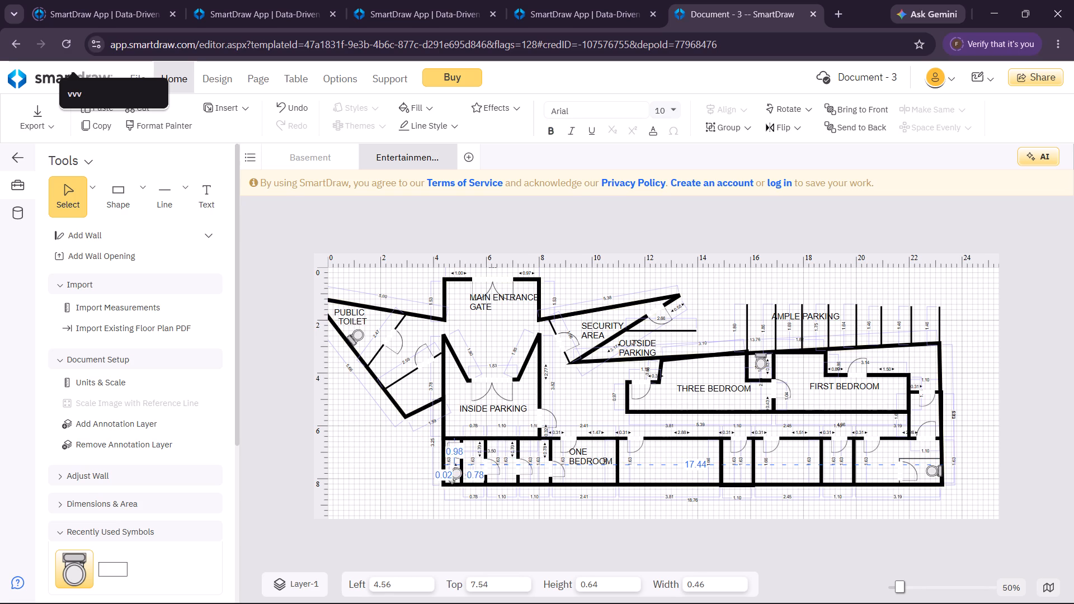
drag(447, 478, 447, 478)
drag(453, 493, 465, 494)
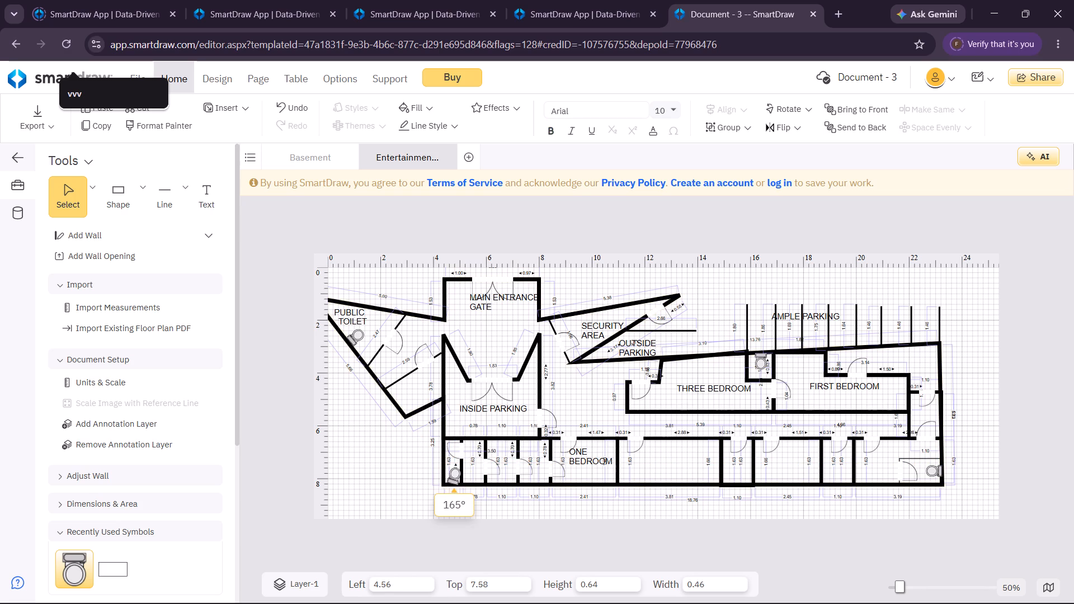
drag(465, 494, 471, 493)
click(454, 483)
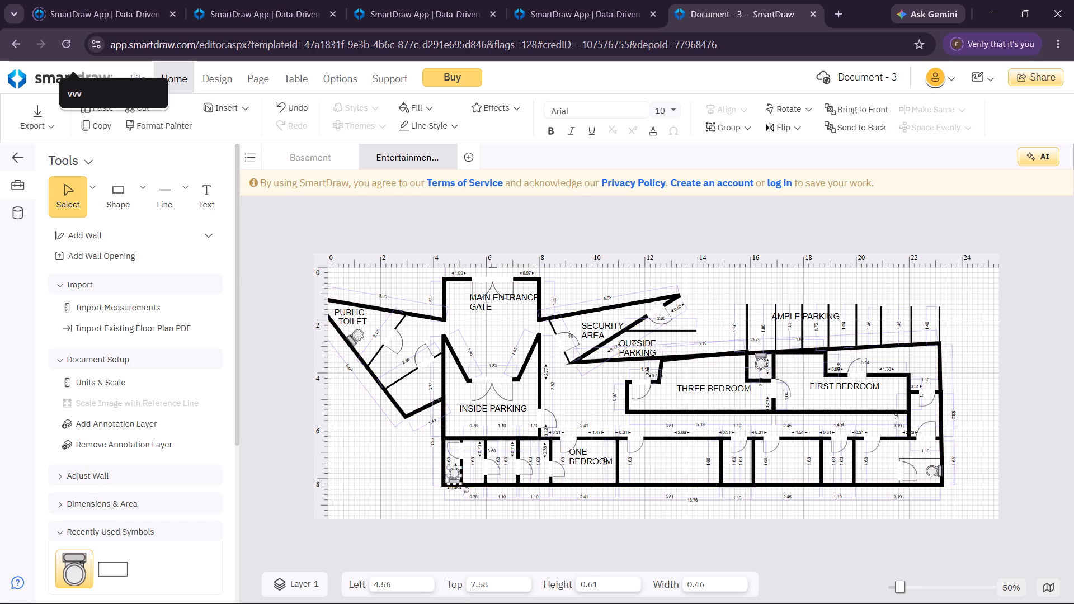
click(444, 497)
click(454, 480)
drag(454, 480, 452, 486)
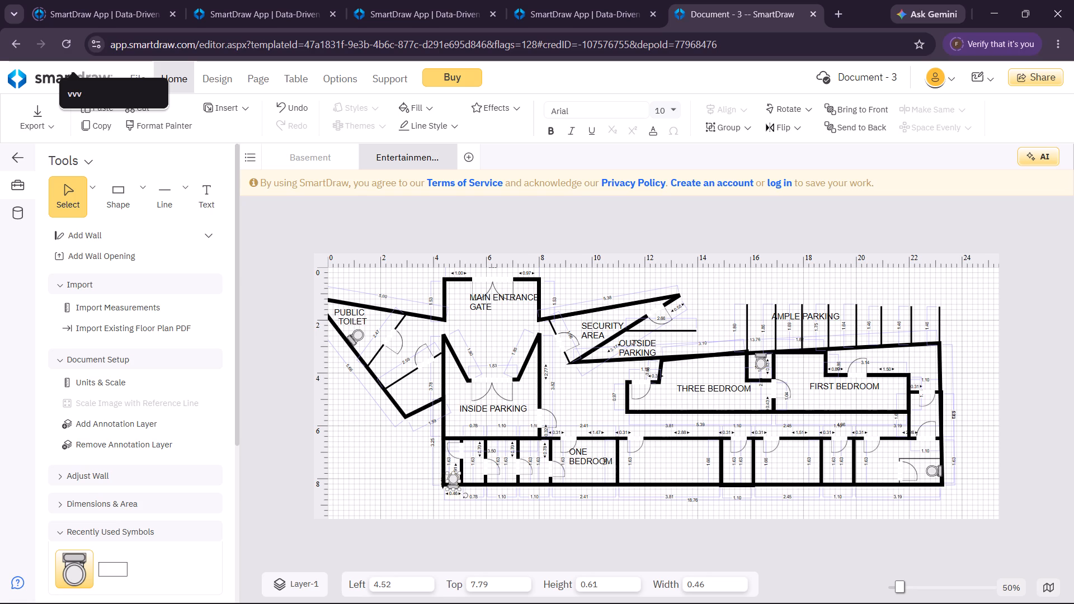
drag(456, 485, 456, 476)
click(454, 475)
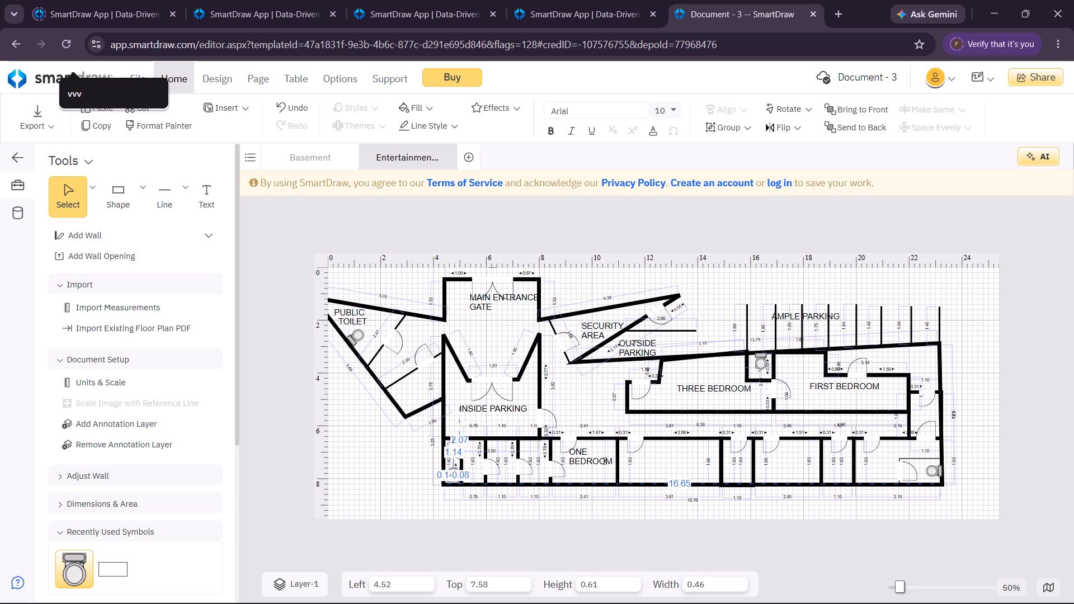
click(515, 522)
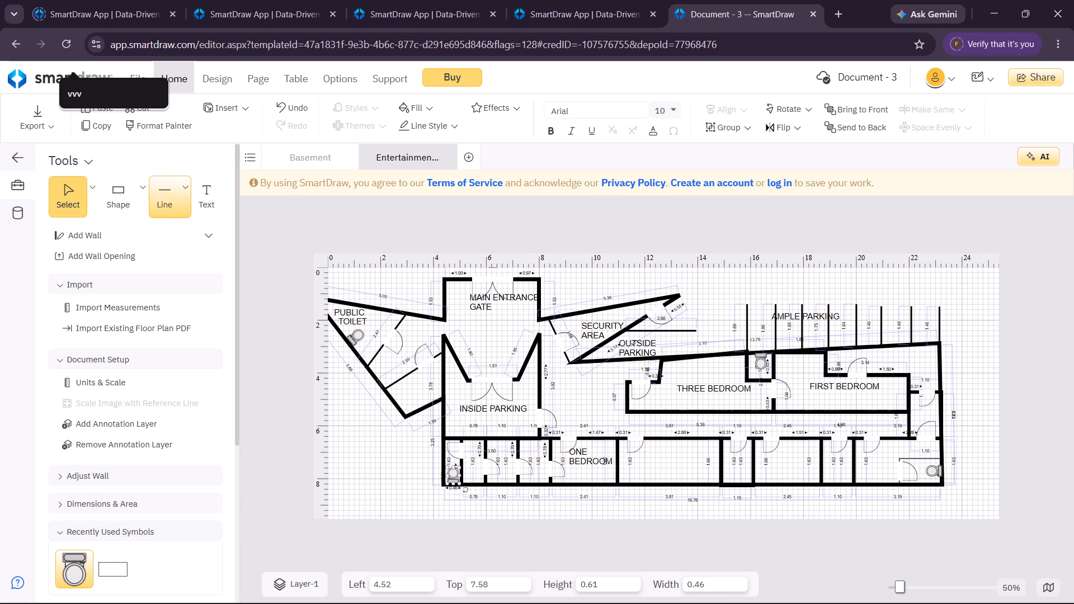
Place a rectangle in the upper far corner of the 3.81-wide lower-row room and narrow it to about 0.83 wide.
click(124, 205)
click(147, 205)
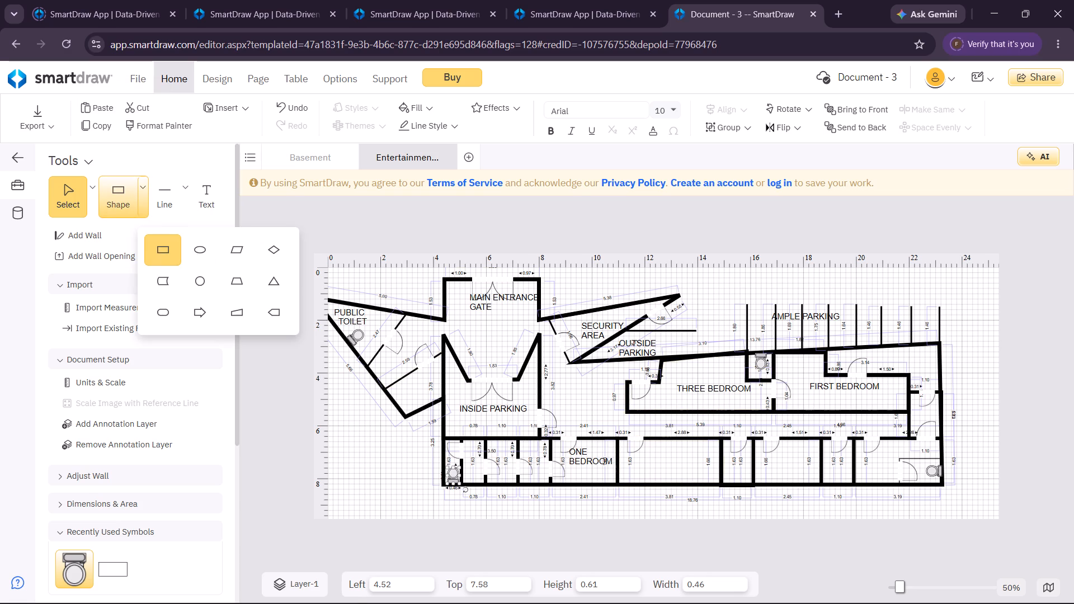
click(166, 255)
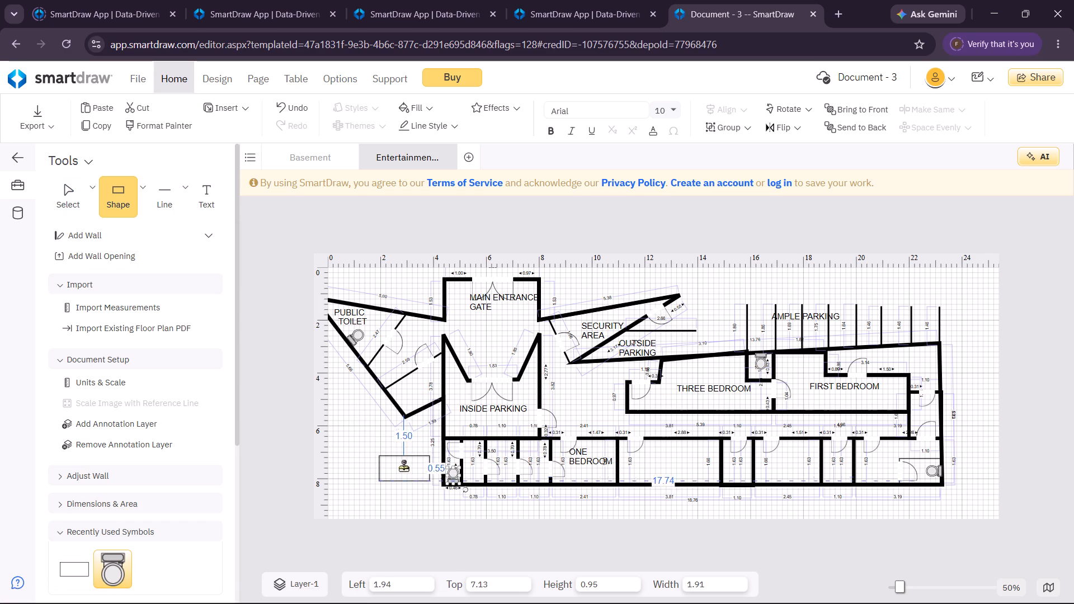
click(693, 454)
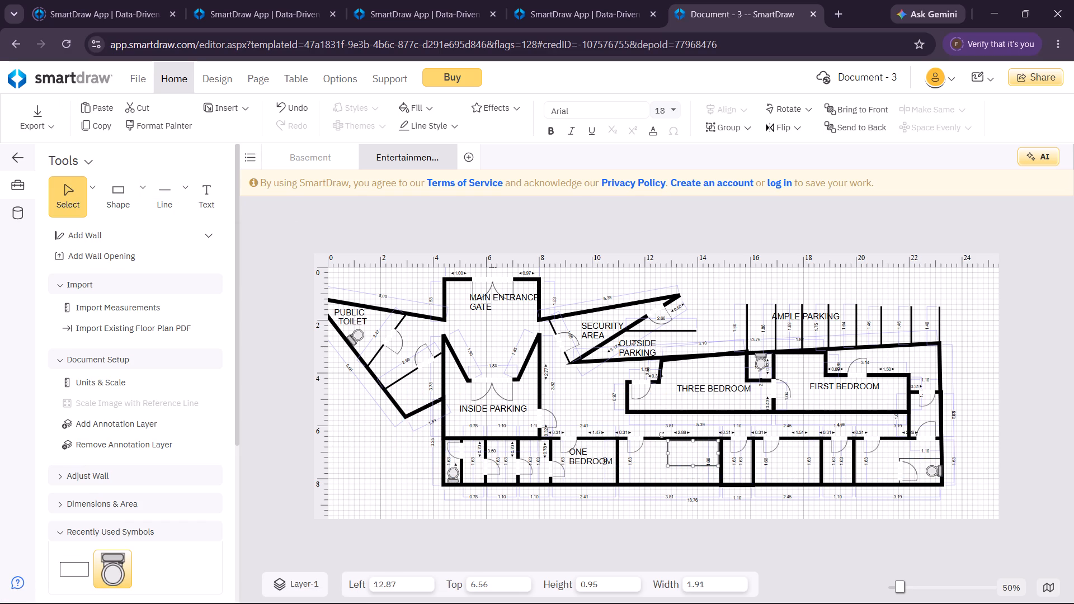
drag(667, 453, 697, 453)
Give the small rectangle's outline the thickest preset line so it matches the surrounding walls.
click(454, 126)
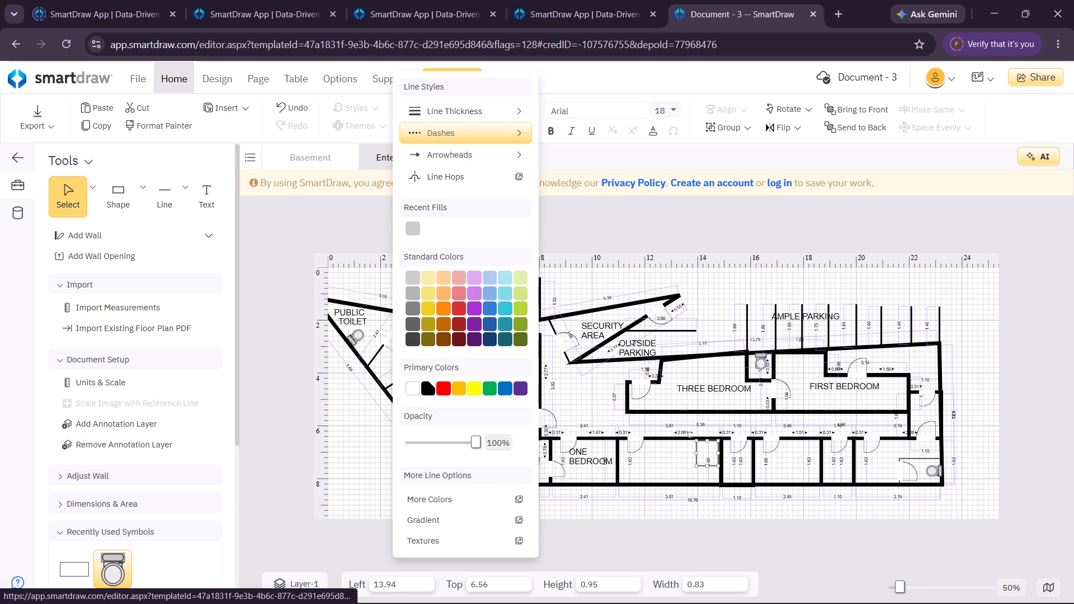
click(524, 127)
click(509, 114)
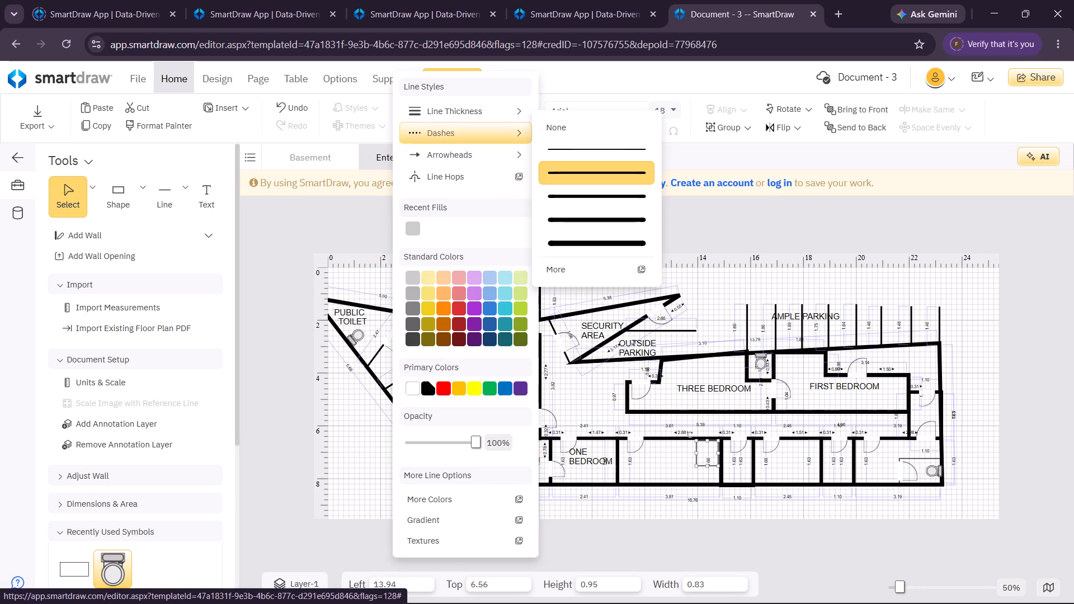
click(610, 248)
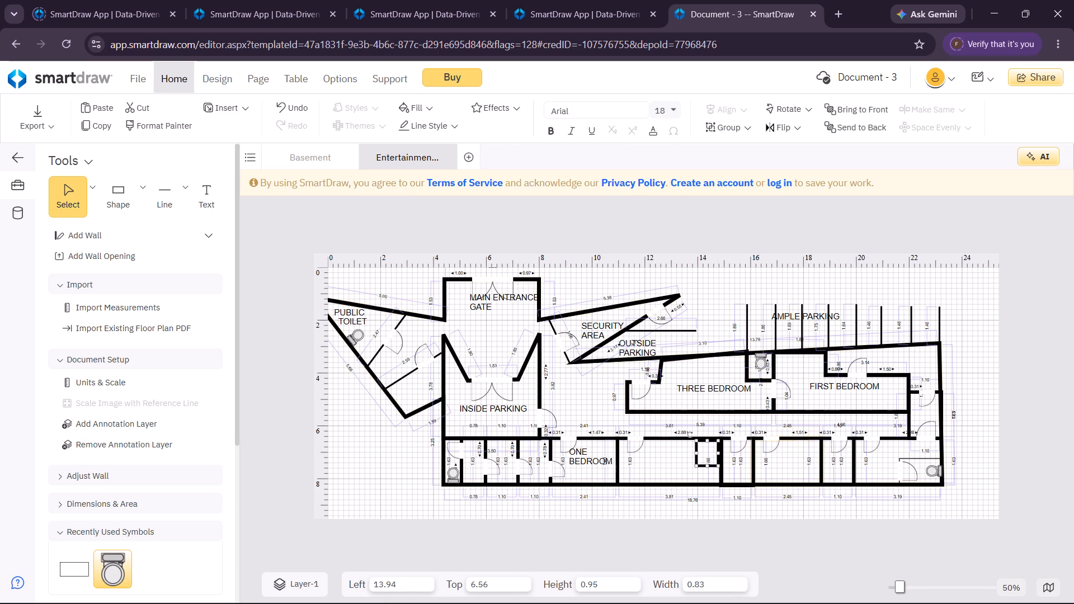
click(759, 519)
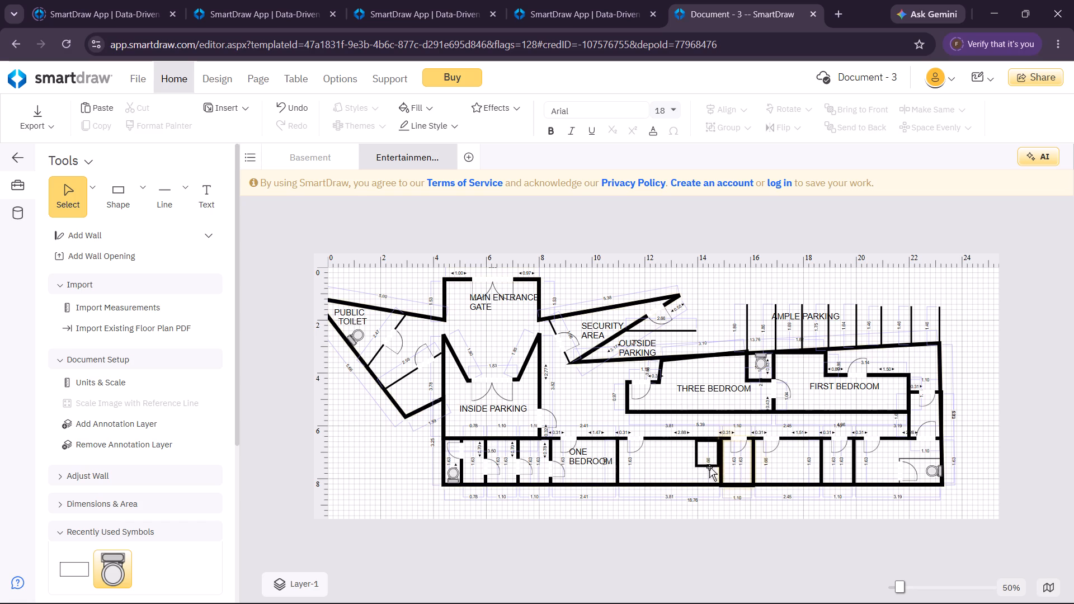
Extend the small thick-walled enclosure downward to a height of about 1.23.
click(709, 467)
drag(708, 466, 708, 474)
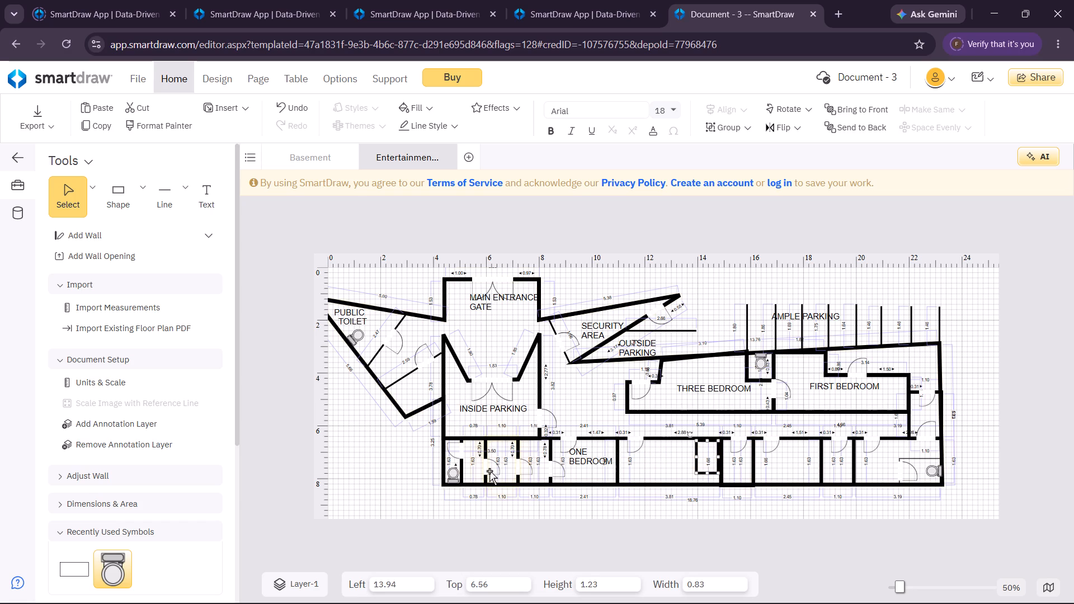
Place another copy of the 0.62 door in the bottom wall of the small enclosure, at about 13.95, 7.24.
key(ctrl+v)
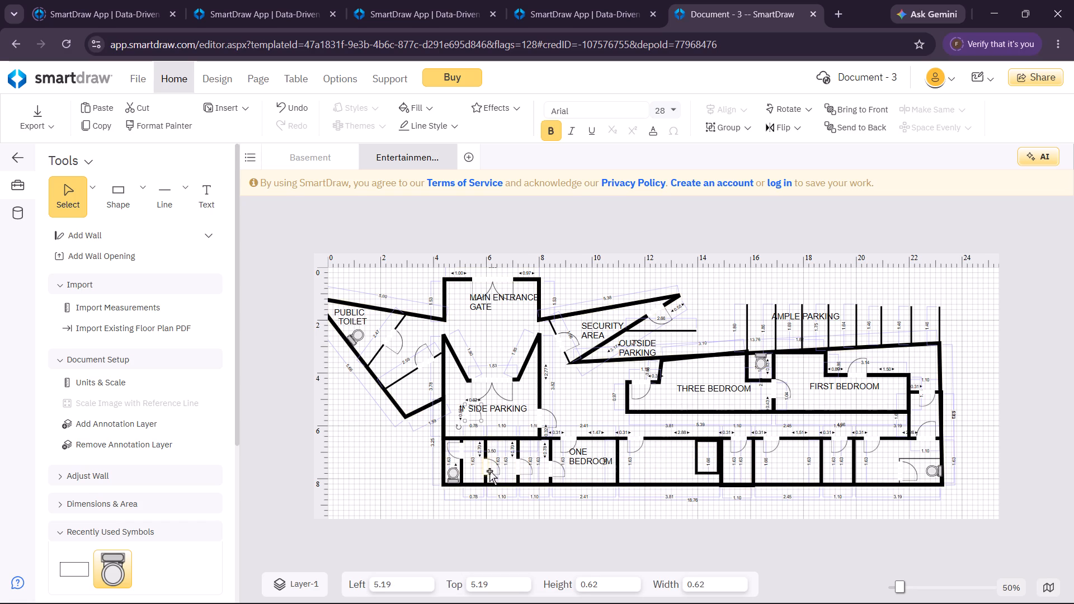
drag(465, 409, 670, 468)
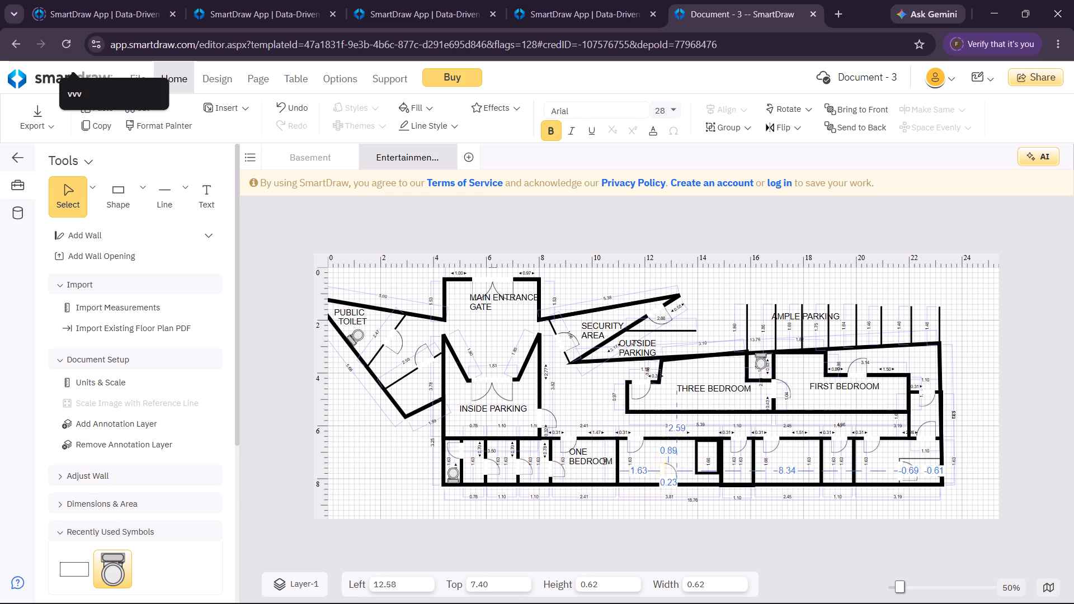
drag(670, 468, 697, 464)
click(724, 526)
click(704, 531)
click(704, 544)
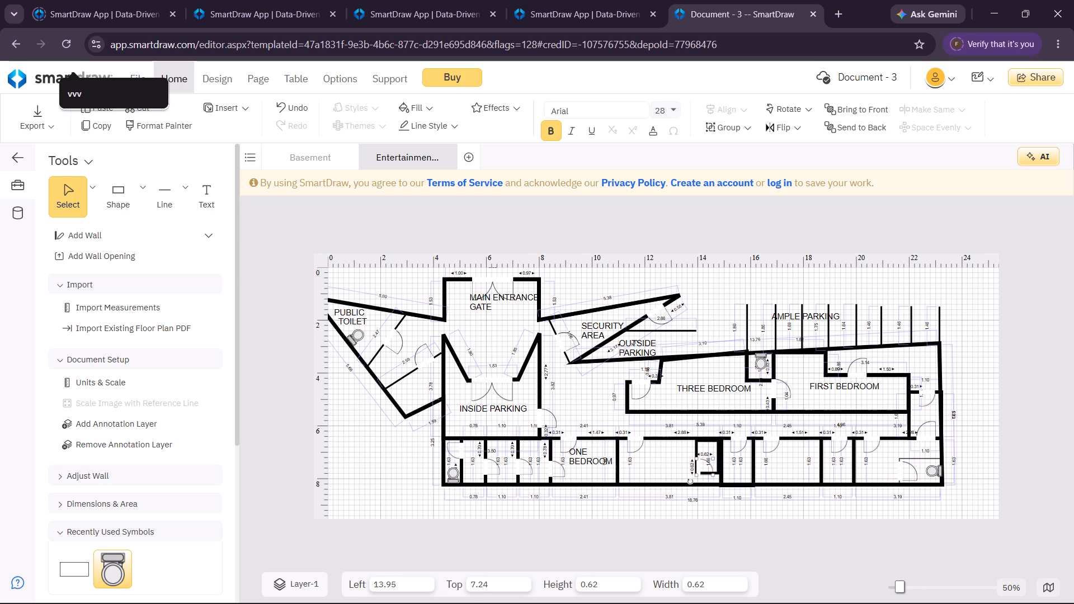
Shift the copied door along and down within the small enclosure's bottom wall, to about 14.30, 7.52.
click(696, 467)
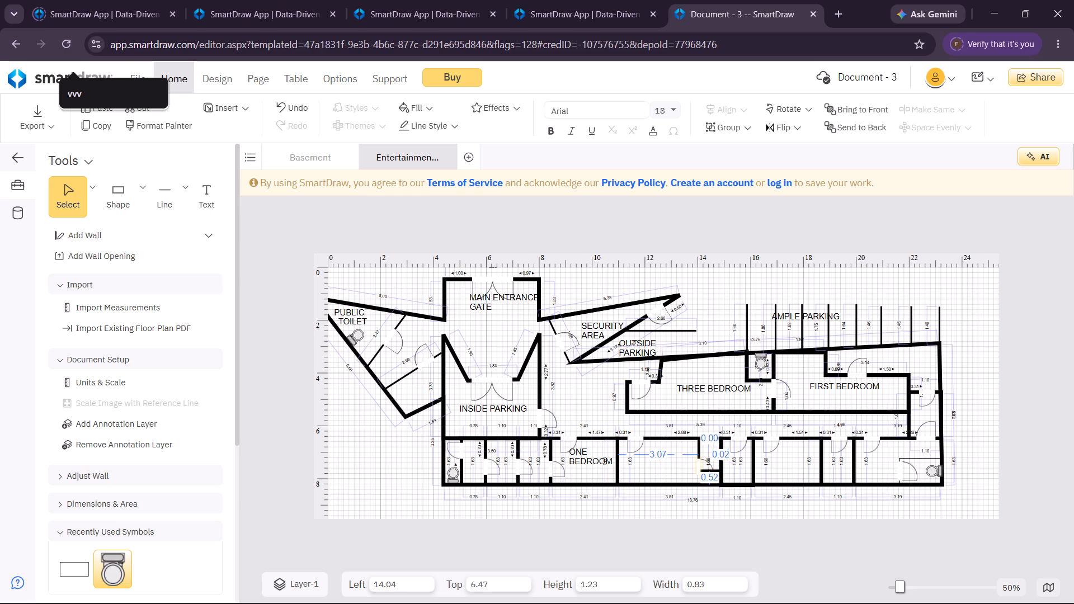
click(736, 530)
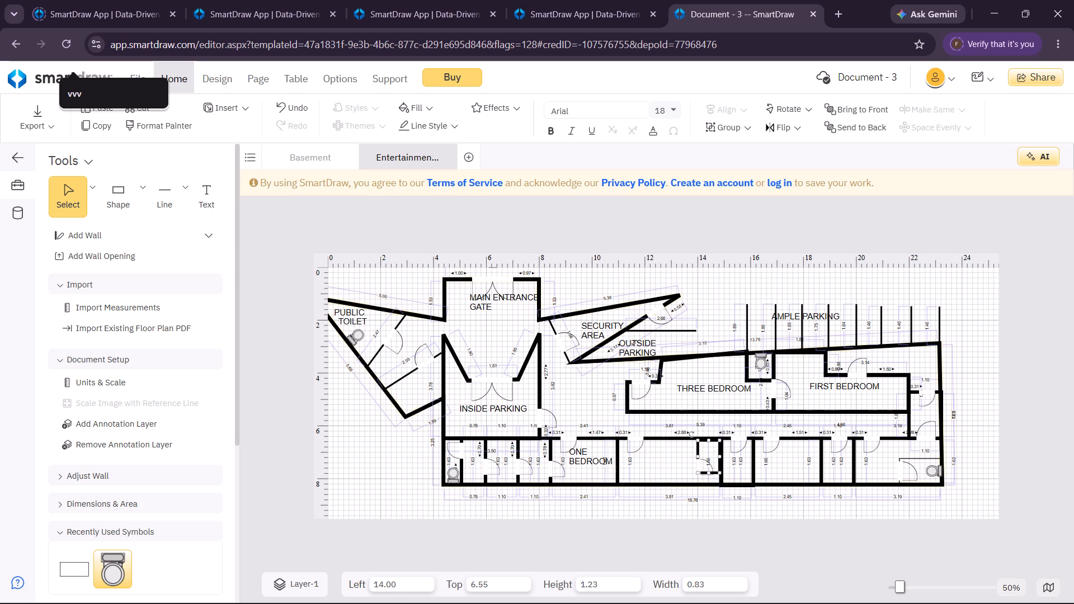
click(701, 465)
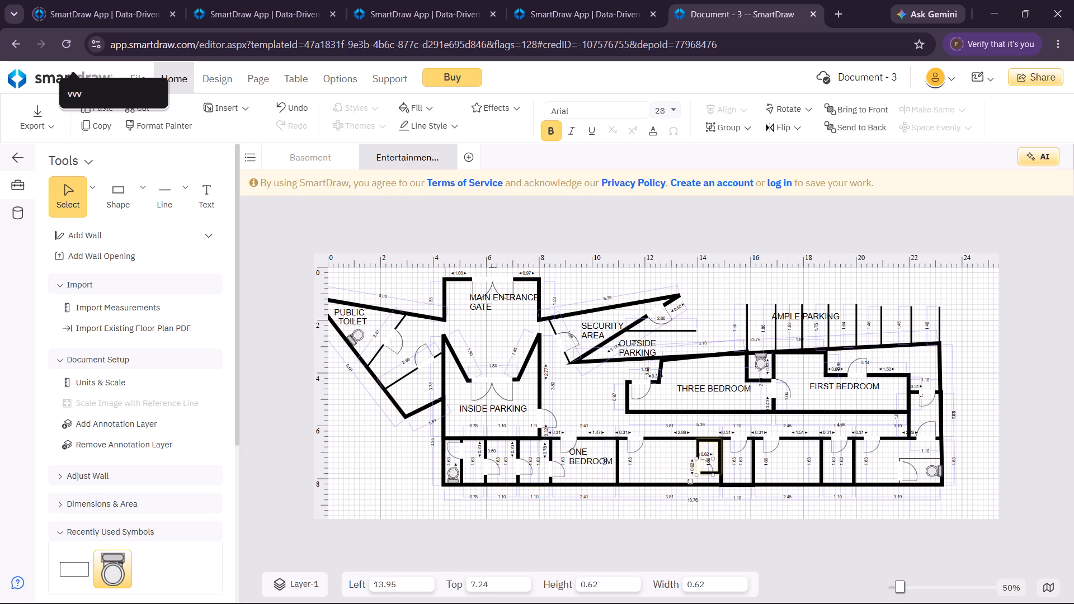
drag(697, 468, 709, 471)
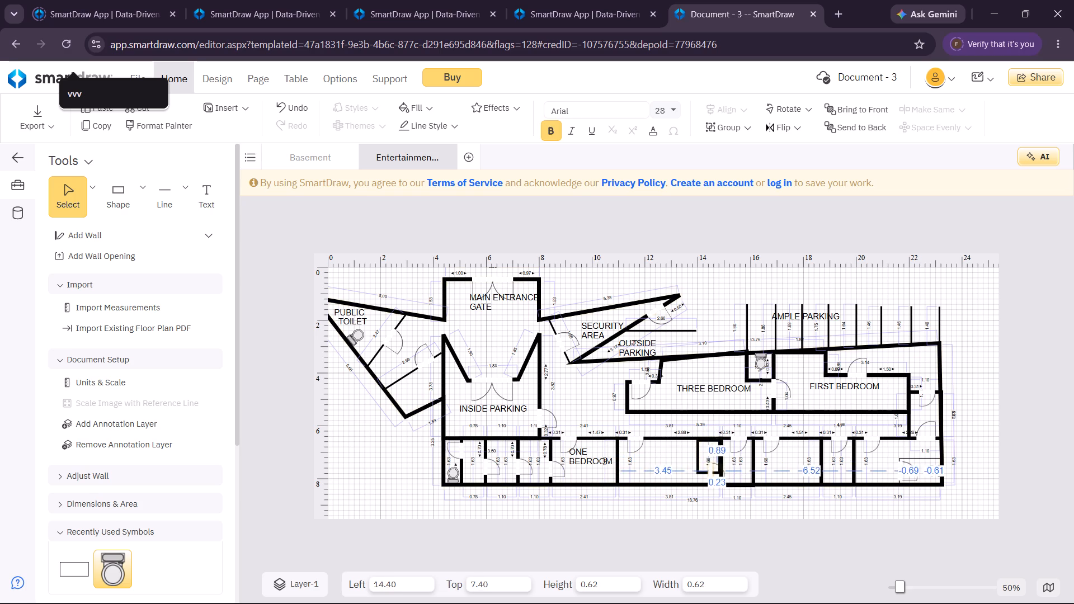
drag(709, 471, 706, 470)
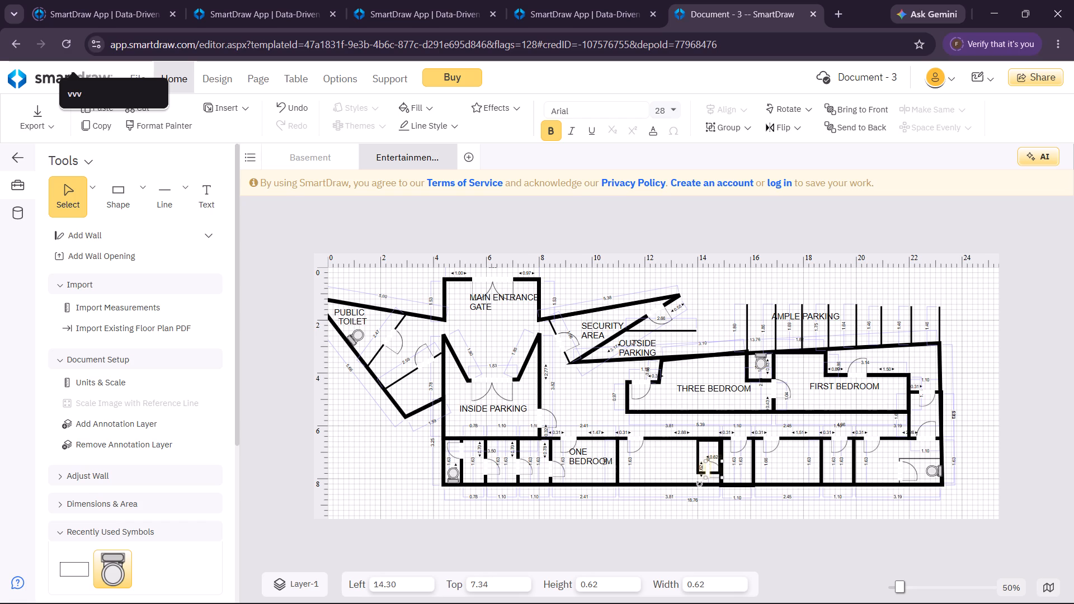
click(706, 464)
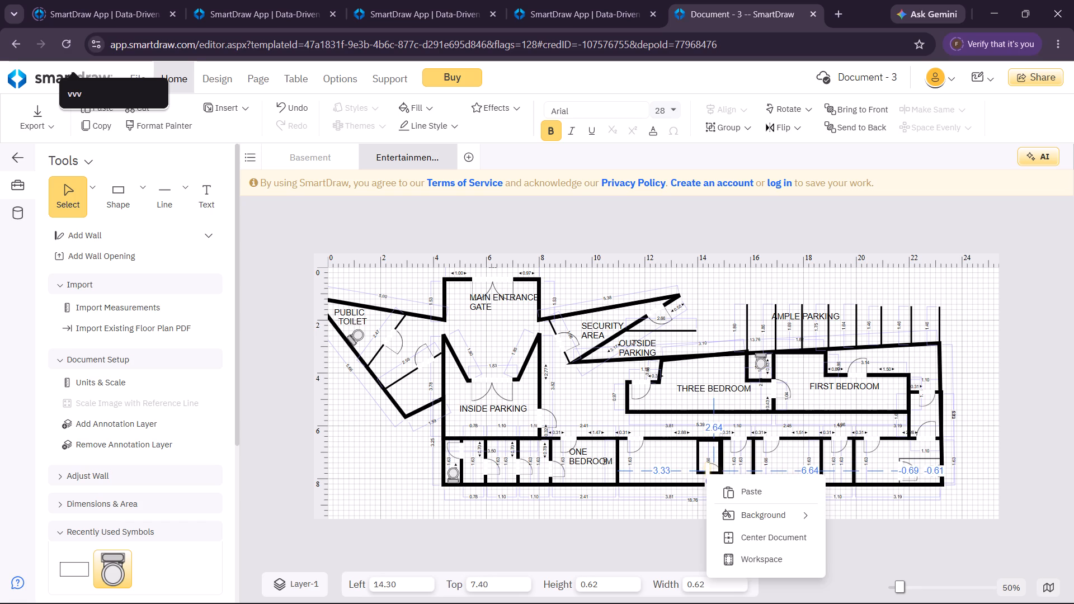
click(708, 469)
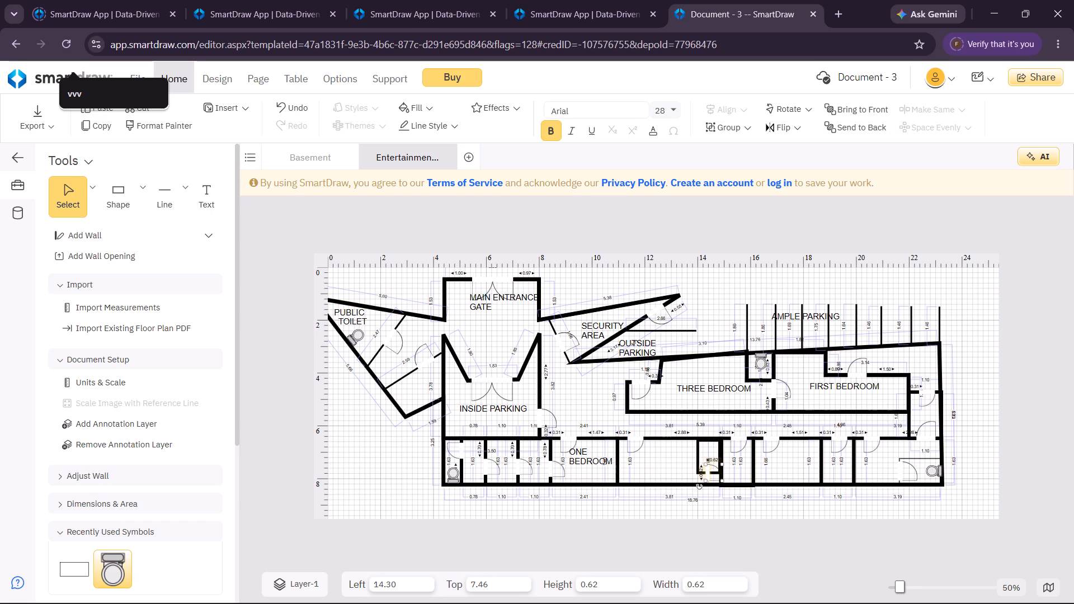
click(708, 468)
Rotate the copied door a quarter turn clockwise so its opening runs along the small enclosure's bottom wall.
drag(701, 487, 684, 456)
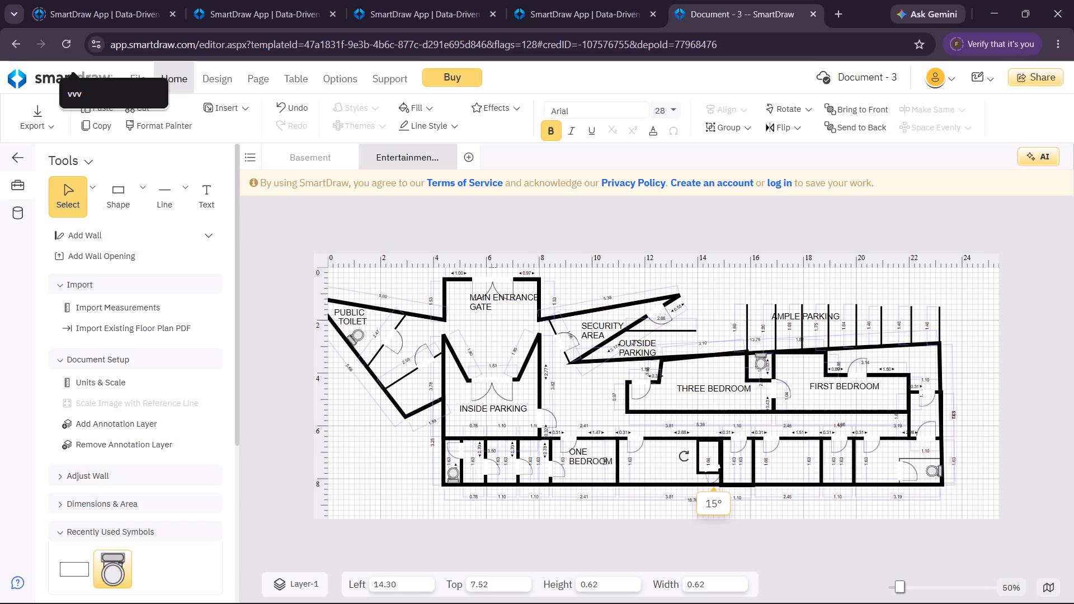
drag(684, 456, 684, 449)
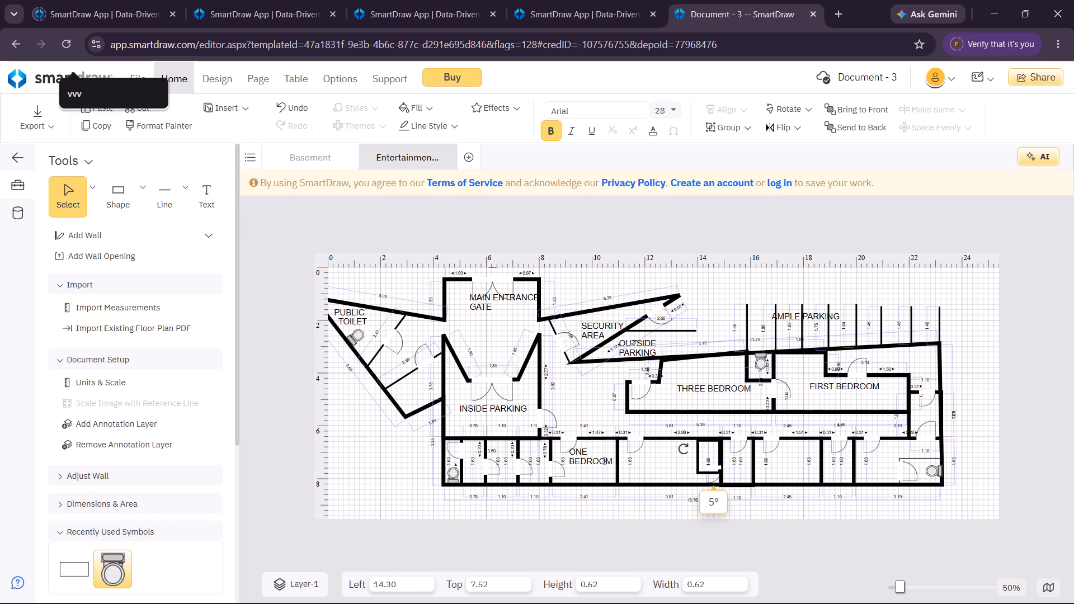
drag(684, 449, 683, 444)
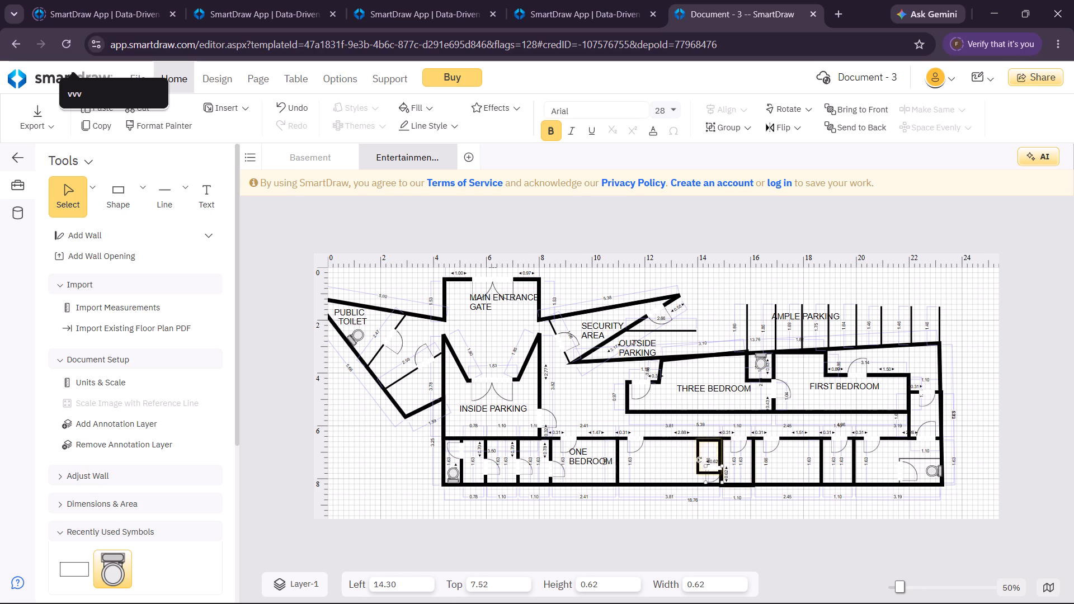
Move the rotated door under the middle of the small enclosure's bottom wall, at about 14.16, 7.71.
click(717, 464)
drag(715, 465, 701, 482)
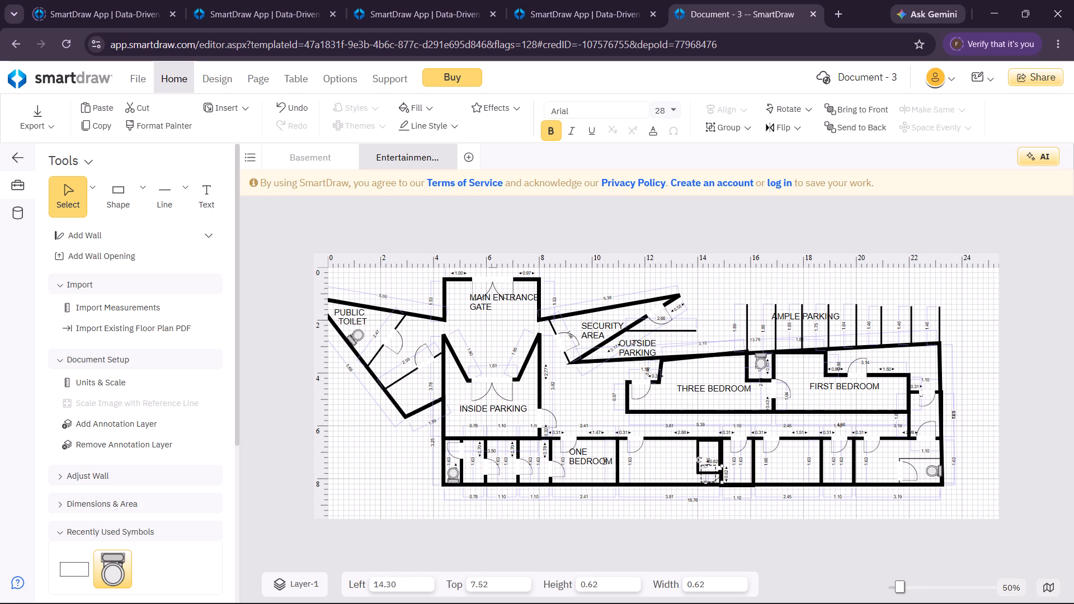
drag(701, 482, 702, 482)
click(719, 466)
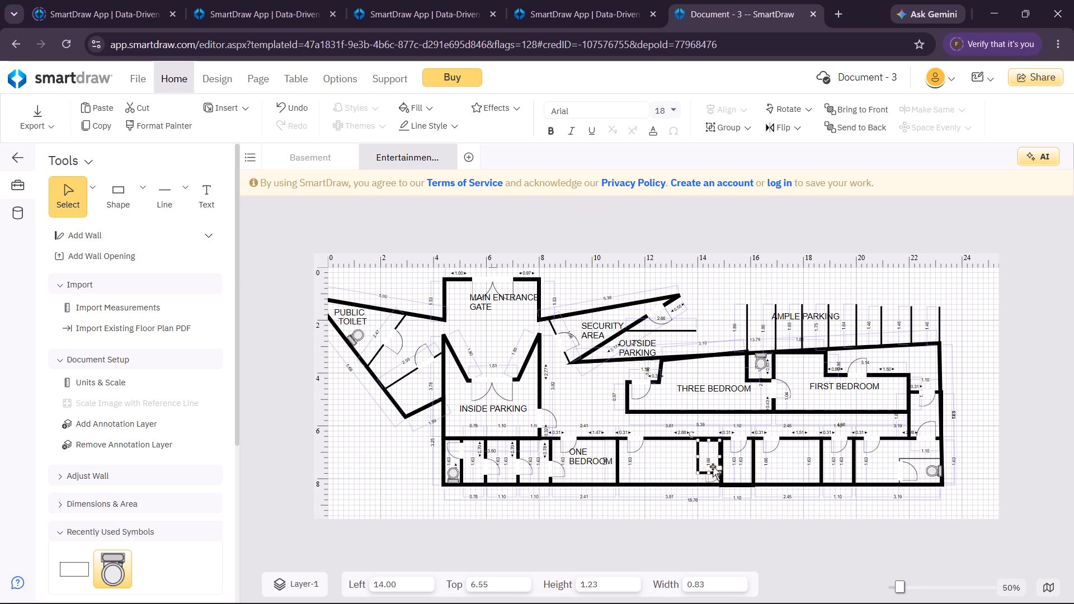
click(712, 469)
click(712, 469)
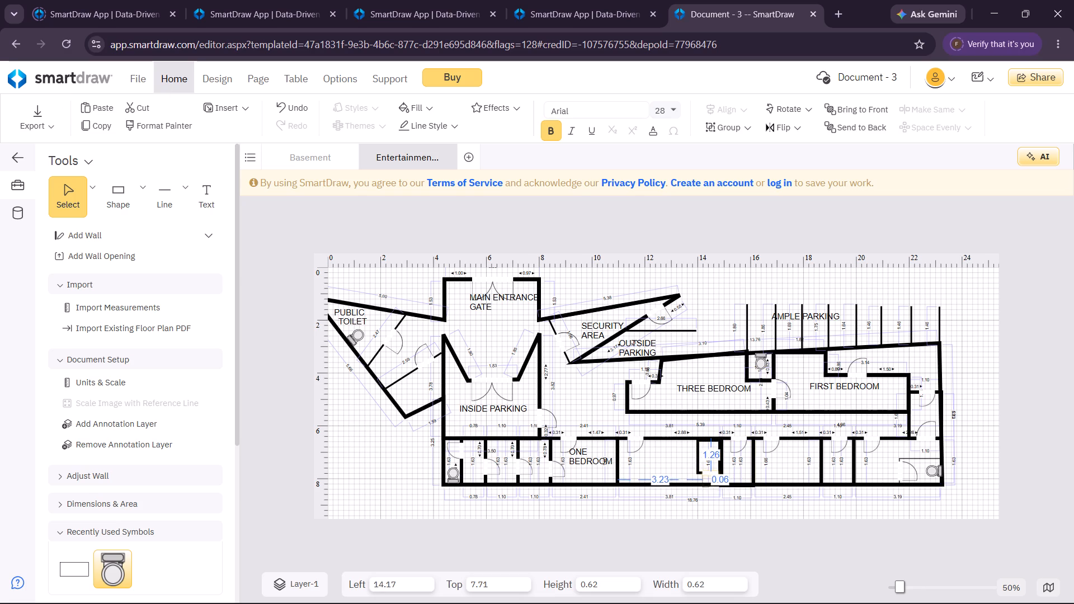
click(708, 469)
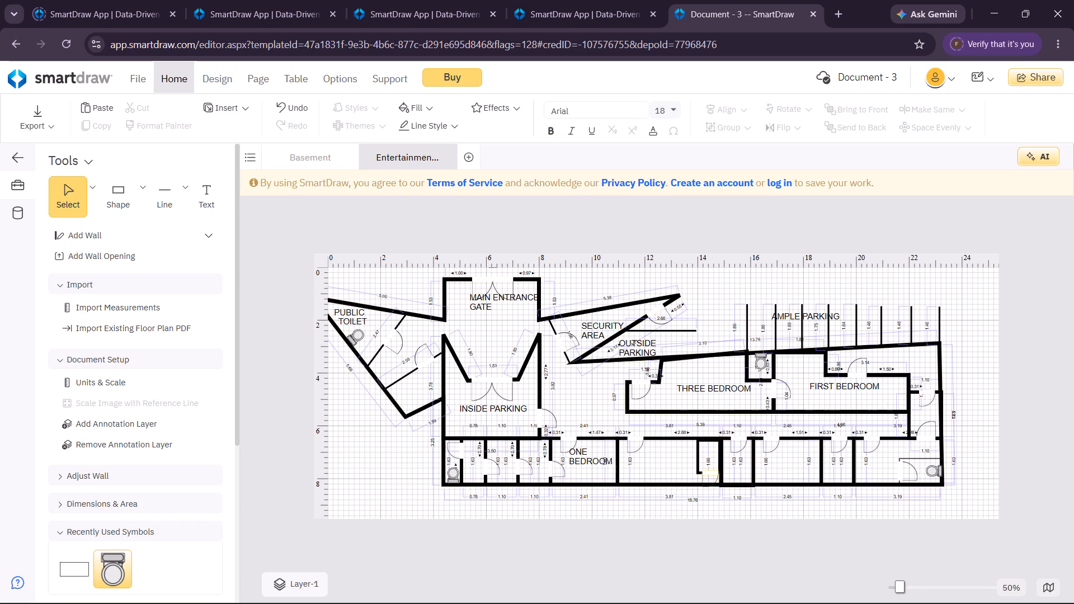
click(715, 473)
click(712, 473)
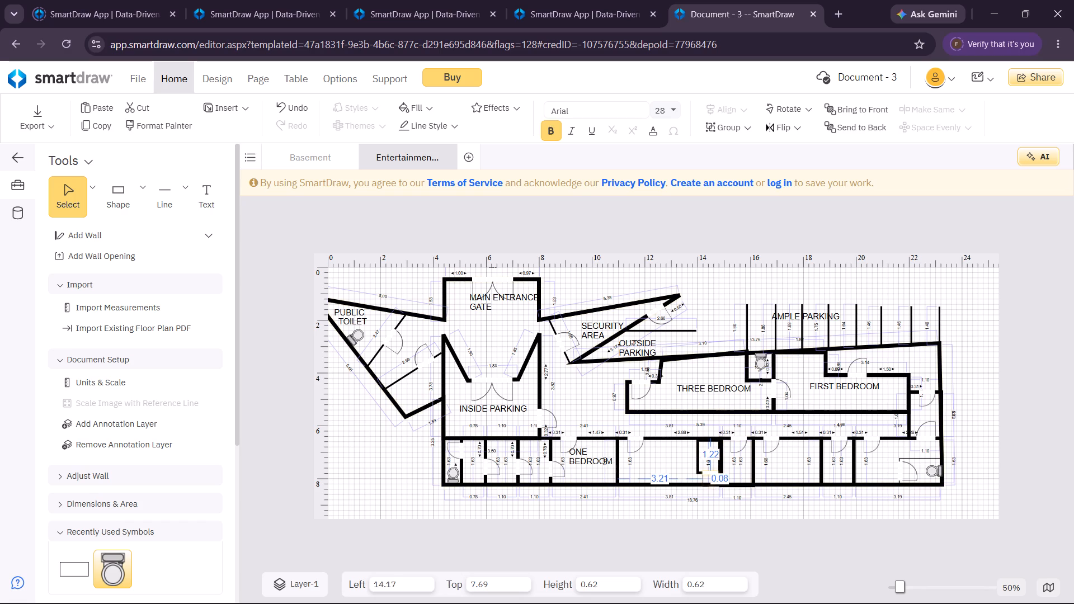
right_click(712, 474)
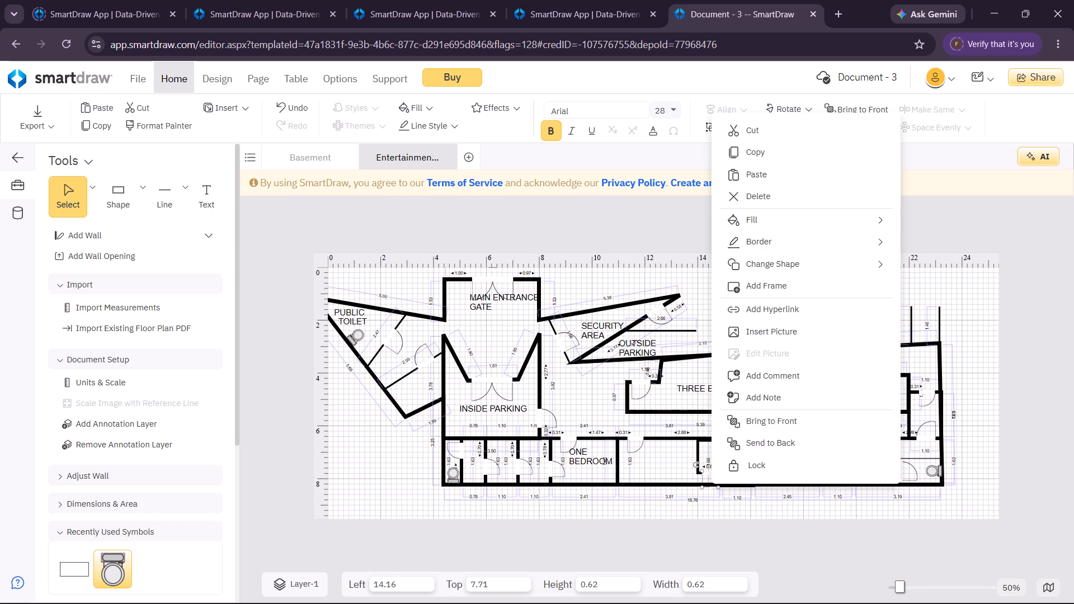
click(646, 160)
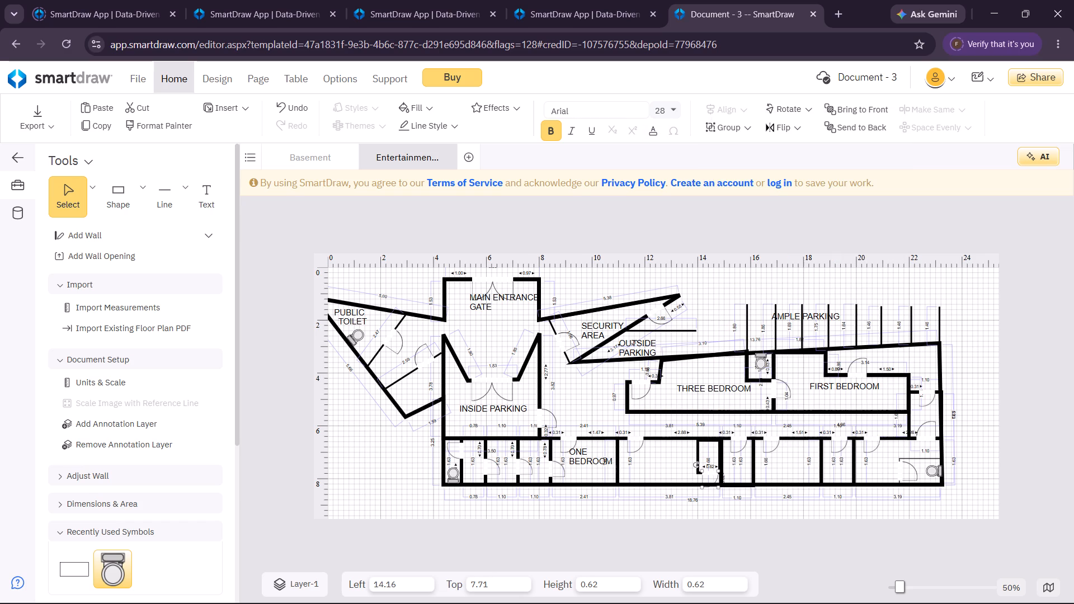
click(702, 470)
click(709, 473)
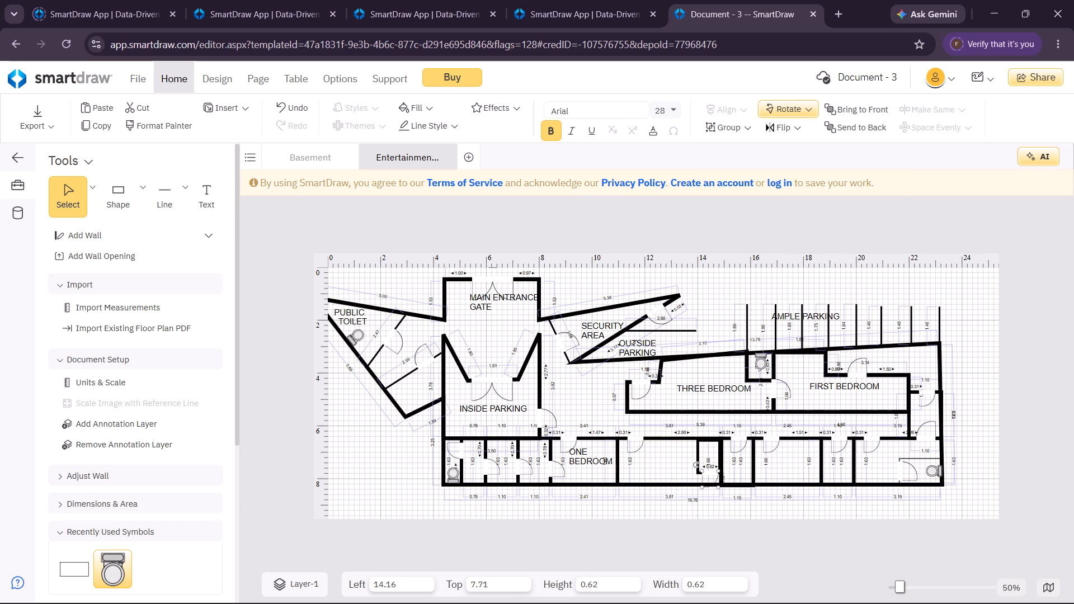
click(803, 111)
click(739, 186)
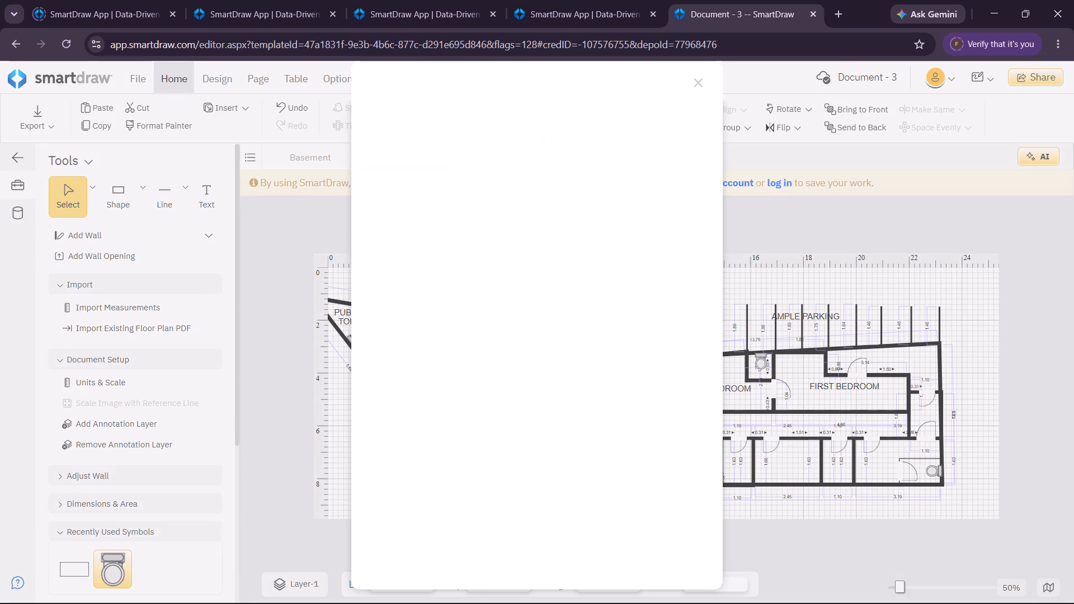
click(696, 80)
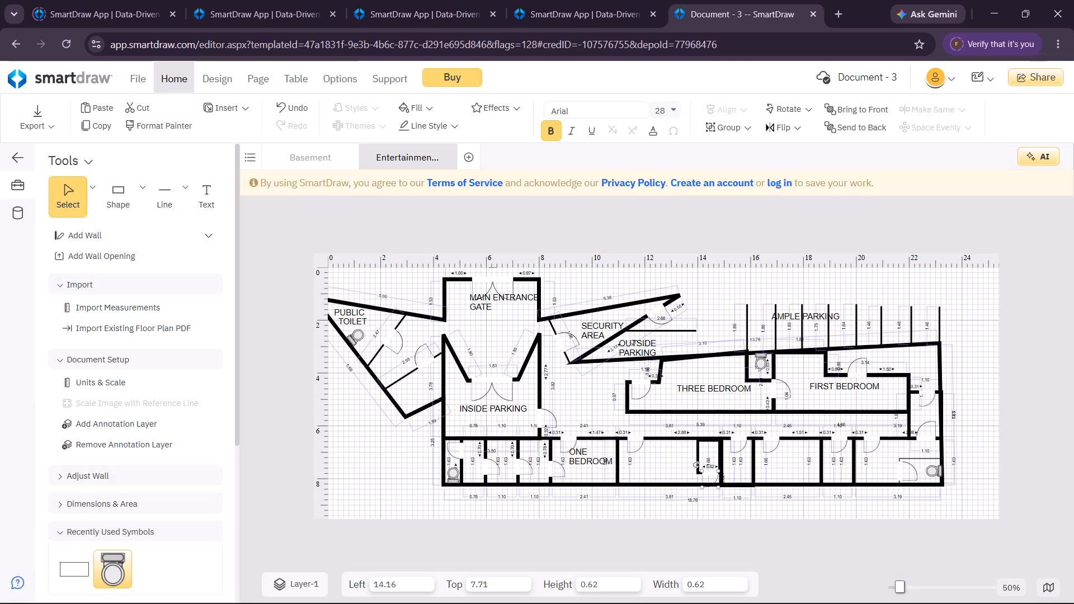
Flip the small enclosure's door vertically so its swing faces the other way.
click(803, 126)
click(823, 168)
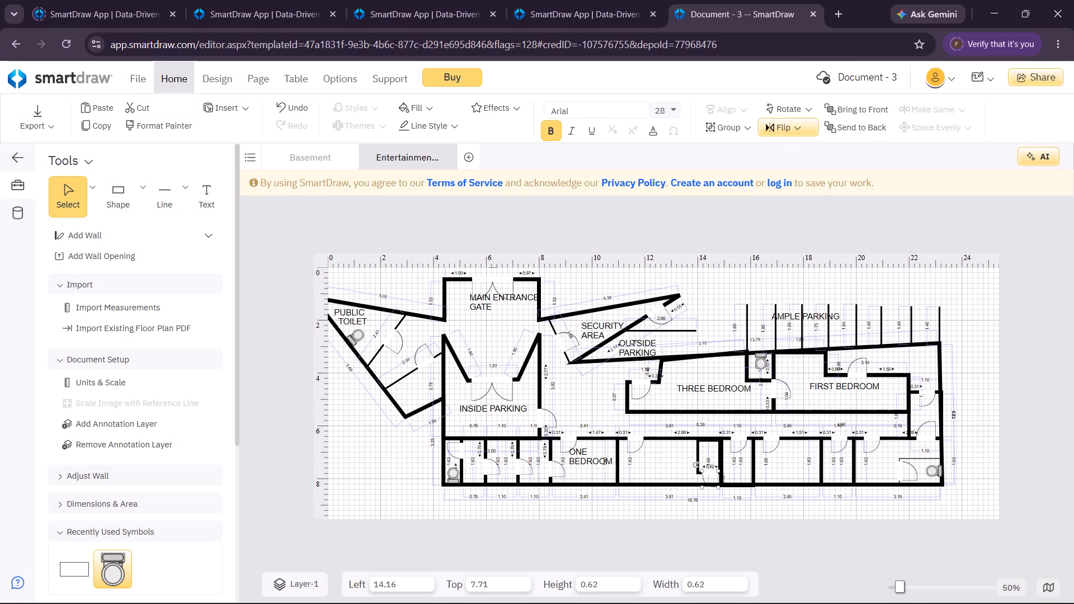
click(790, 133)
click(808, 180)
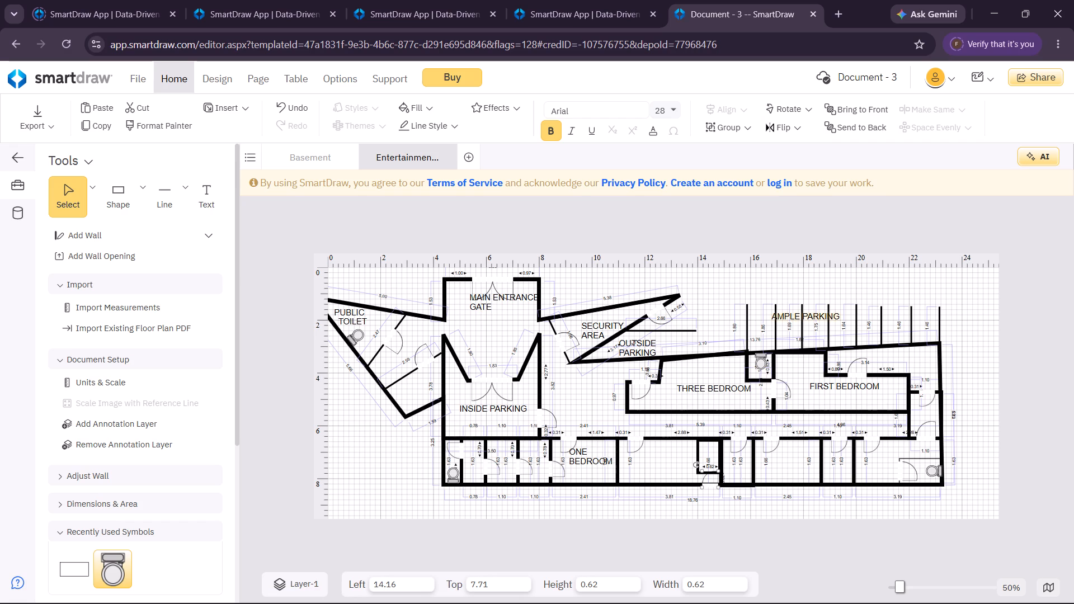
Move the flipped door up into the small enclosure's bottom wall, at about 14.08, 7.24.
click(710, 488)
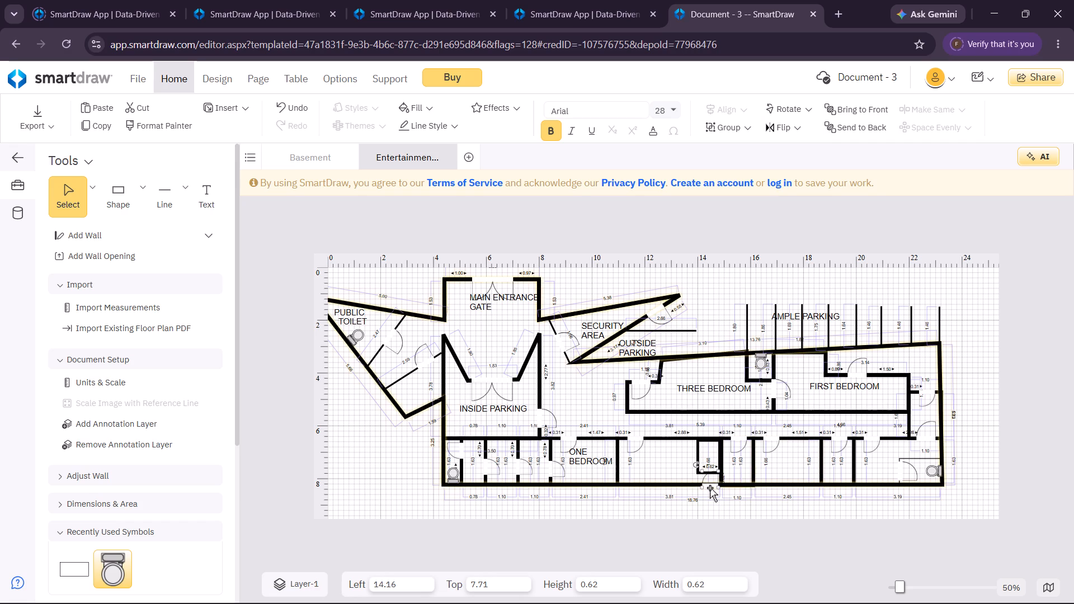
click(710, 488)
click(711, 482)
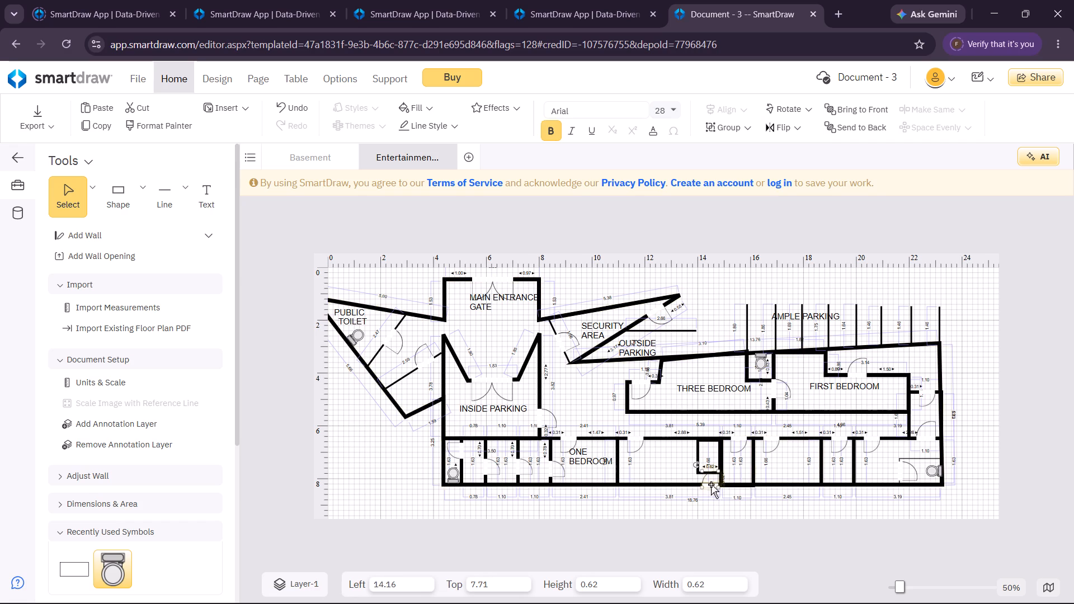
drag(711, 484, 708, 463)
drag(708, 463, 709, 471)
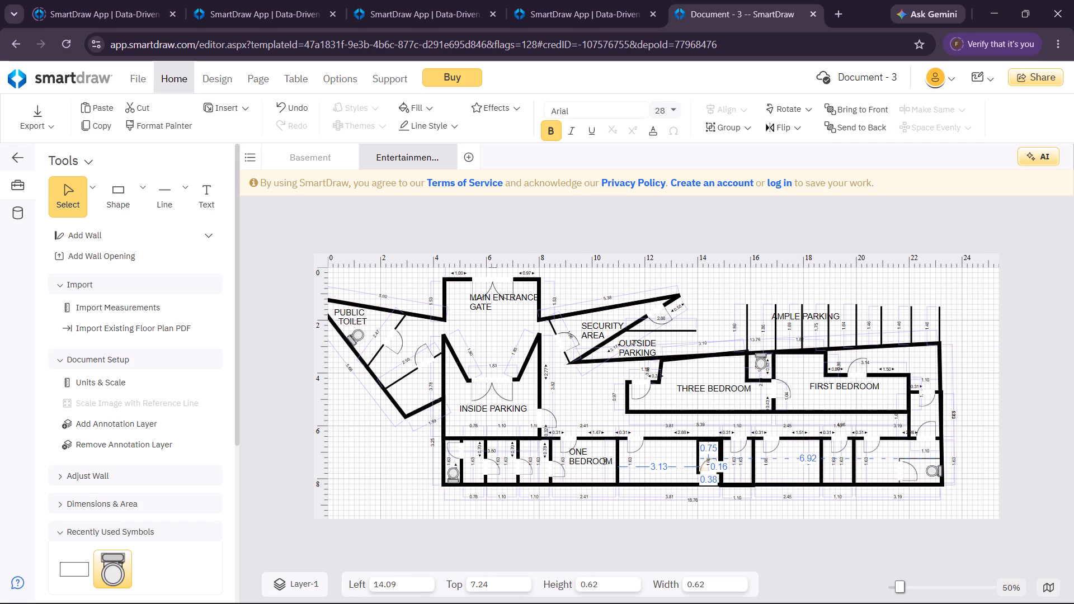
drag(709, 471, 709, 470)
click(727, 520)
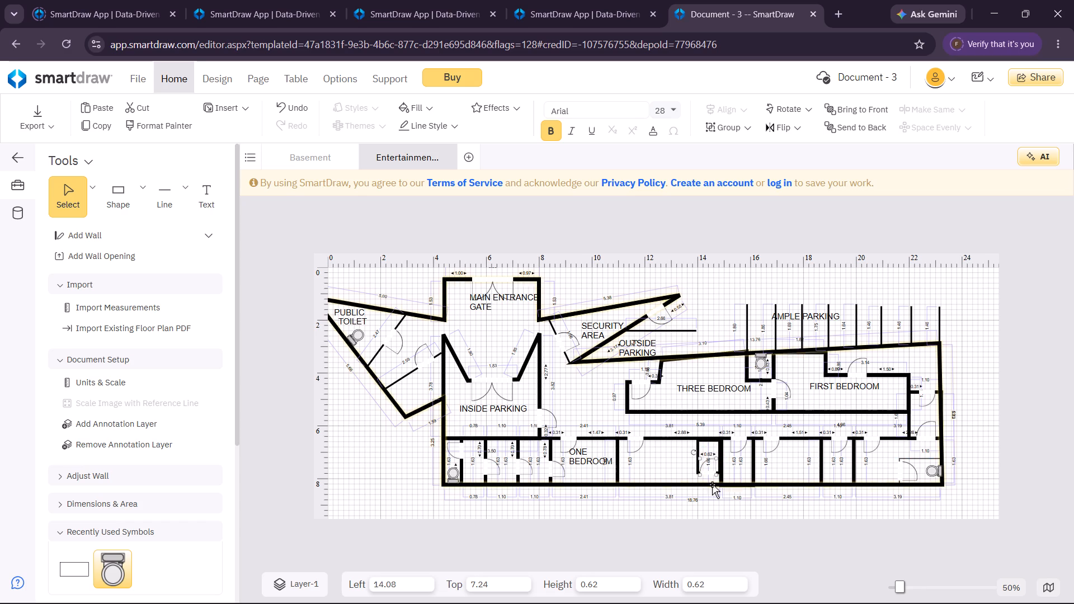
Duplicate the 0.46 by 0.61 toilet from the small room at the near end of the lower row.
click(453, 483)
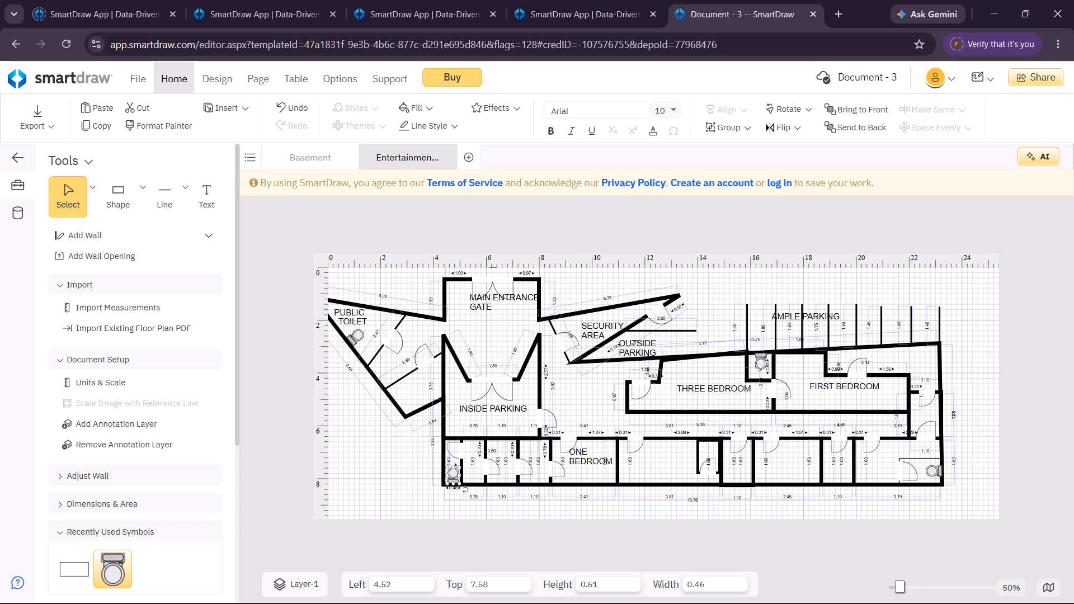
key(ctrl+c)
key(v)
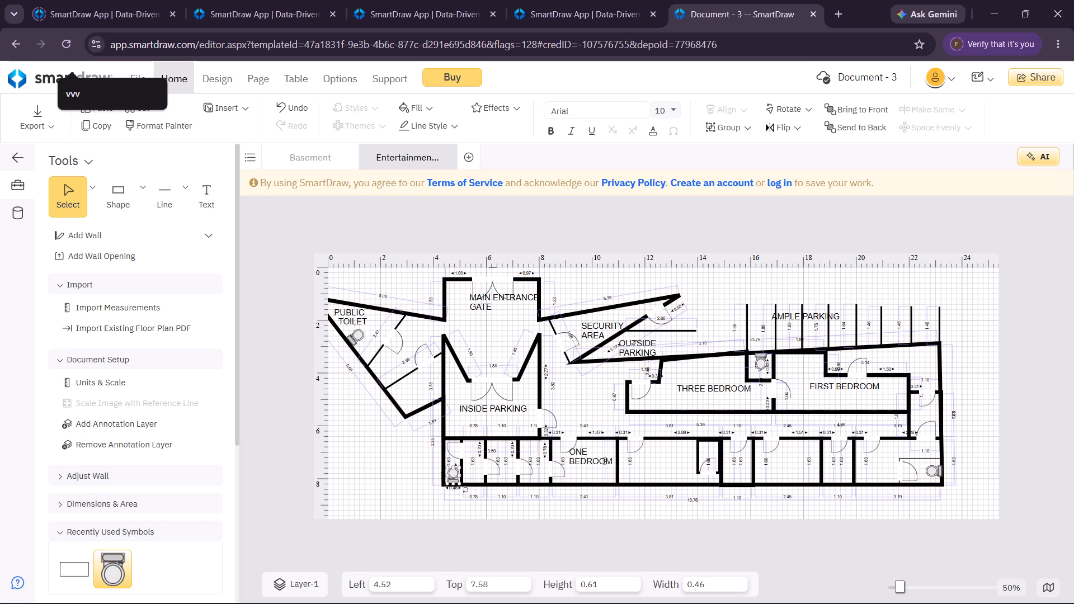
click(450, 480)
key(ctrl+c)
key(v)
key(ctrl+v)
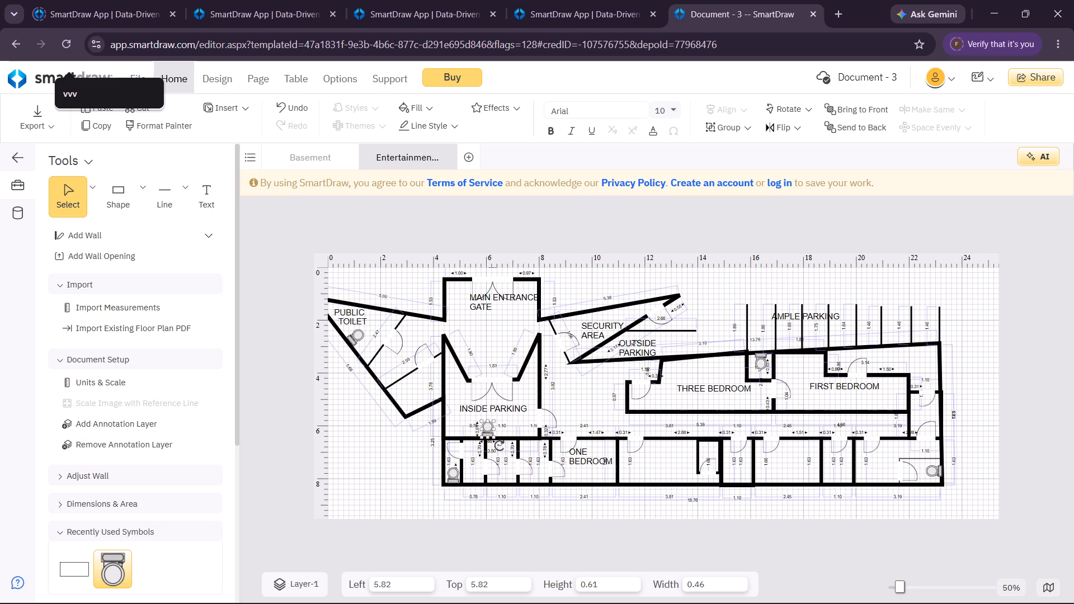
Rotate the duplicated toilet below the INSIDE PARKING label to 0°.
drag(500, 446, 472, 415)
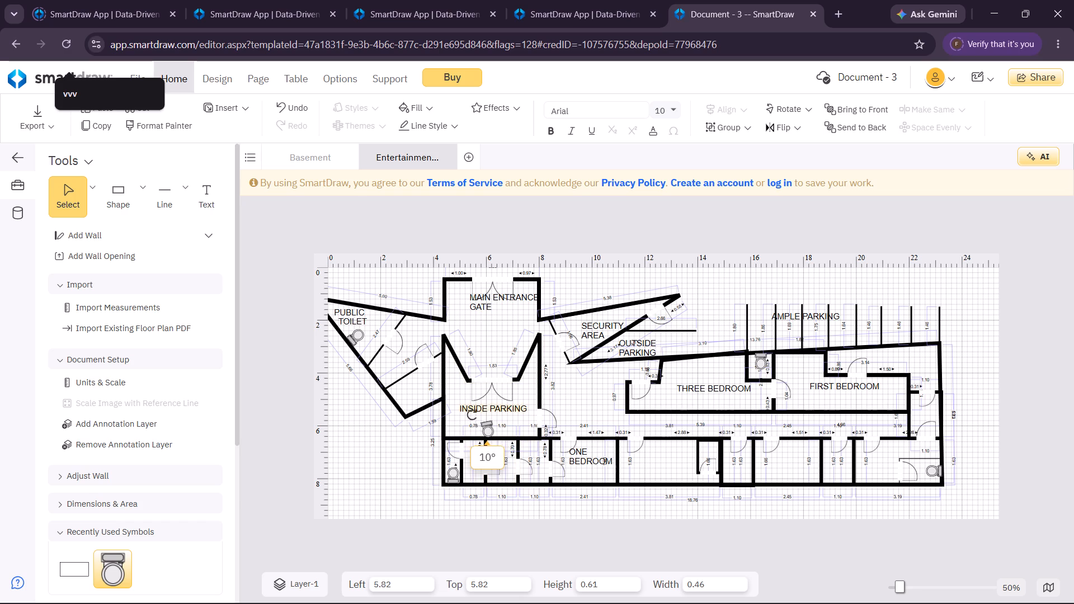
drag(472, 415, 477, 413)
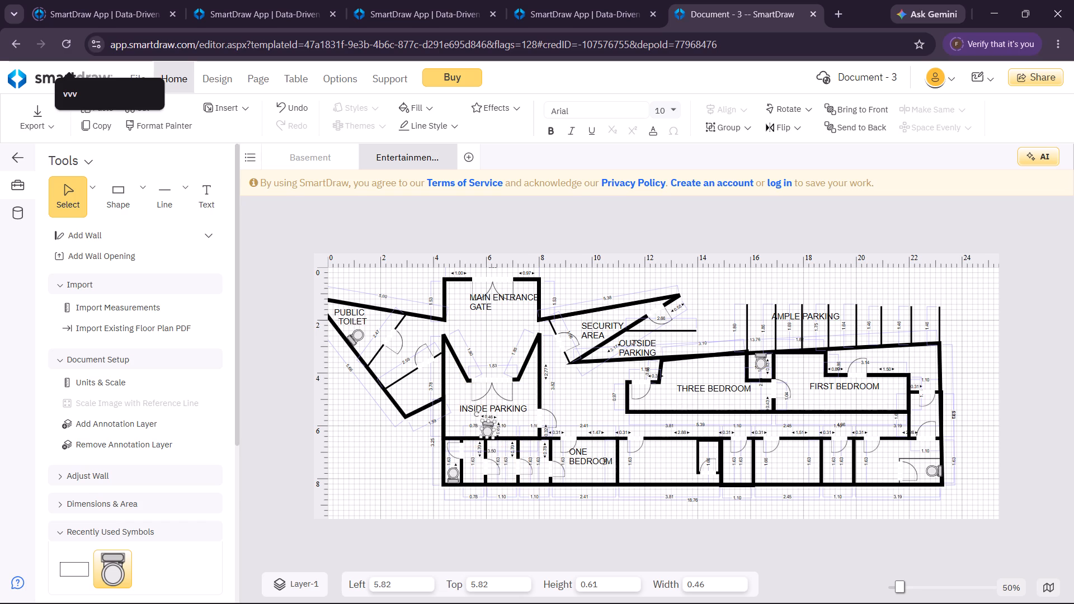
click(478, 414)
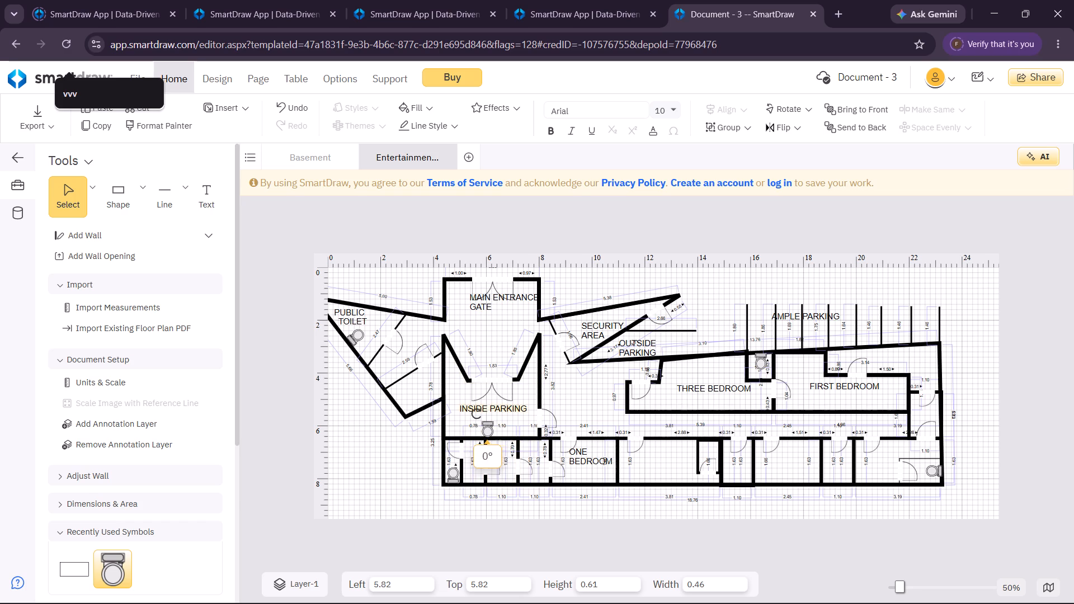
Resize the duplicated toilet to 0.46 by 0.52 and move it into the small lower-row enclosure, at about 14.24, 6.55.
drag(487, 423, 712, 441)
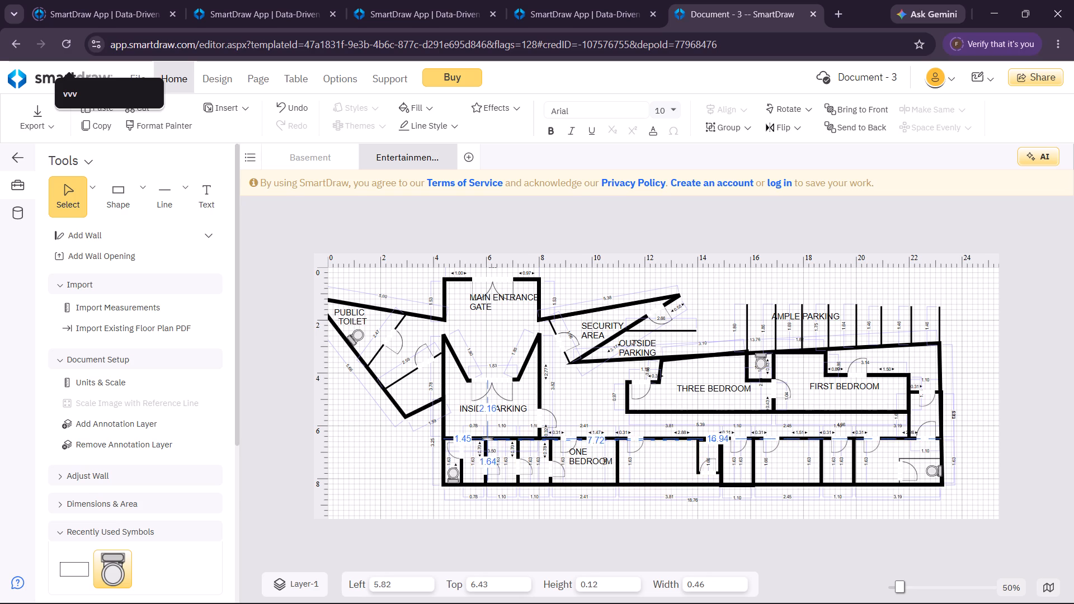
drag(712, 441, 704, 451)
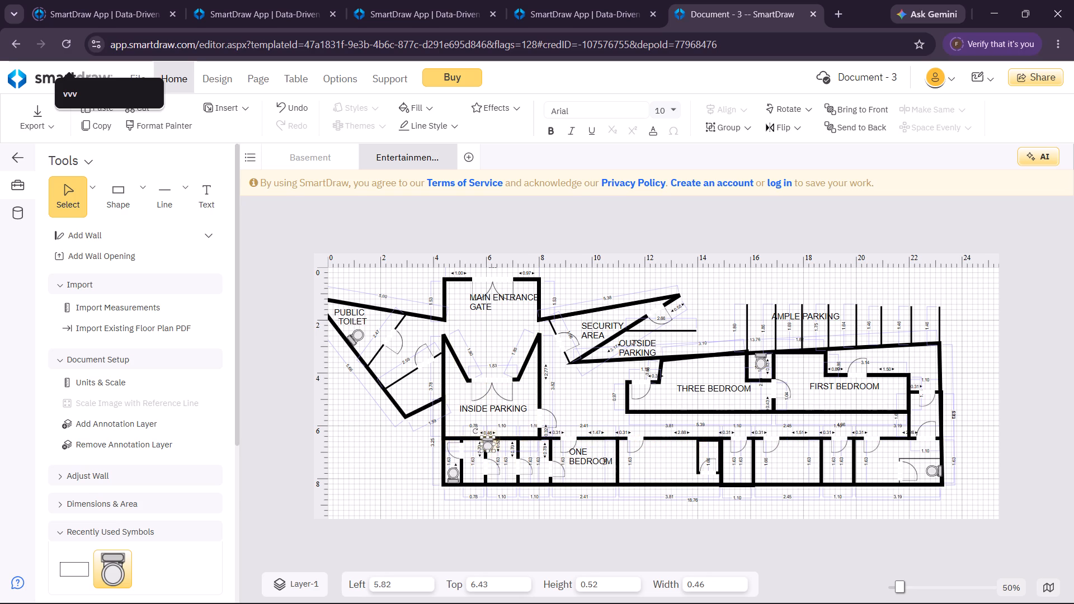
drag(489, 438, 711, 441)
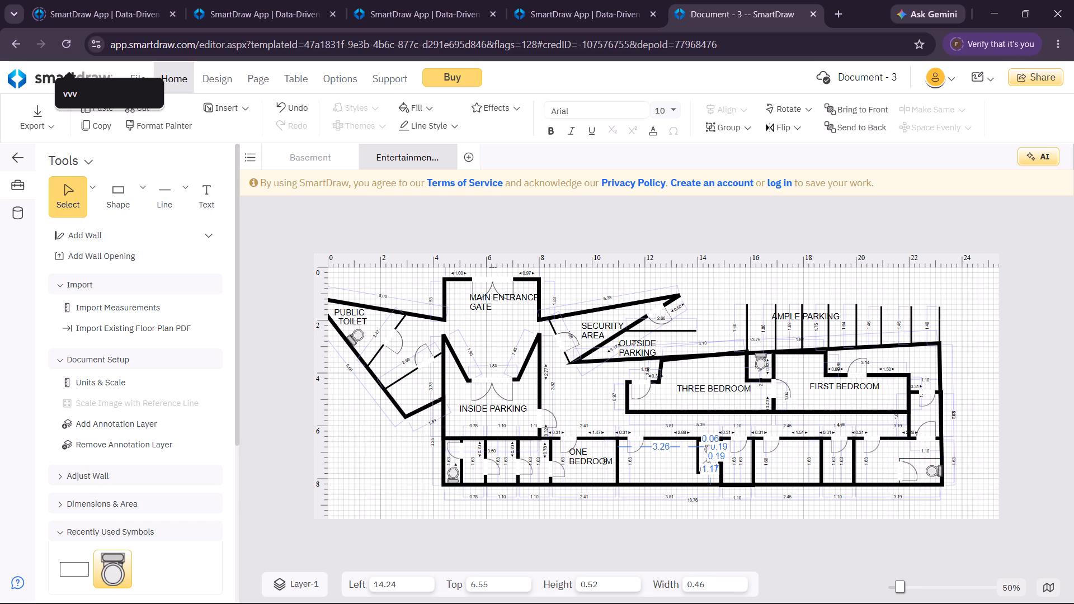
drag(711, 441, 710, 441)
click(752, 495)
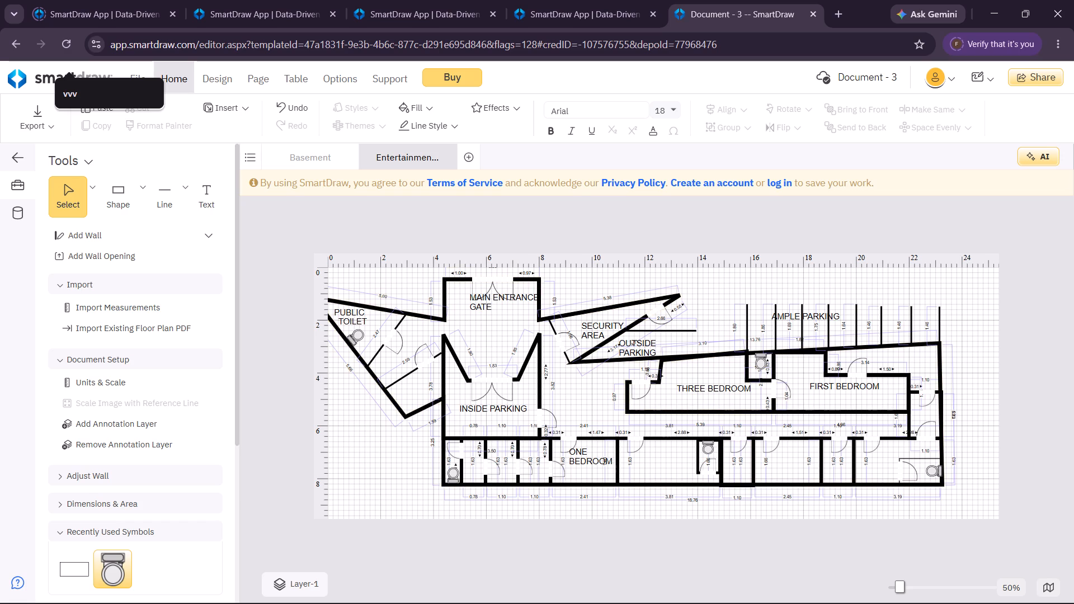
Place a 1.91 by 0.95 rectangle in the bottom corner of the room beside ONE BEDROOM, at about 11.01, 7.23.
click(114, 199)
click(136, 200)
click(140, 201)
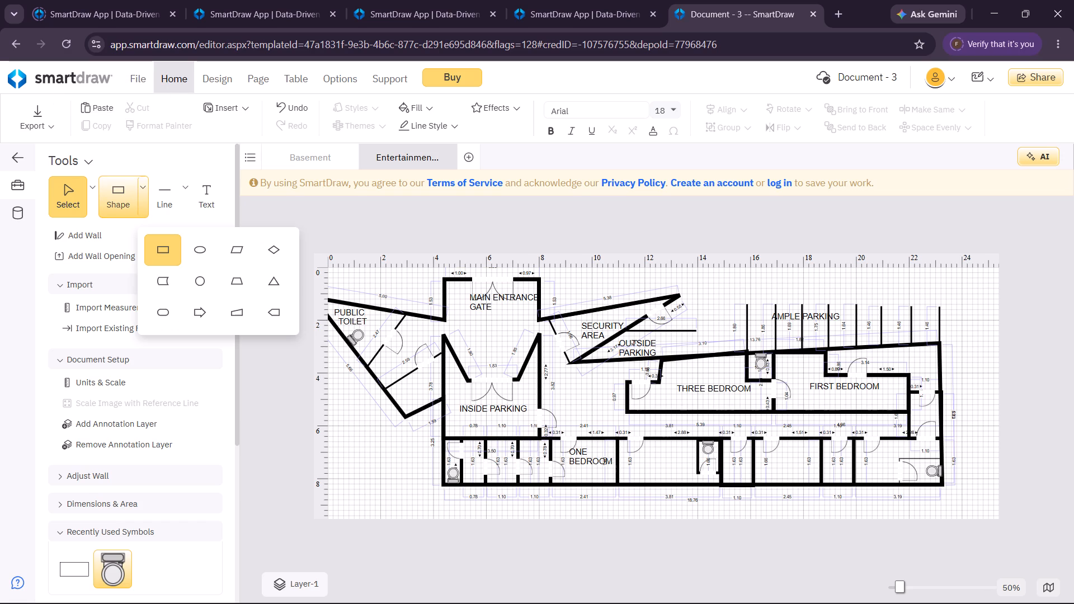
click(170, 259)
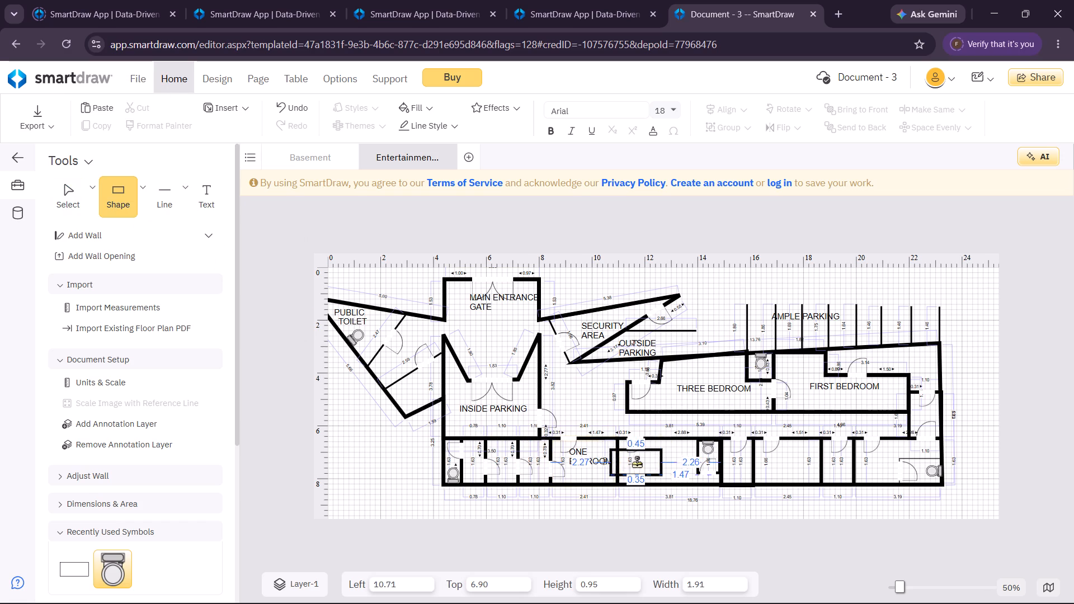
click(644, 471)
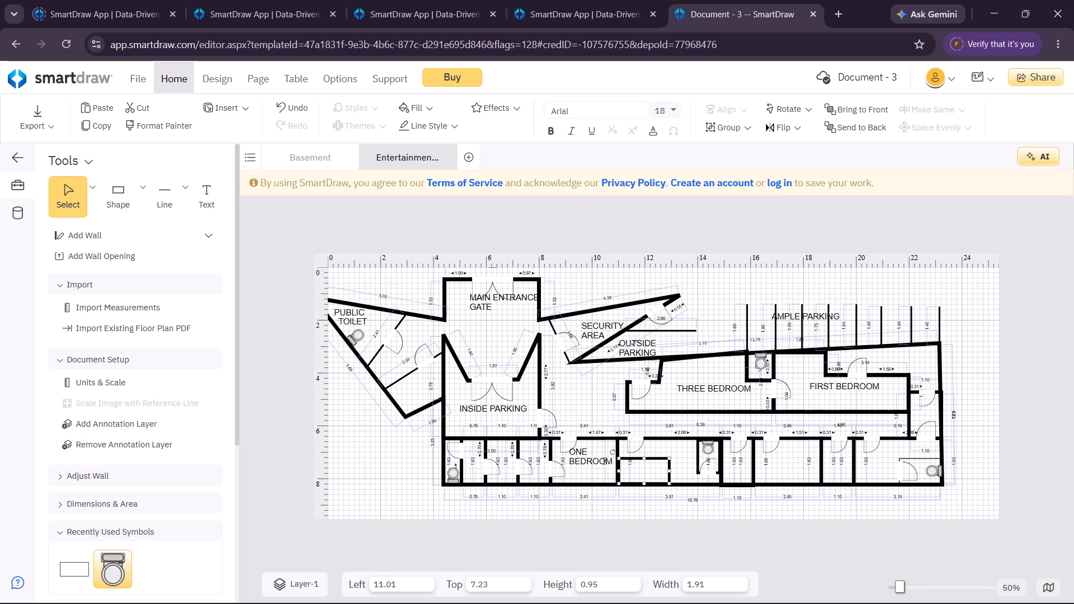
Label the new rectangle in the room beside ONE BEDROOM as KITCHEN.
click(206, 209)
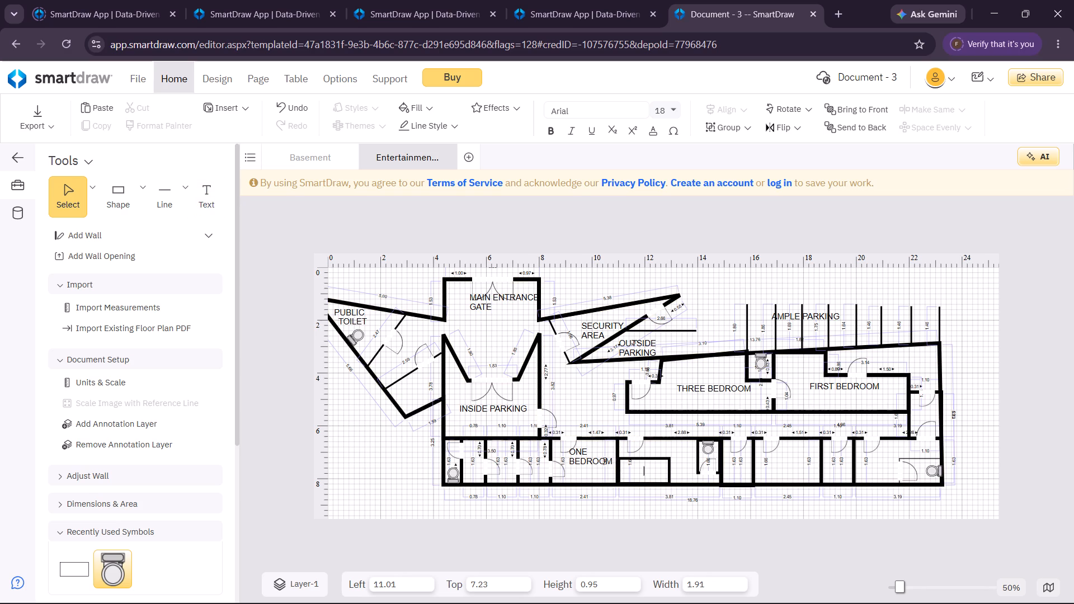
click(630, 474)
click(201, 194)
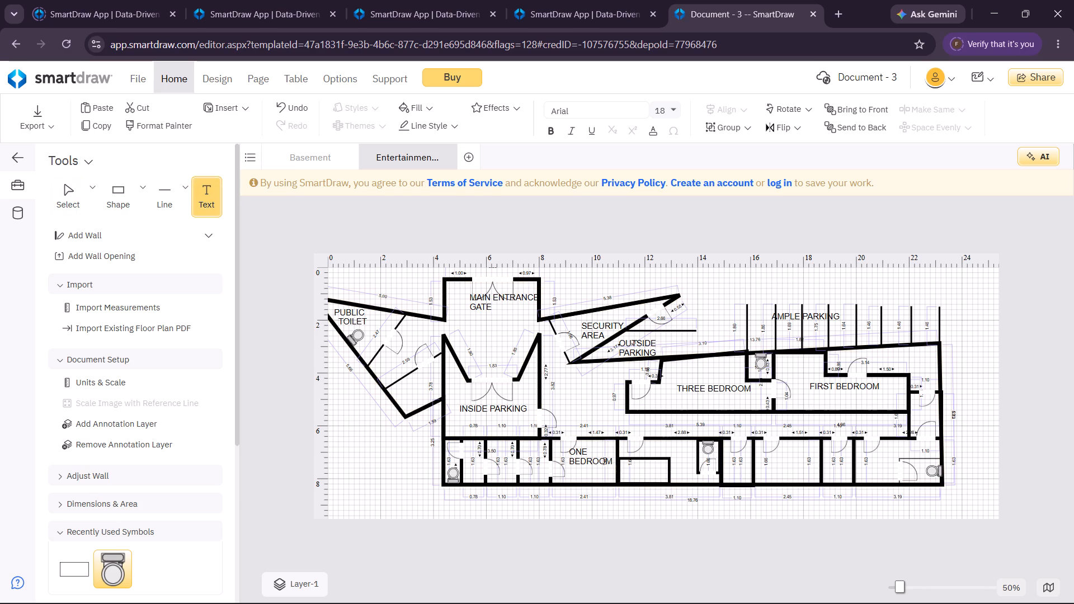
click(621, 476)
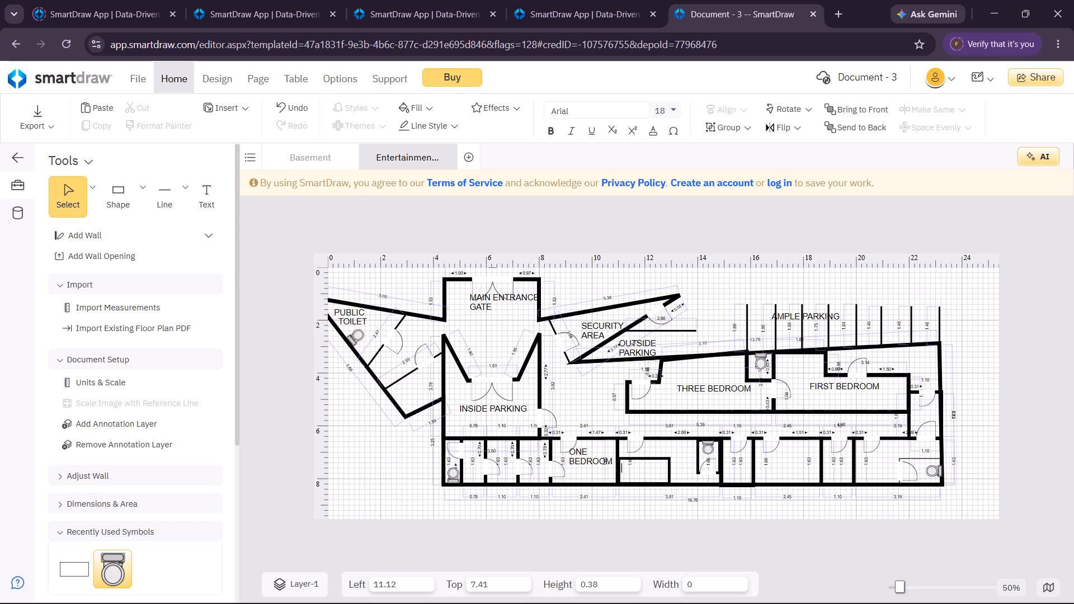
text(KITCHEN)
click(708, 510)
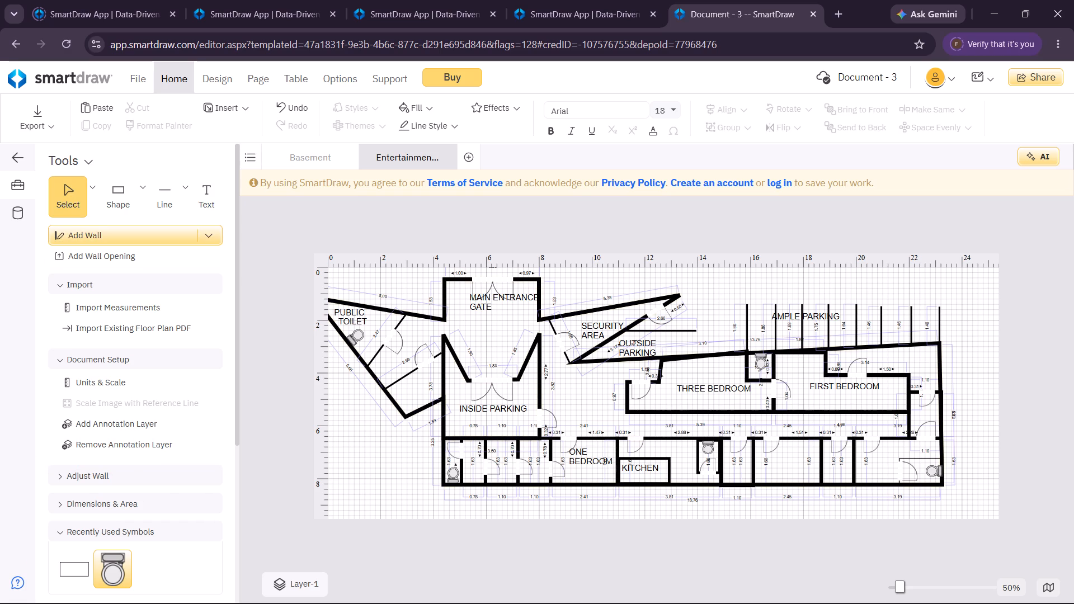
Add the label BEDSITTER above the kitchen rectangle, at about 11.48, 6.54.
click(208, 192)
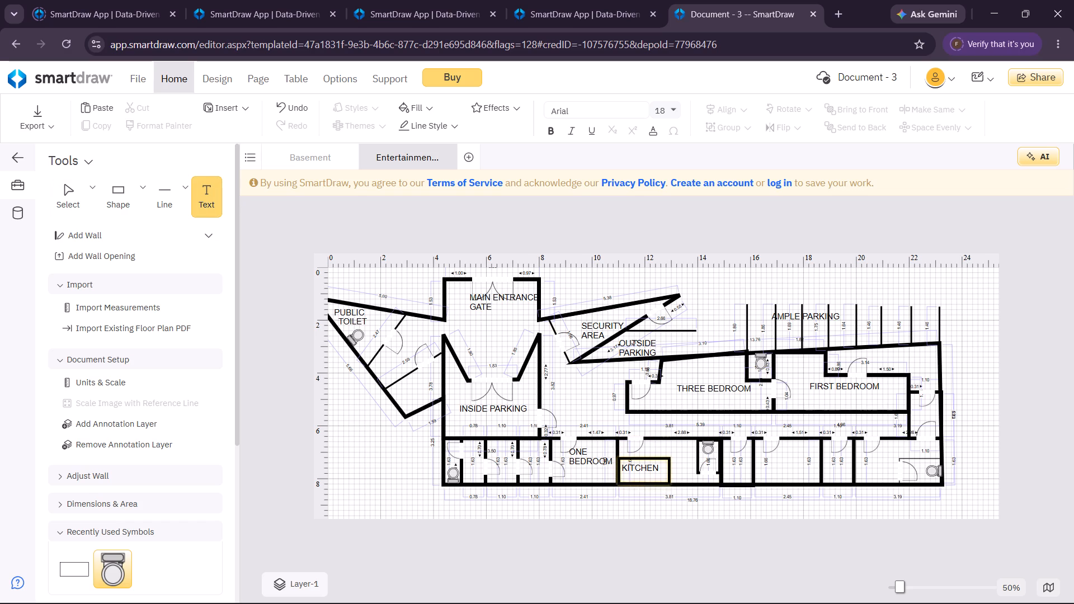
click(631, 454)
text(BEDSITTER)
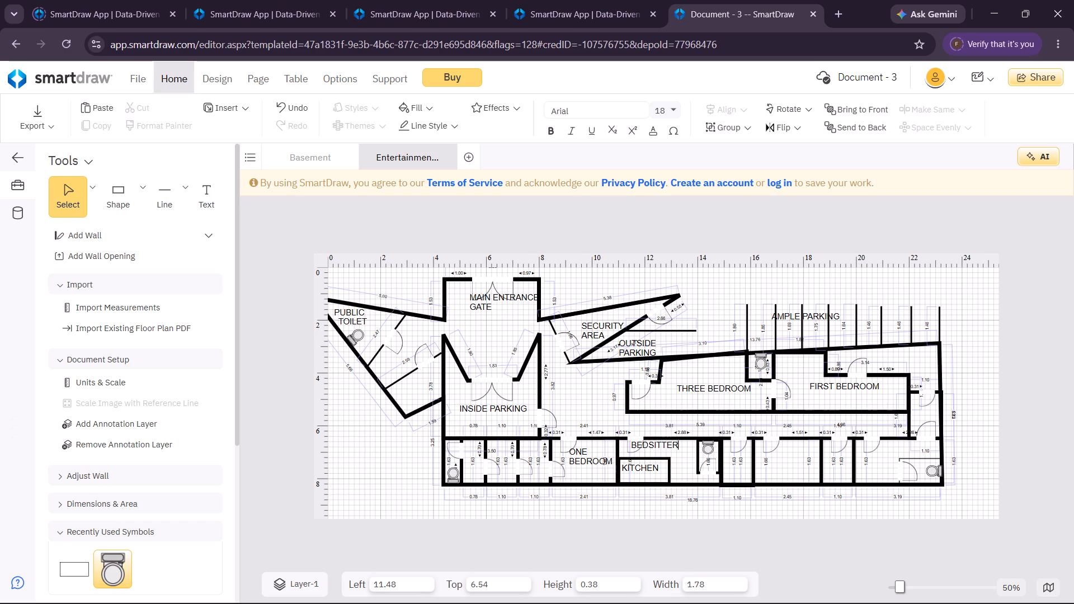
click(591, 409)
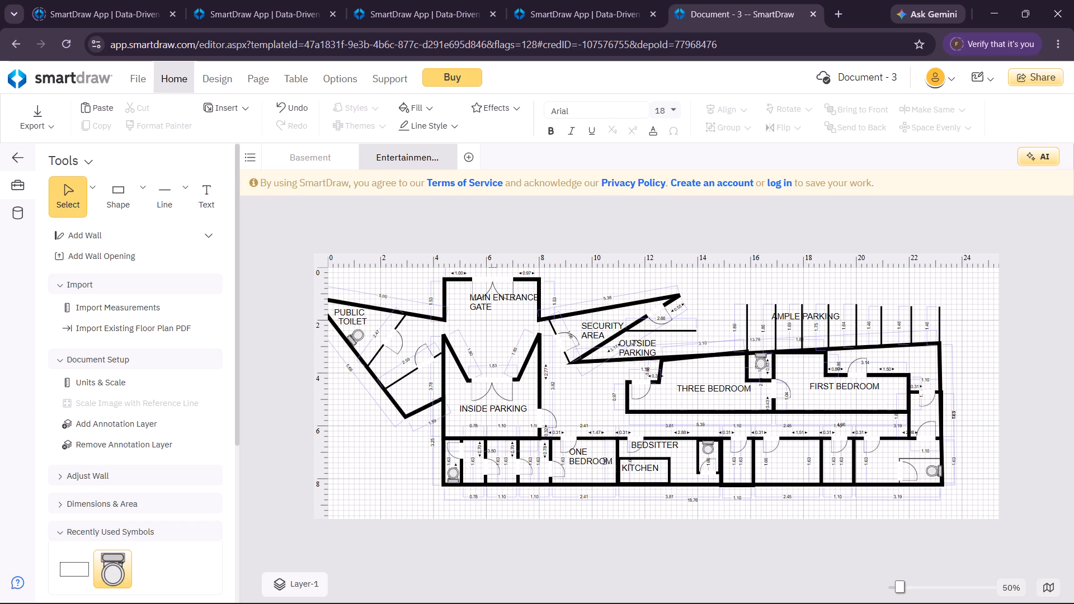
Add the label WALKWAY CORRIDOR in the passage below THREE BEDROOM, at about 12.12, 5.48.
click(199, 190)
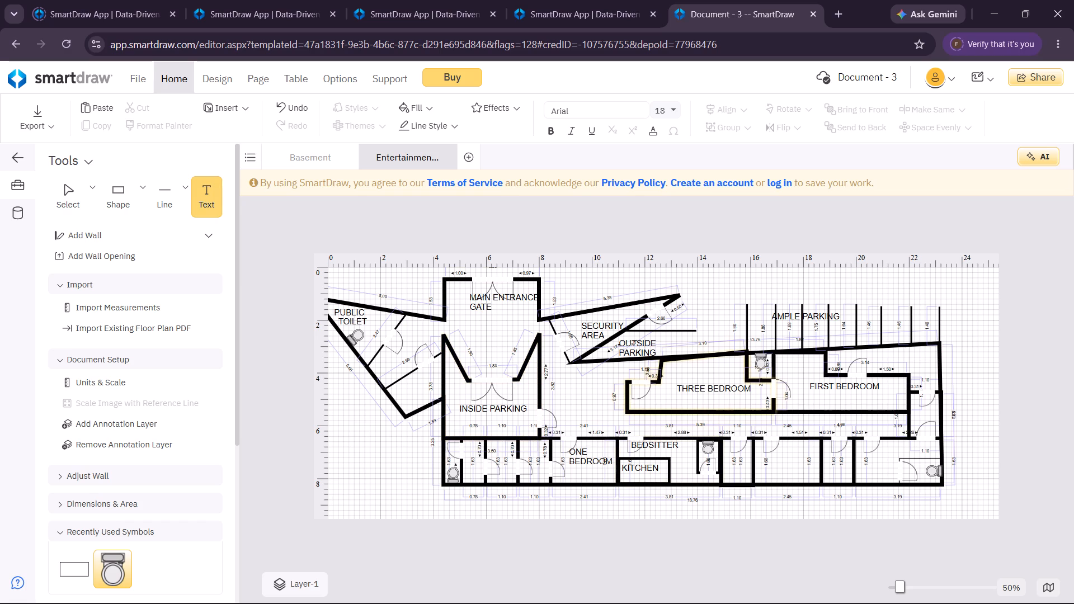
click(670, 426)
click(670, 426)
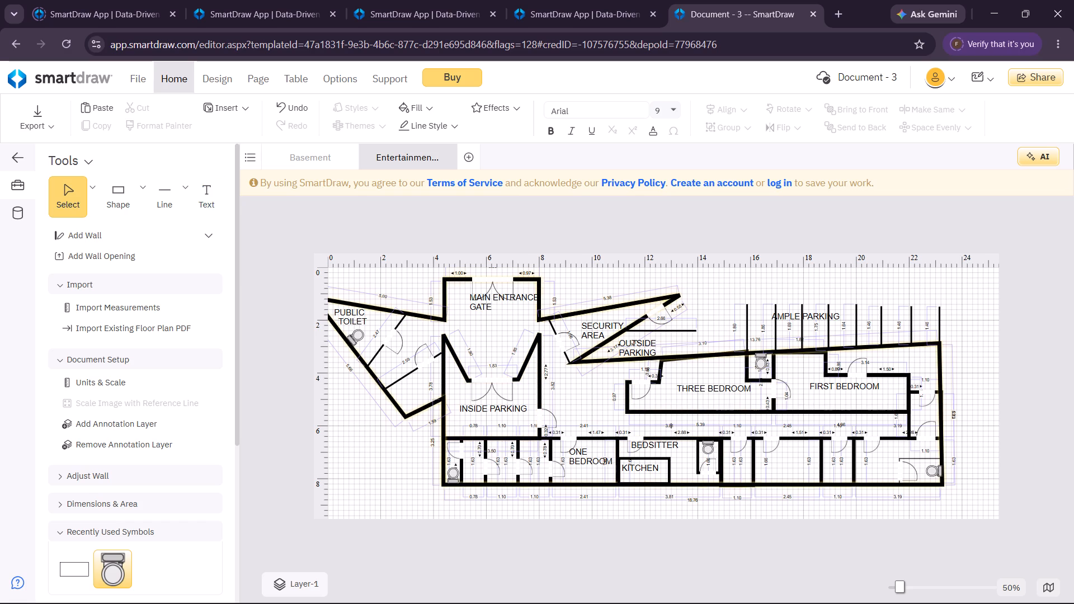
click(215, 192)
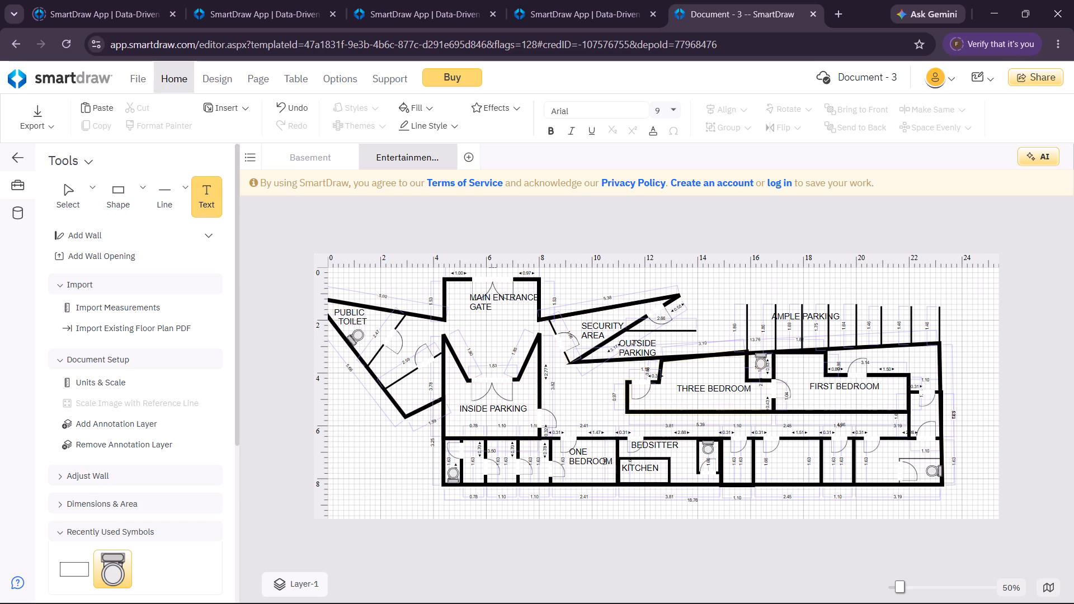
click(648, 426)
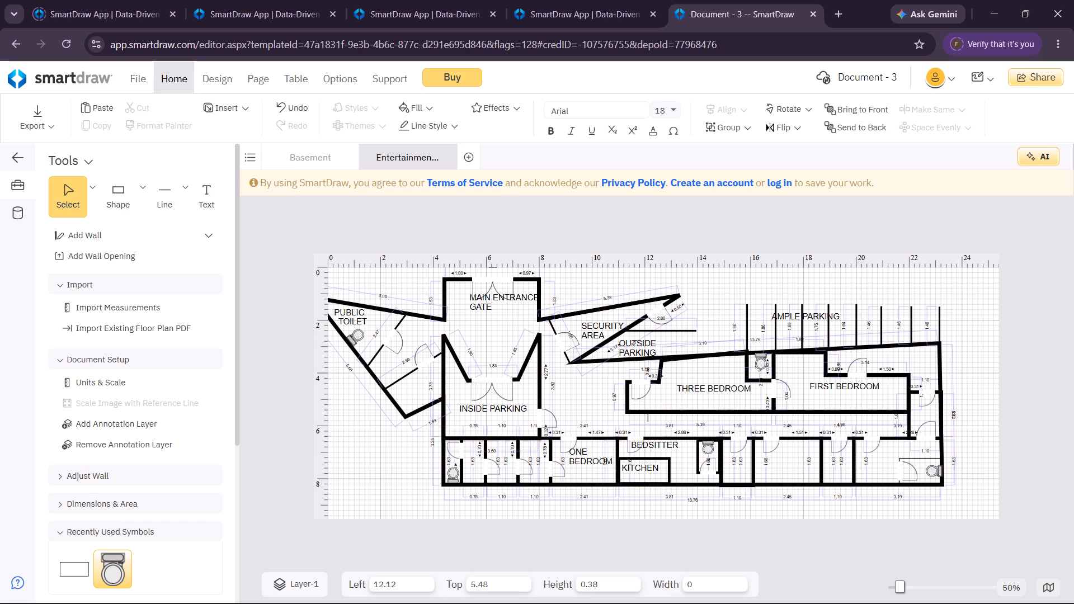
text(WAL)
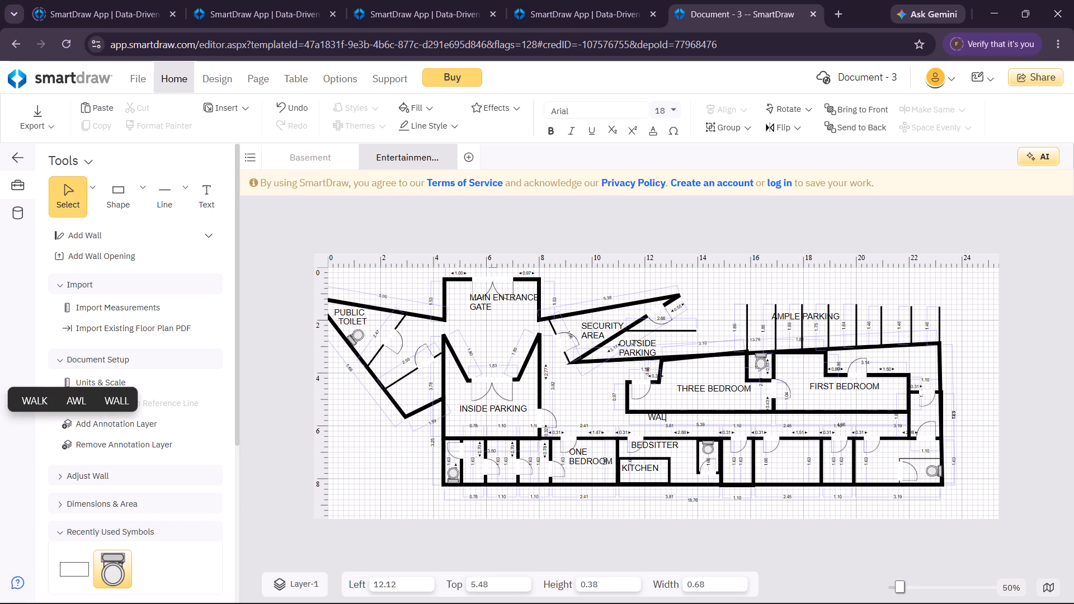
key(k)
text(WAY CORR)
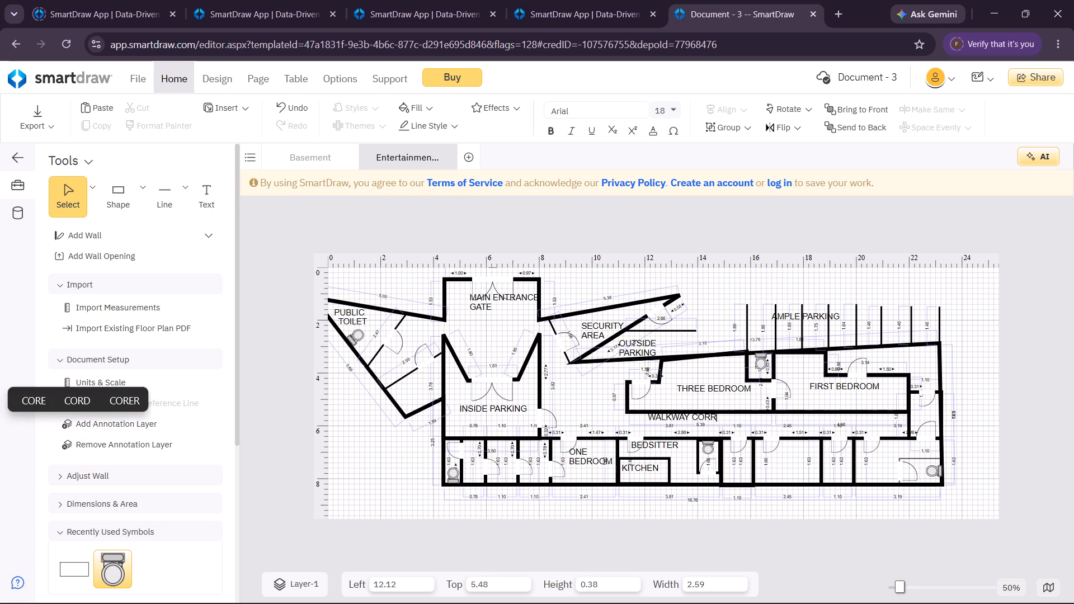
text(IDOR)
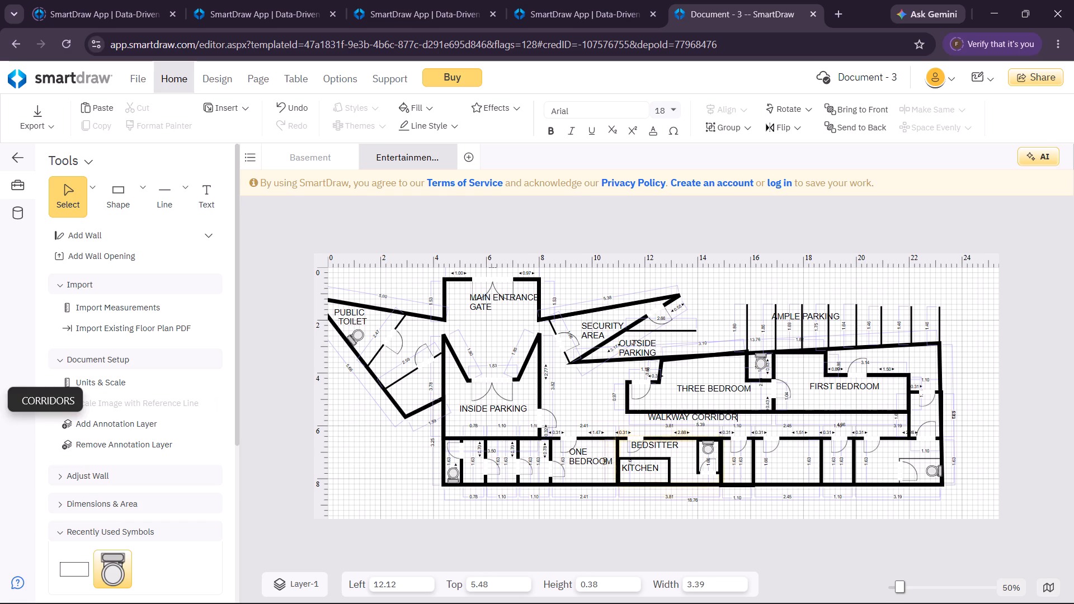
click(800, 554)
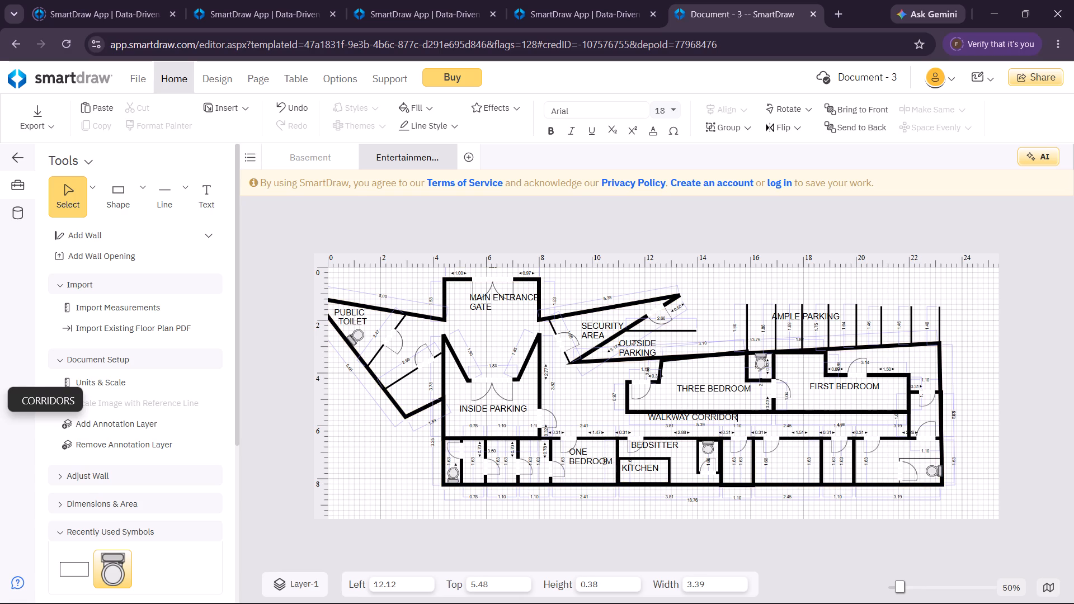
Add a two-line label CHANGING AREA in the angled room below PUBLIC TOILET, at about 2.61, 4.10.
click(201, 179)
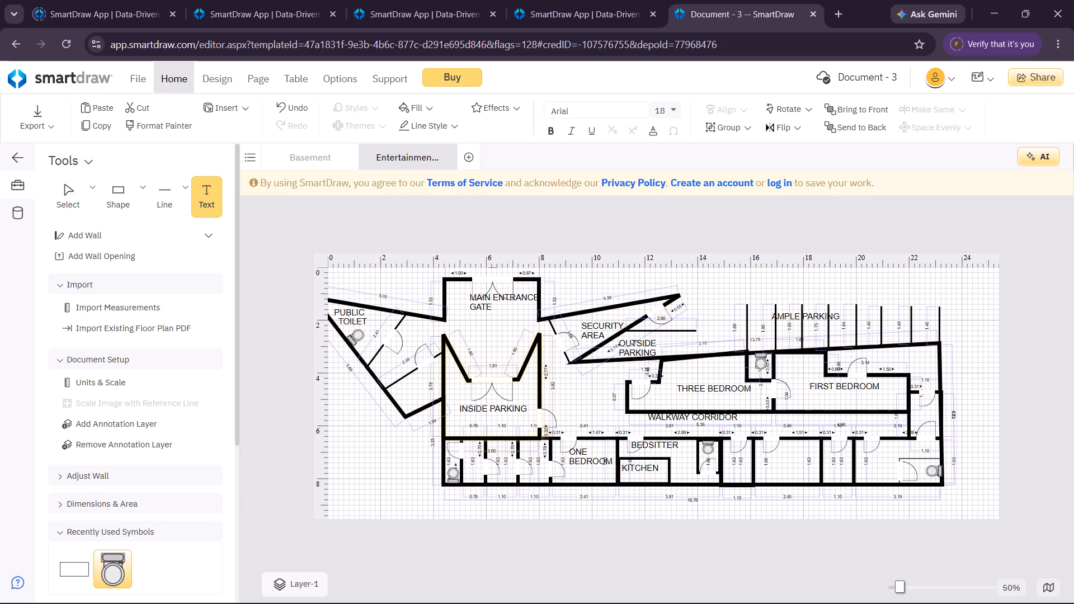
click(397, 389)
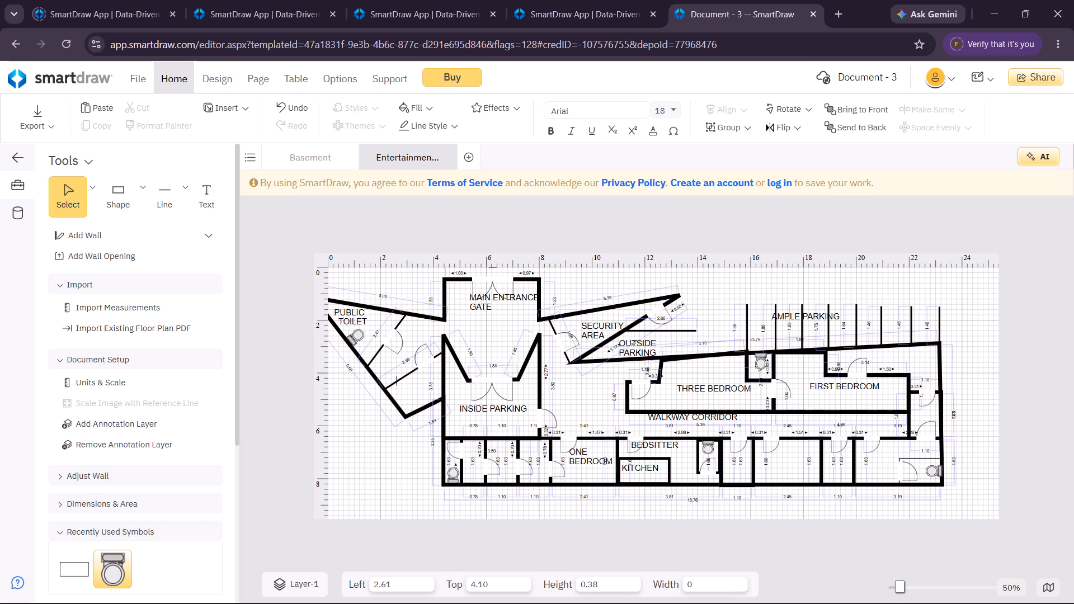
key(Down)
key(Return)
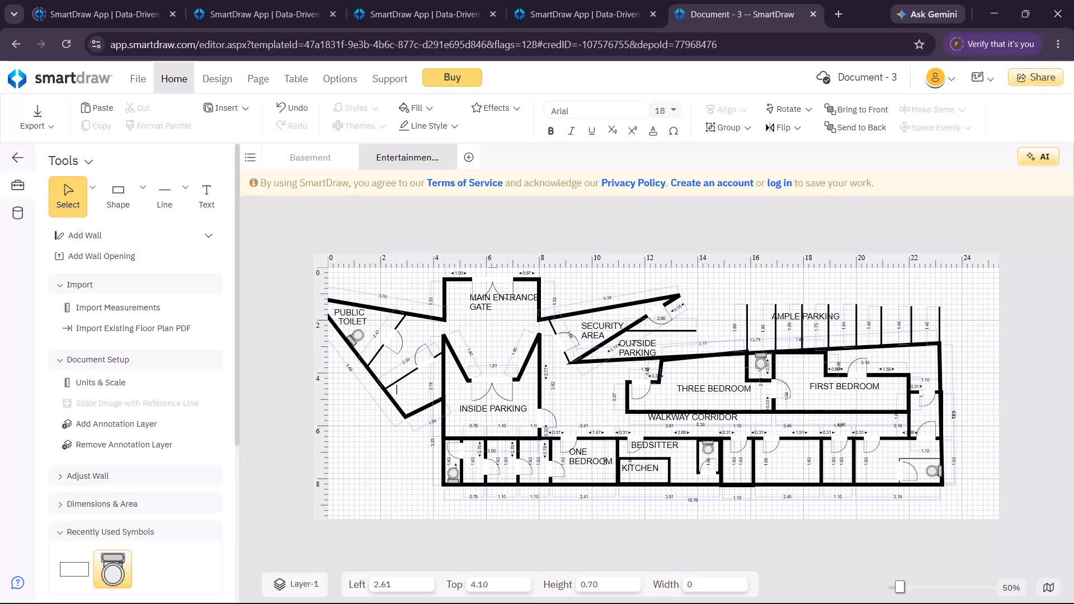
text(CHANG)
text(ING)
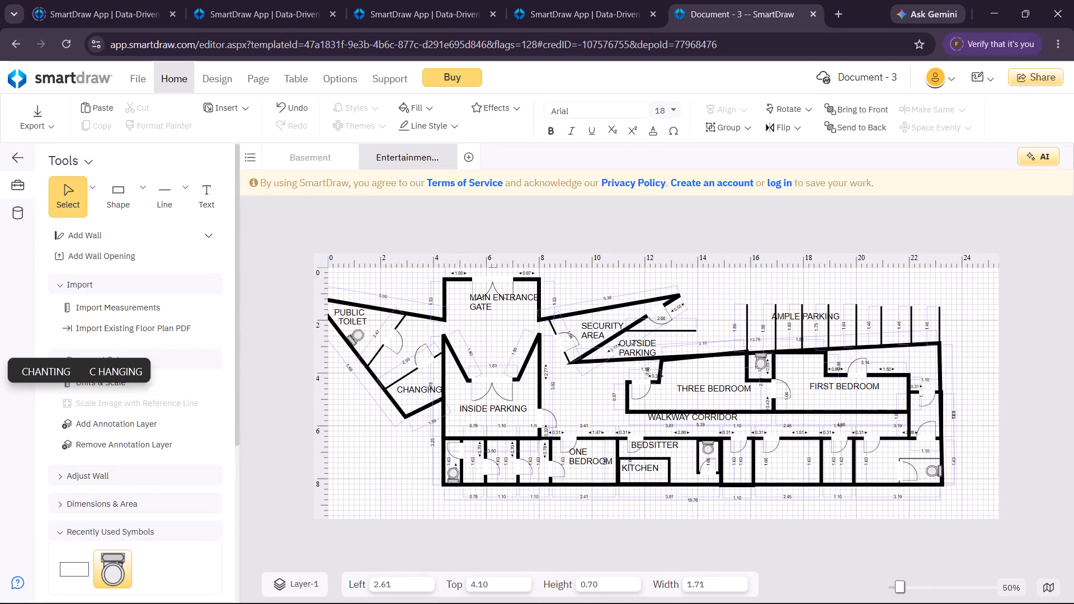
key(Return)
text(AREA)
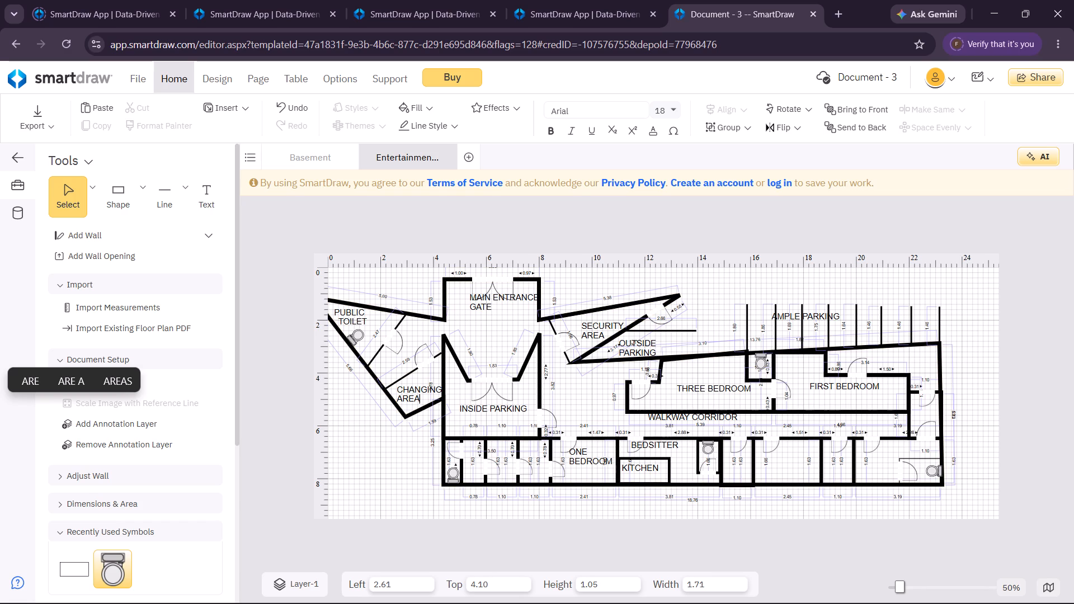
click(444, 389)
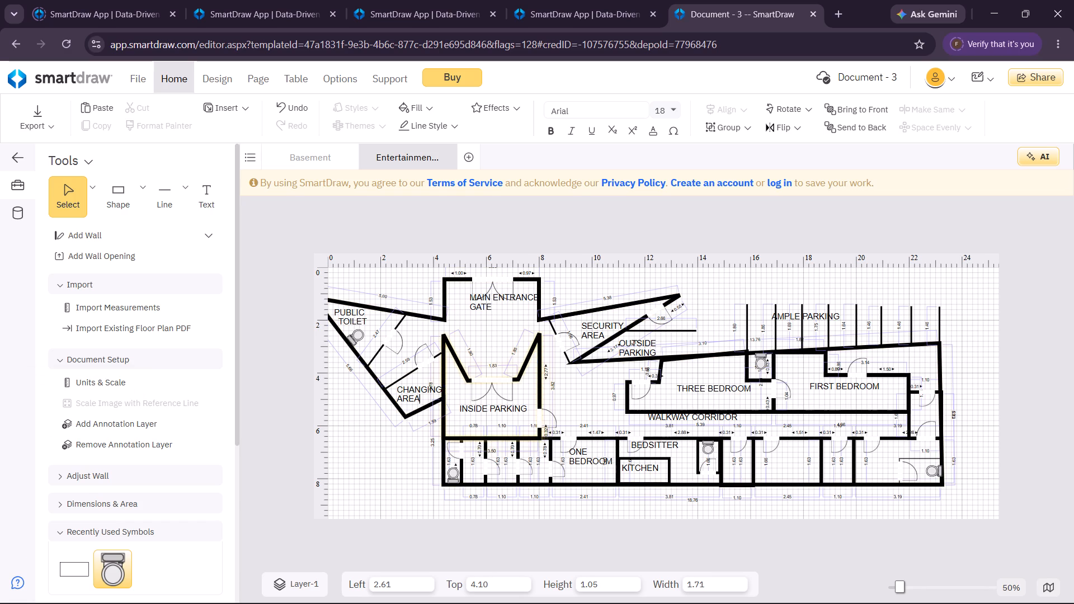
click(720, 424)
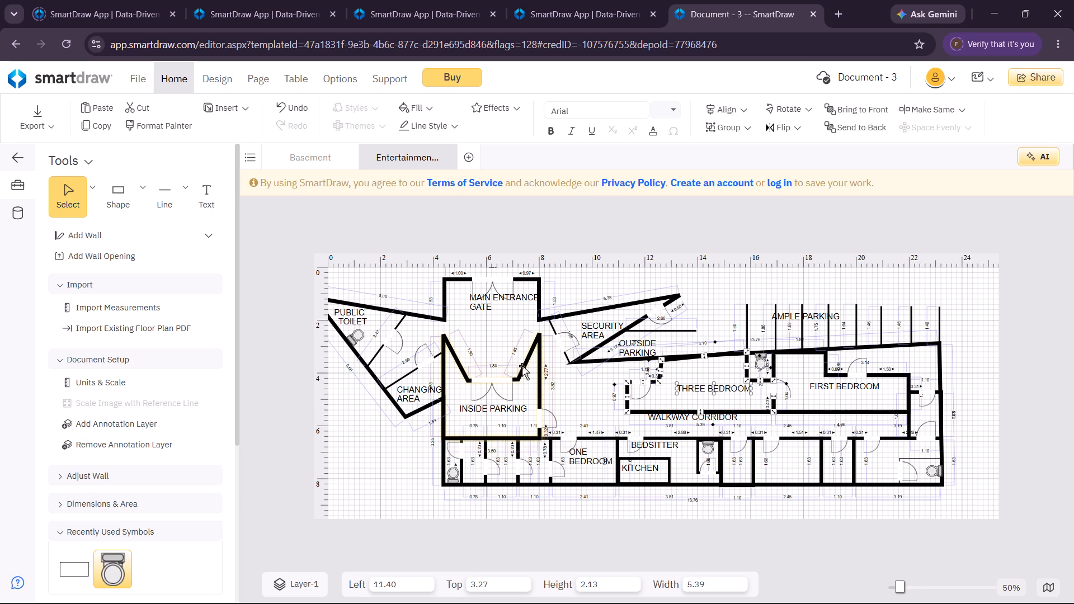
Reword the CHANGING AREA label in the angled room below PUBLIC TOILET as a two-line STOREY AREA.
click(413, 394)
double_click(416, 393)
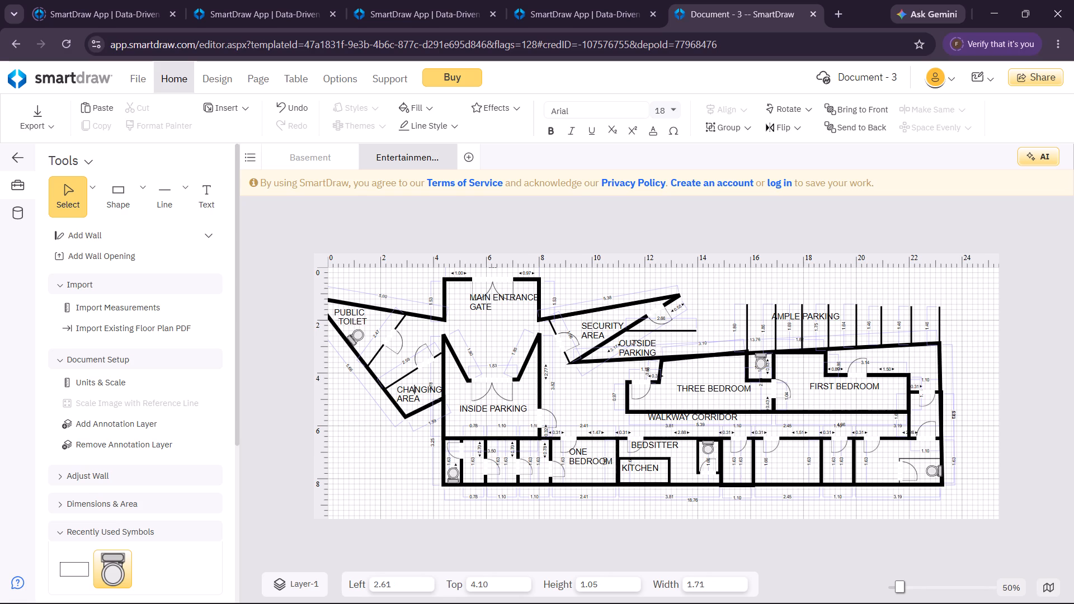
key(Right)
key(Right)
key(BackSpace)
key(BackSpace)
key(BackSpace)
key(BackSpace)
key(BackSpace)
key(Right)
key(Right)
key(Right)
key(Delete)
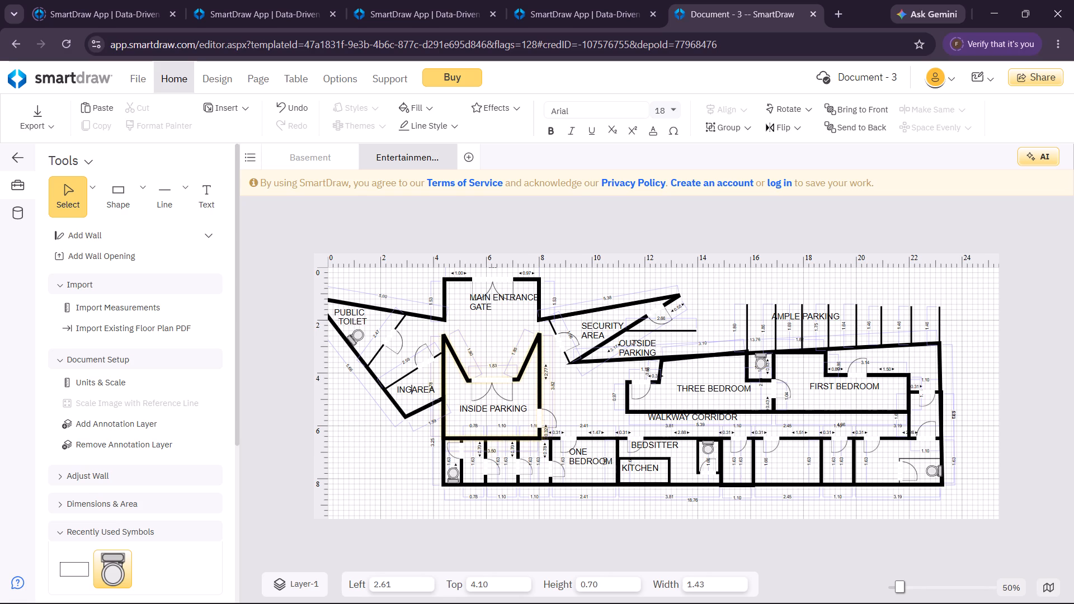
key(BackSpace)
key(BackSpace)
key(Return)
key(apostrophe)
key(Up)
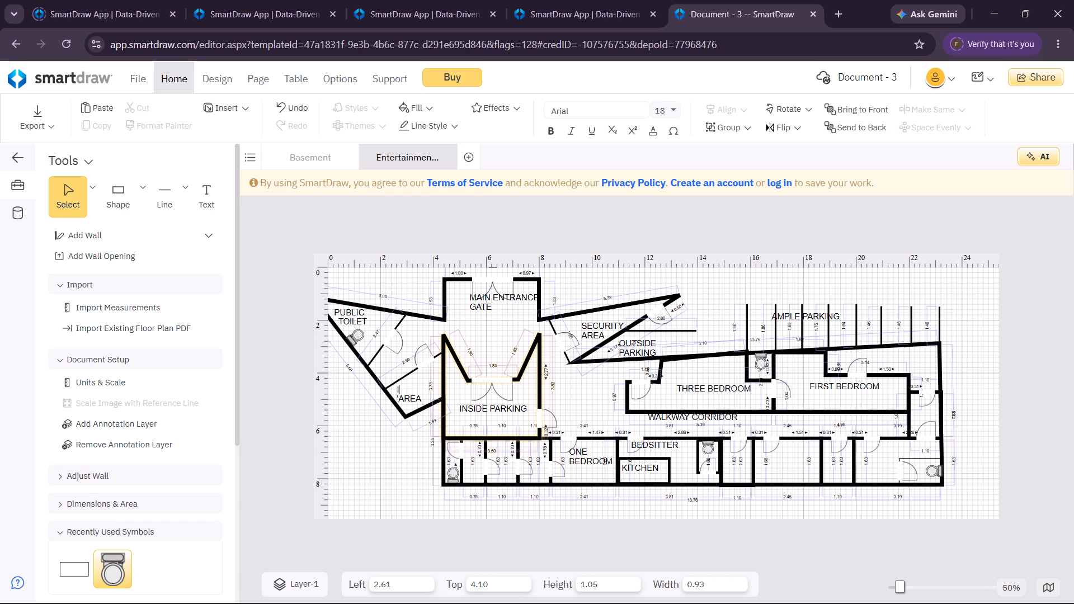
text(STOREY)
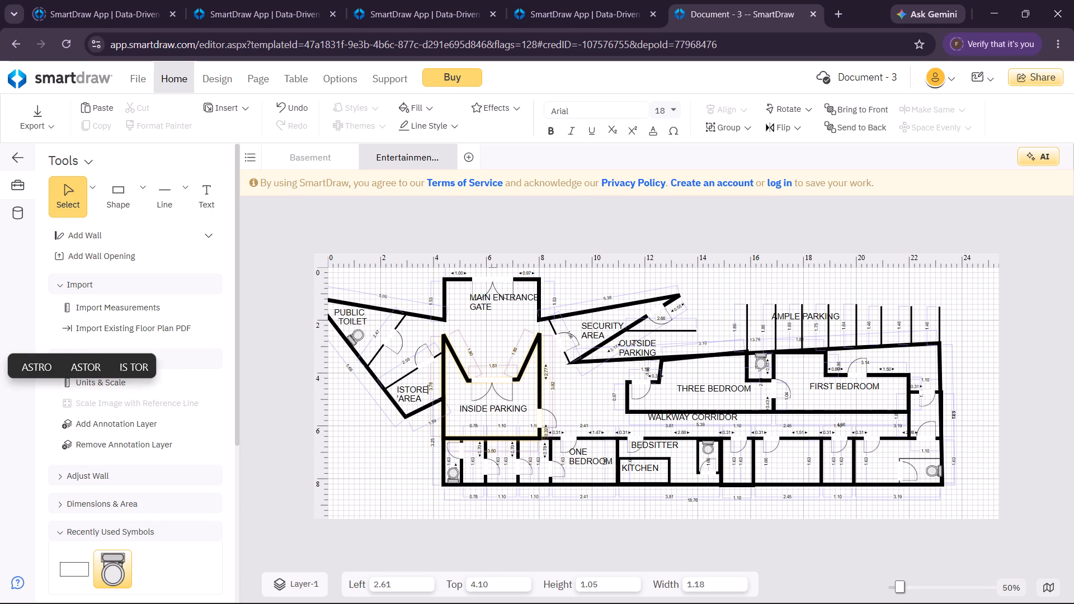
click(399, 388)
key(backslash)
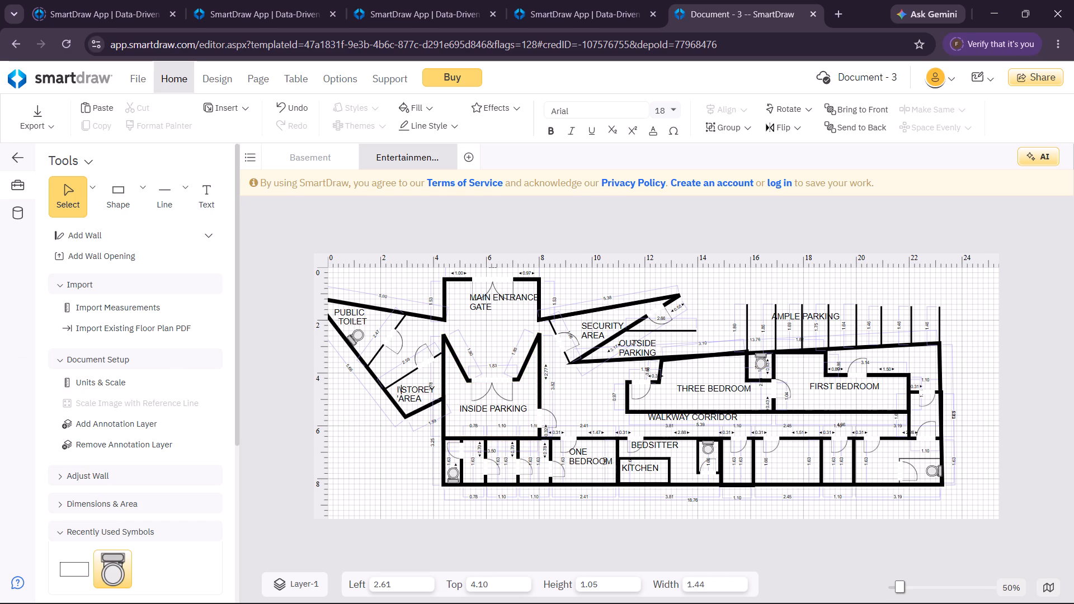
key(BackSpace)
key(BackSpace)
click(473, 385)
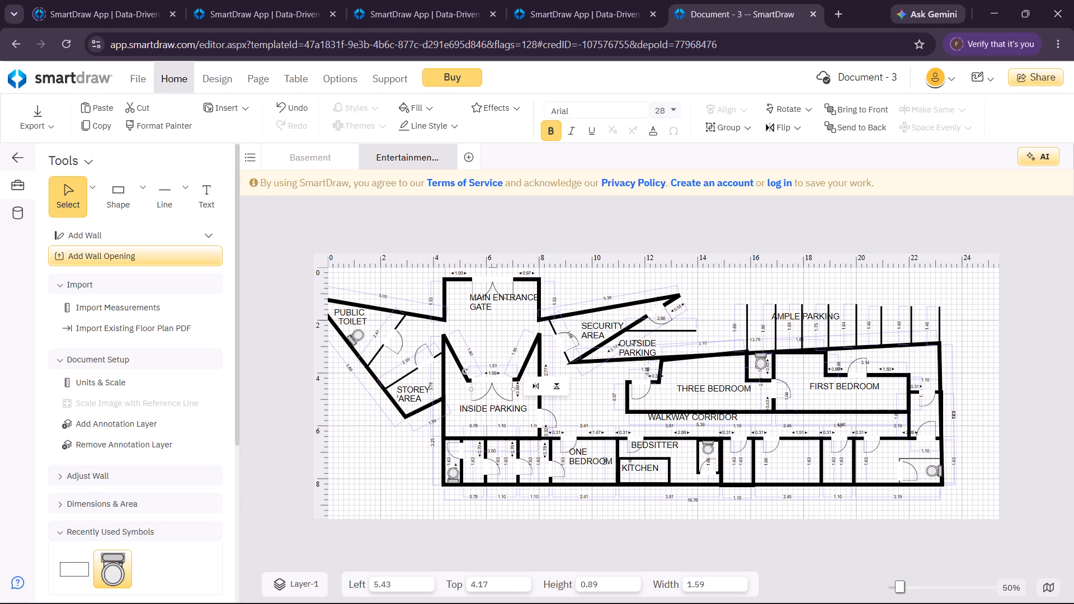
Add a two-line label ONE ROOM in the bottom-row room below the walkway, at about 16.84, 6.64.
click(196, 194)
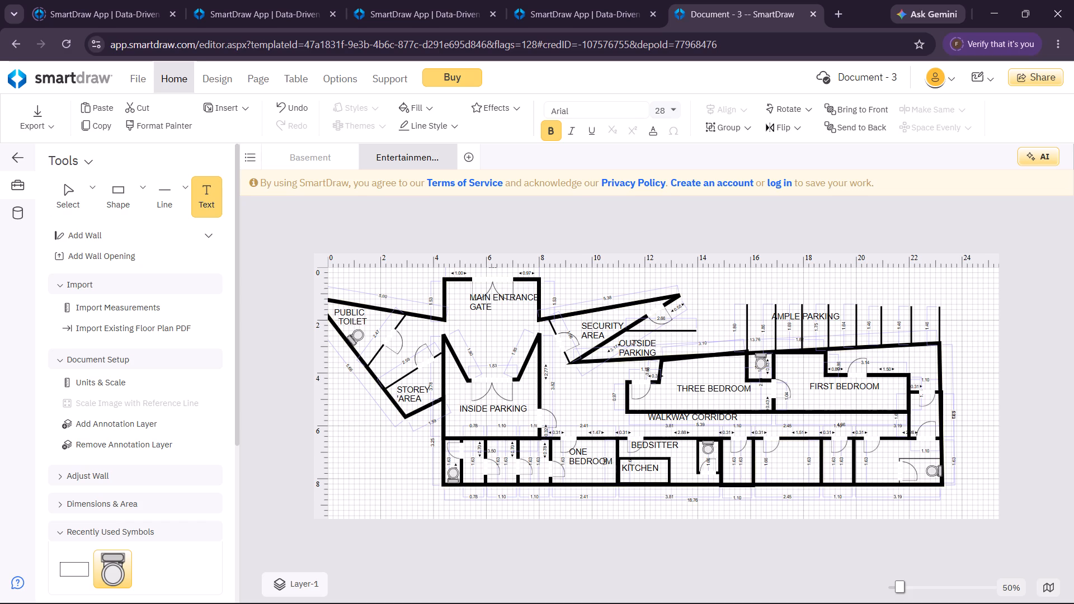
click(772, 456)
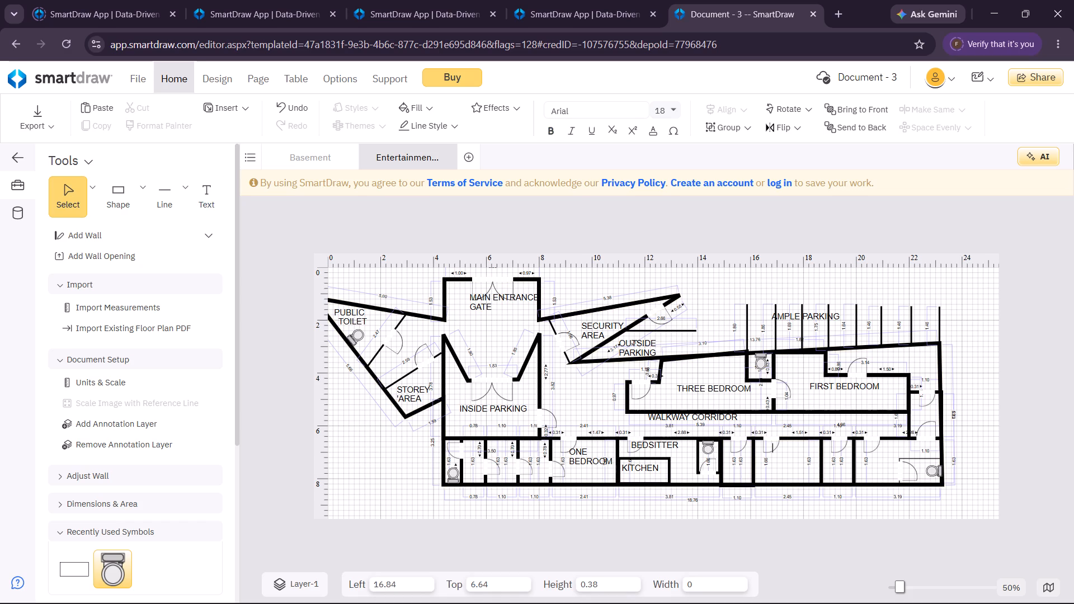
text(ONE)
key(Return)
text(ROOM)
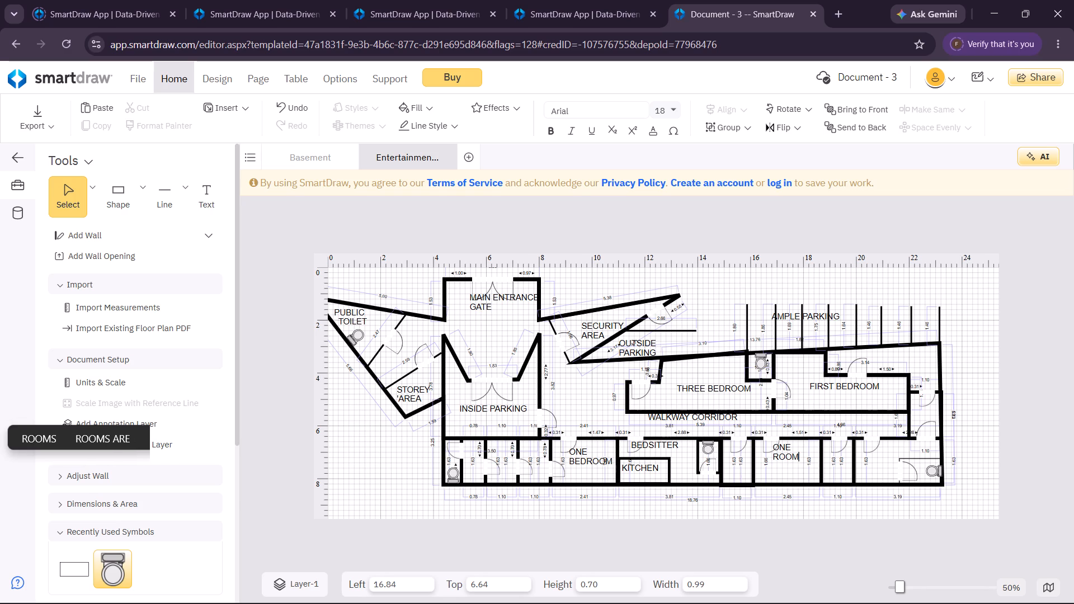
click(880, 506)
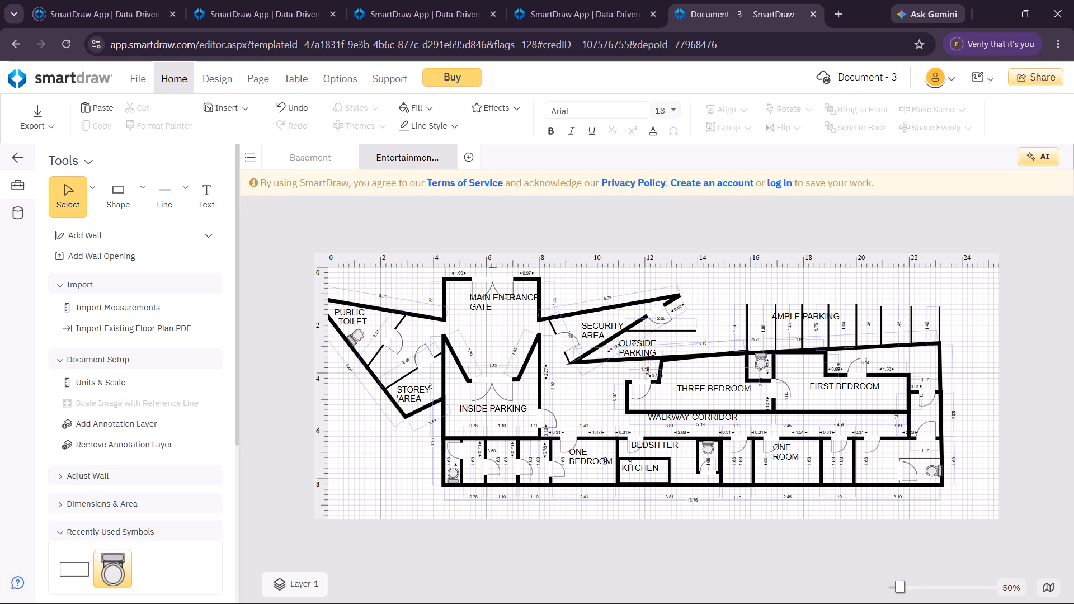
Add a three-line label CCTV ROOM 2 in the narrow room beside ONE ROOM, at about 18.87, 7.07.
click(217, 205)
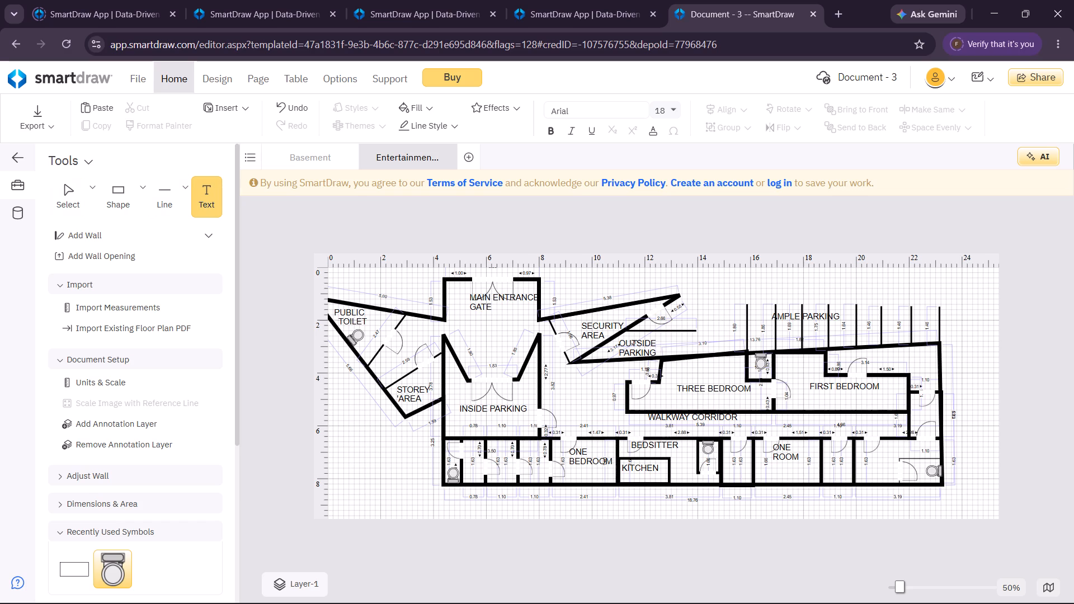
click(826, 468)
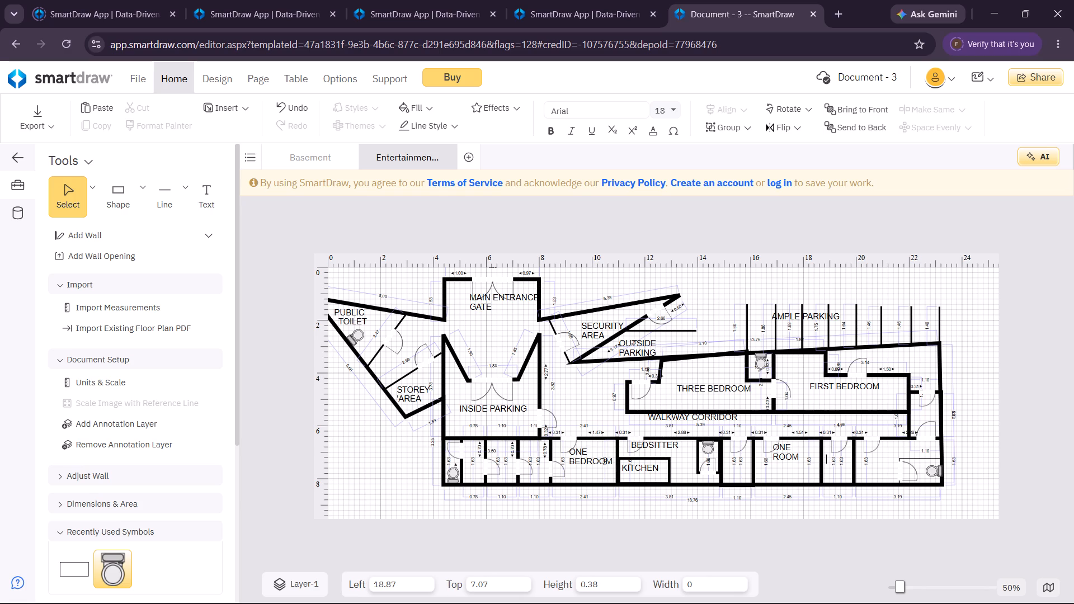
text(CCTV)
key(Return)
text(ROOM)
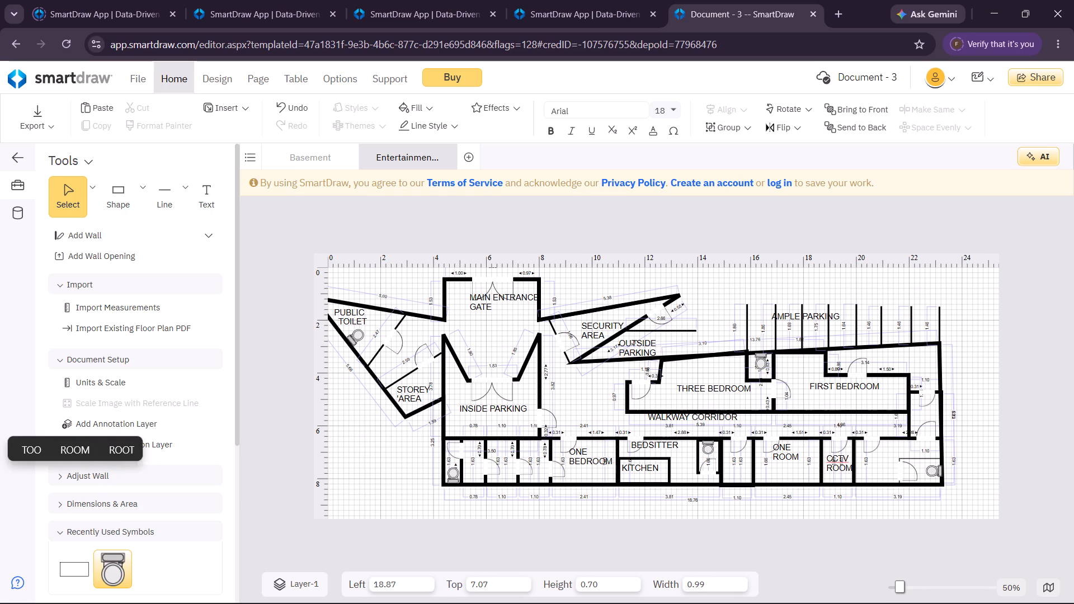
key(Return)
key(2)
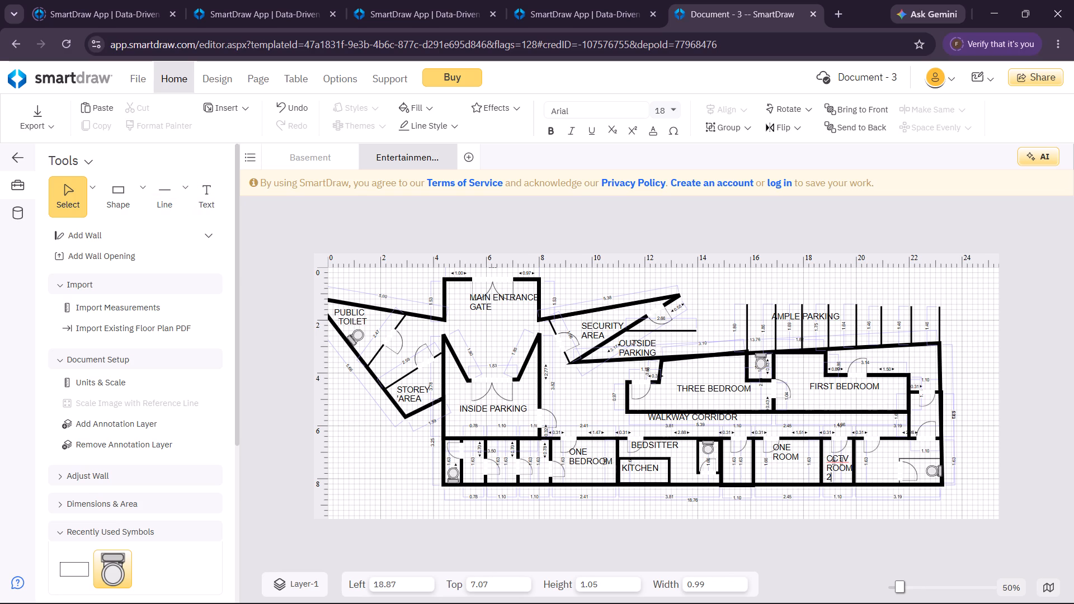
Add the label THIRD BEDROOM in the end room with the toilet beside CCTV ROOM 2, at about 20.86, 6.64.
click(202, 187)
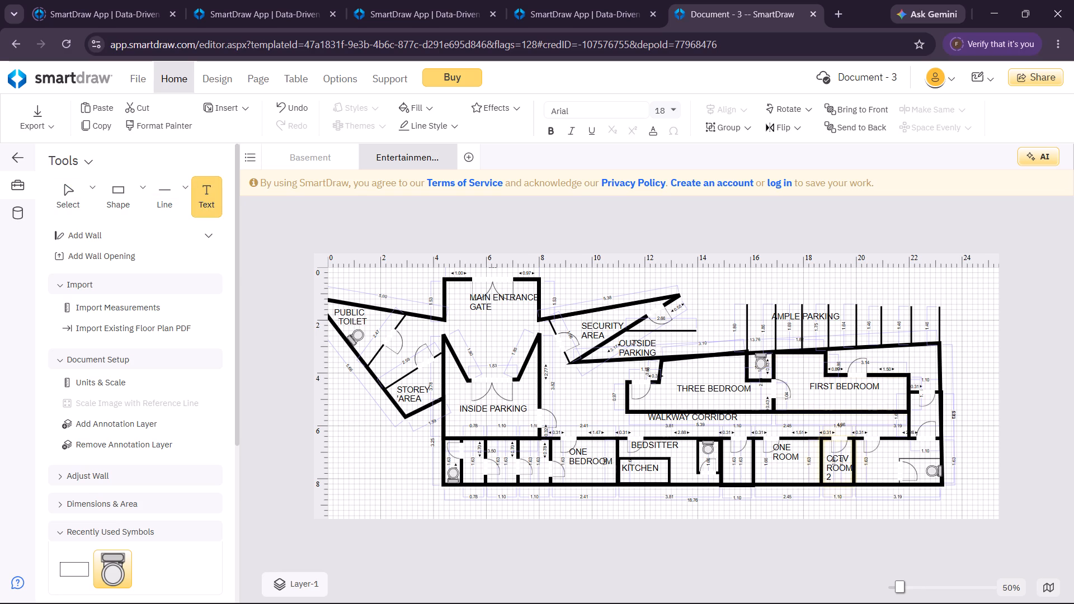
click(868, 466)
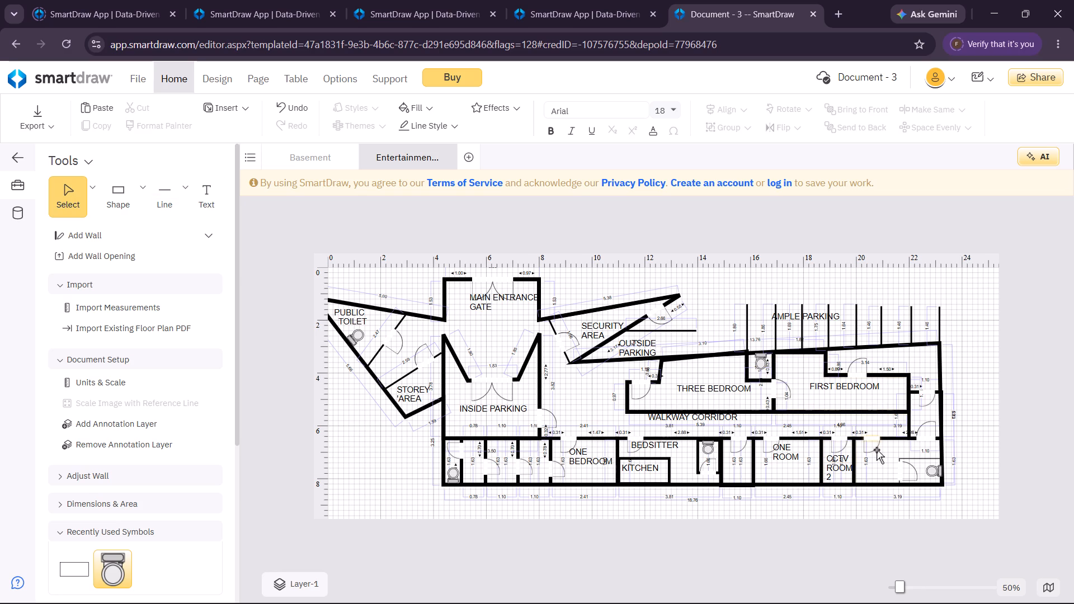
click(194, 210)
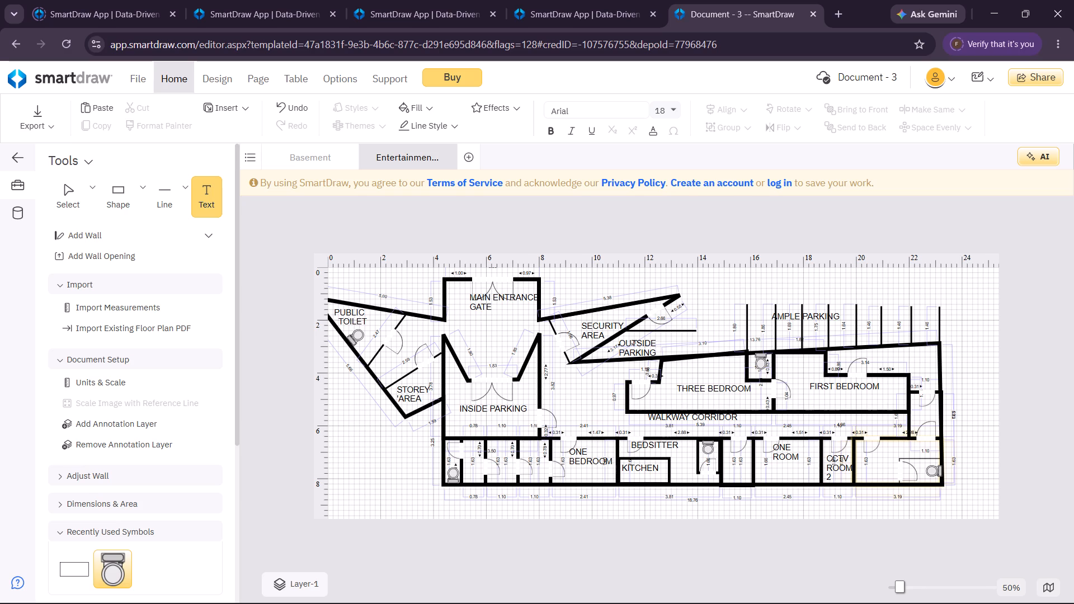
click(879, 456)
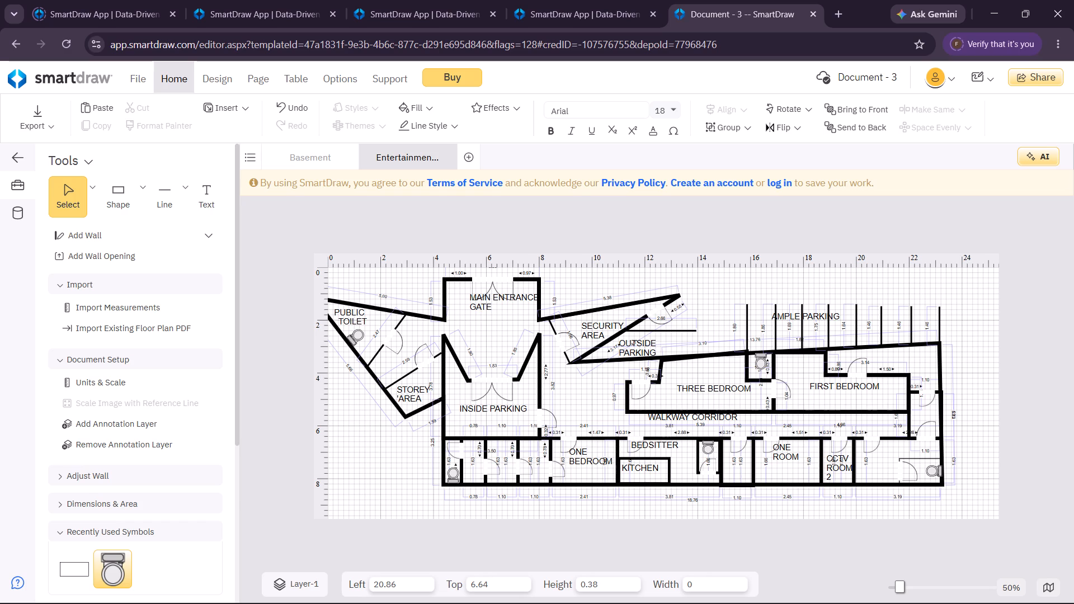
text(THIRD B)
text(EDROOM)
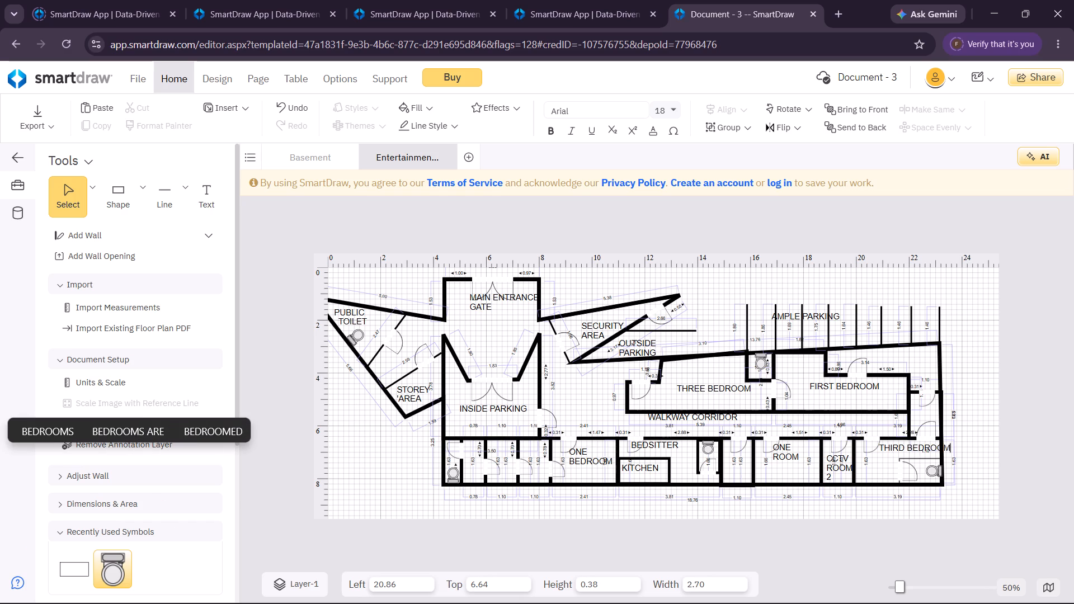
Group all the floor plan objects and move the group to about 0, 0.79 on the page.
click(780, 416)
key(ctrl+a)
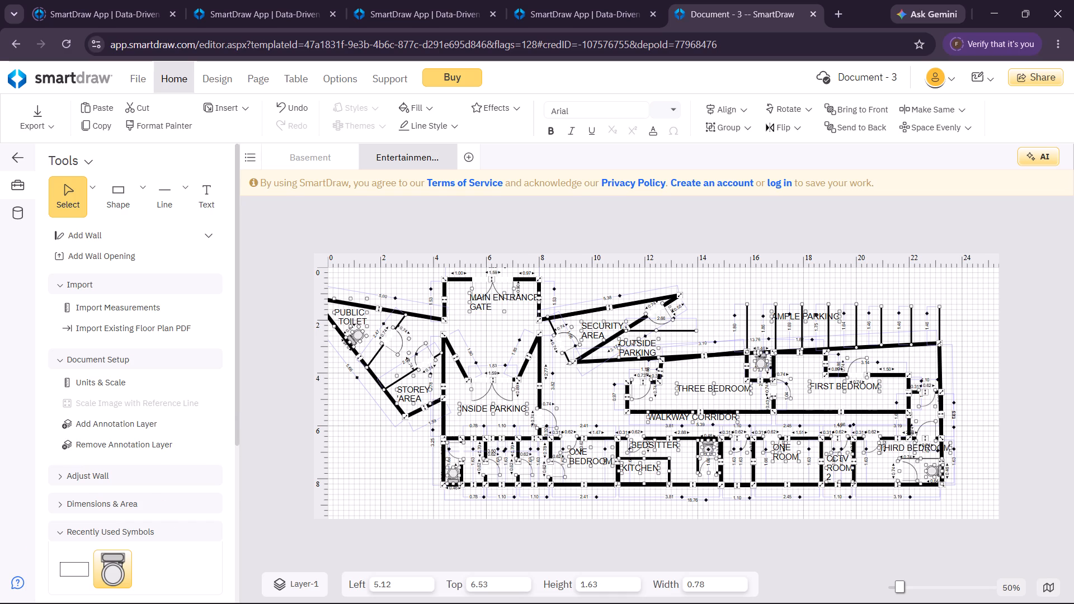
click(710, 125)
click(734, 166)
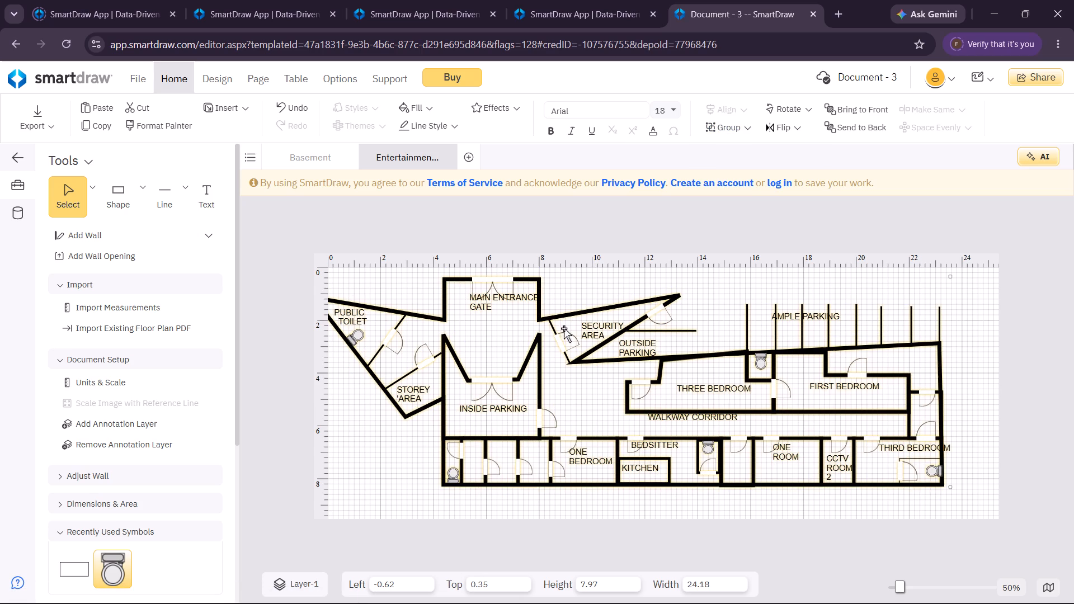
drag(553, 378, 575, 380)
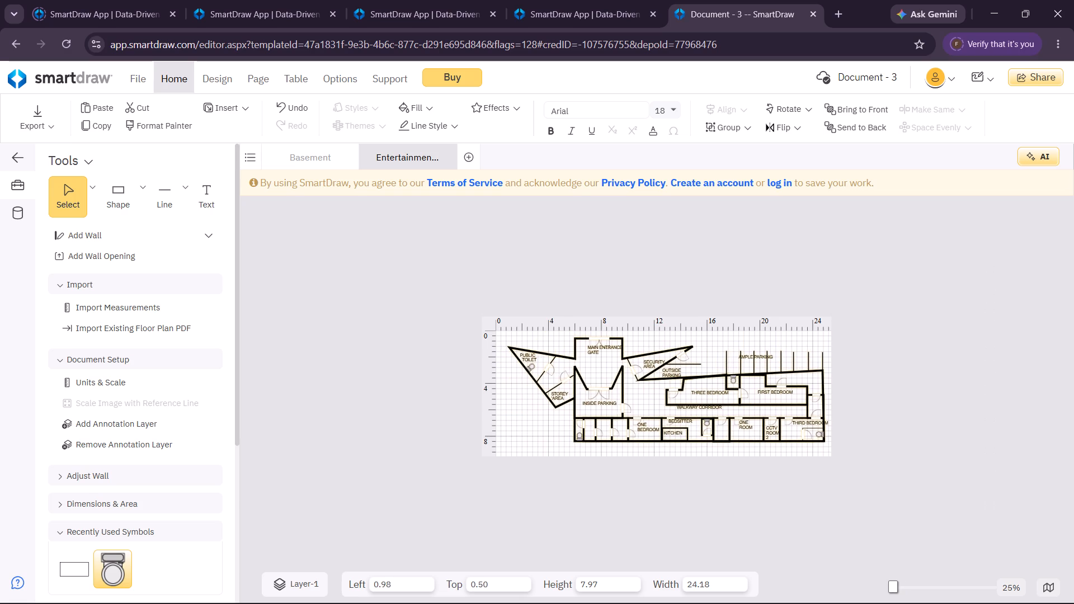
drag(575, 380, 557, 384)
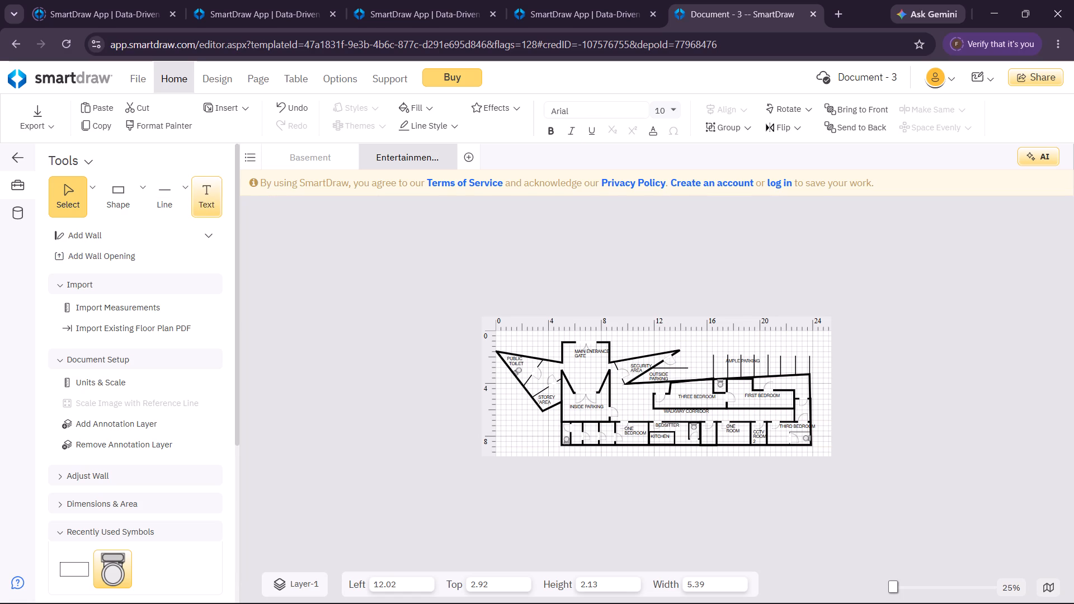
Select the whole floor plan and ungroup its objects.
click(722, 128)
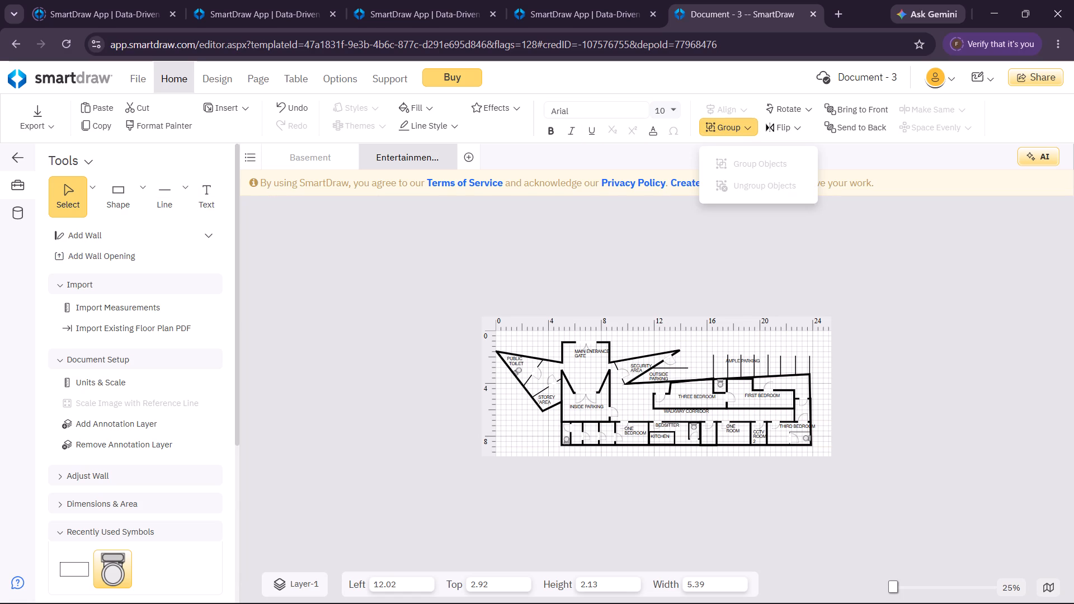
click(730, 309)
key(ctrl+a)
drag(706, 114, 712, 124)
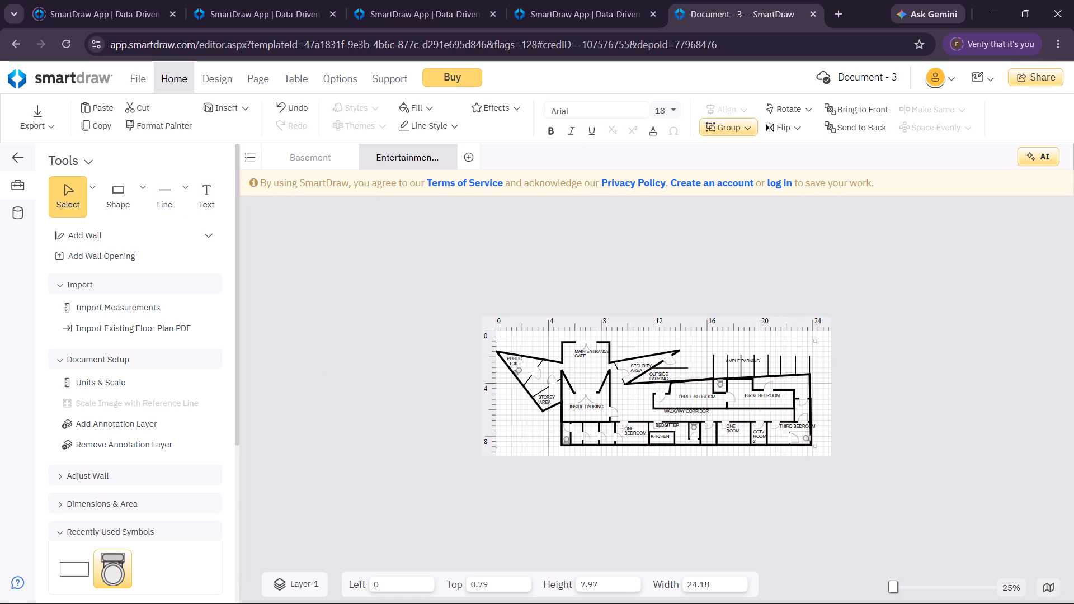
drag(712, 124, 712, 124)
click(713, 126)
click(732, 187)
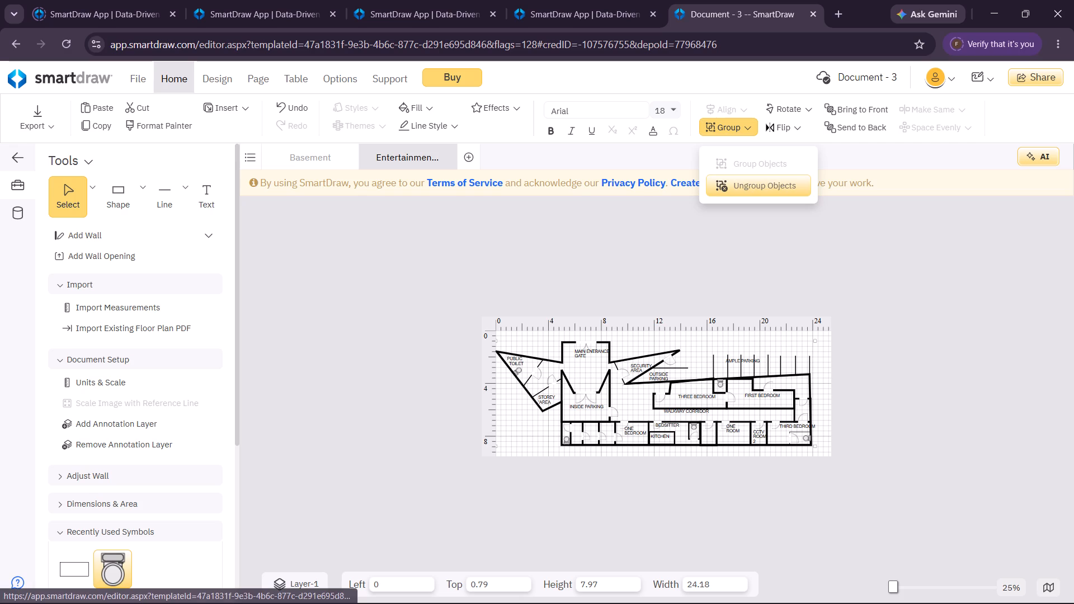
Search the symbol library for WINDOWS.
drag(237, 358, 239, 404)
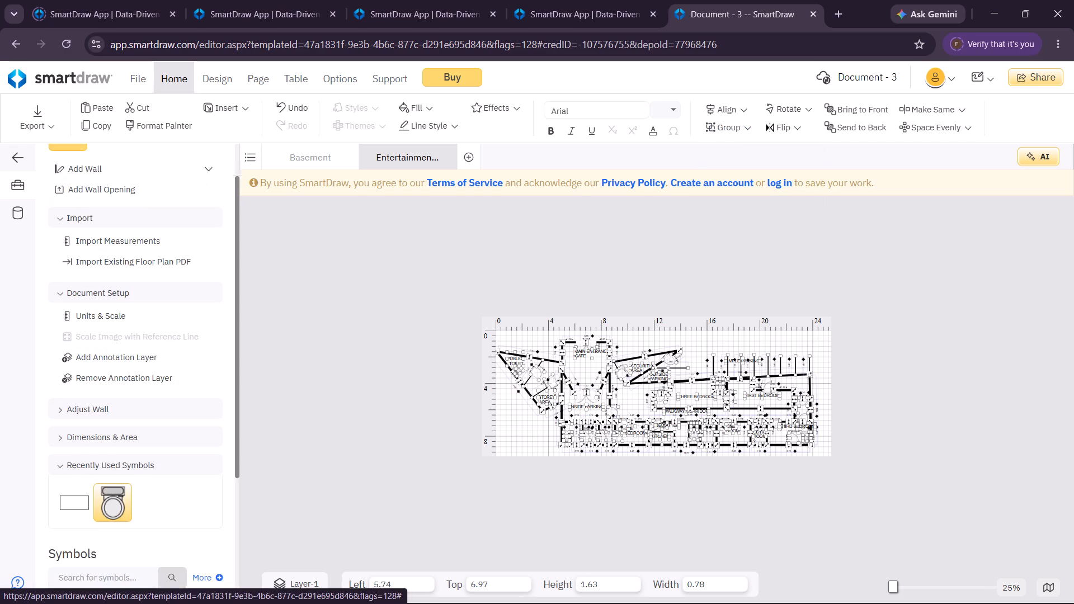
drag(239, 404, 243, 554)
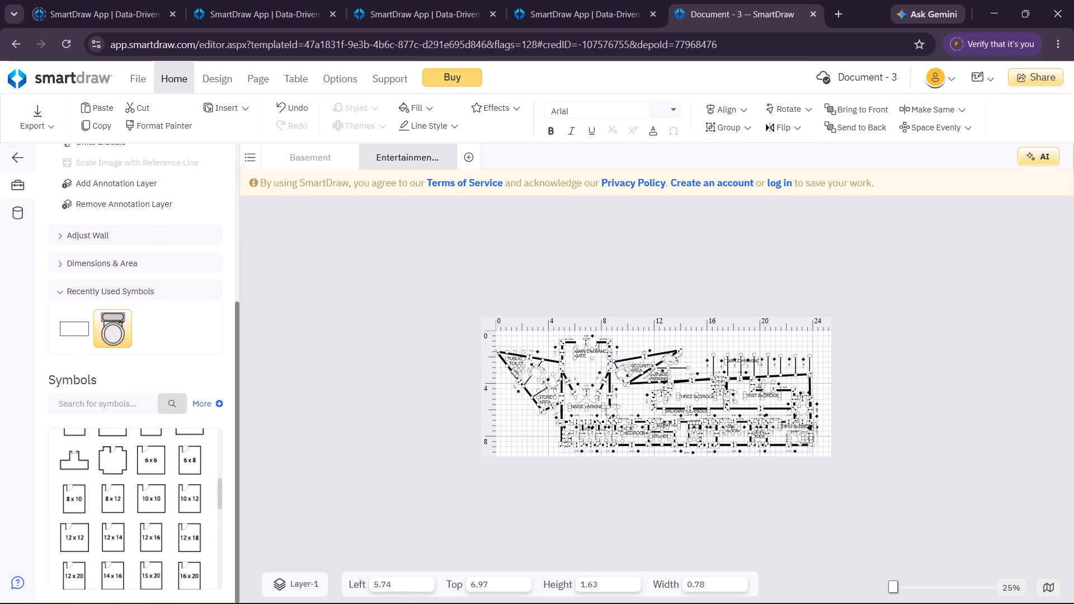
click(112, 411)
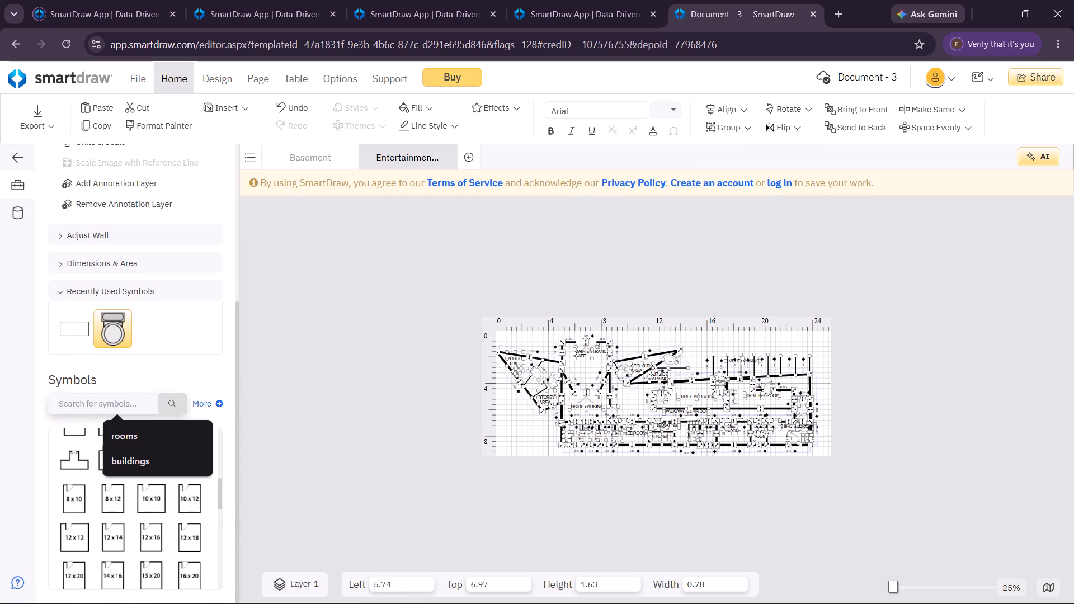
text(WINDOWS)
key(Return)
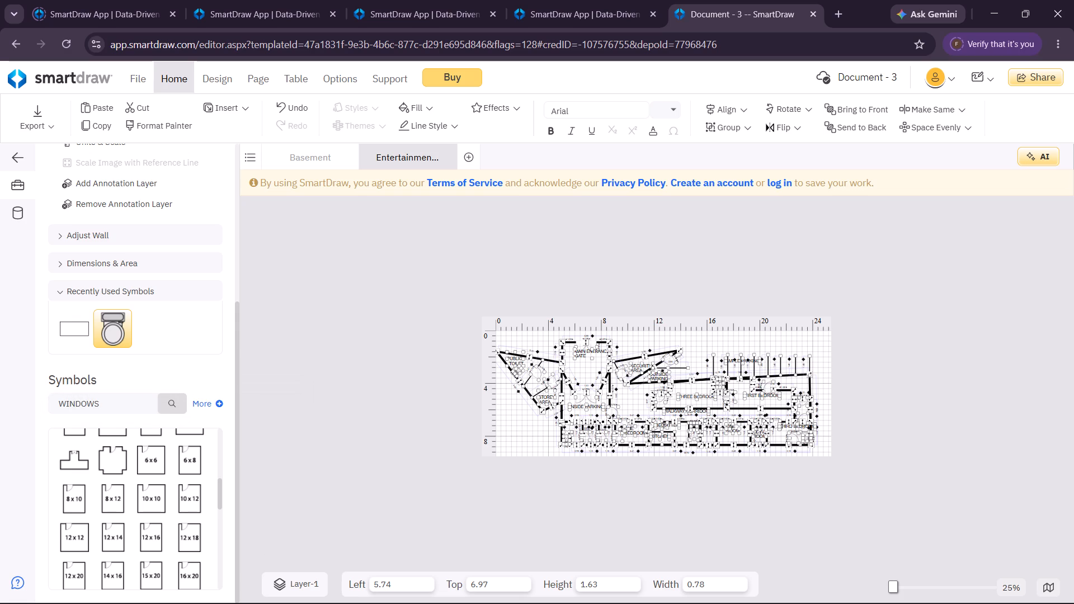
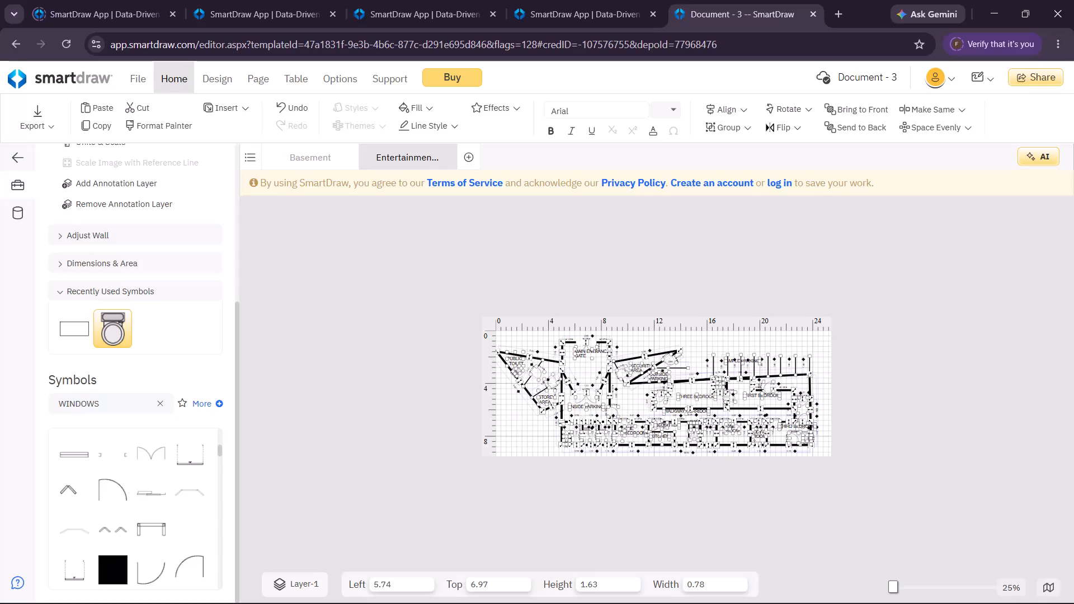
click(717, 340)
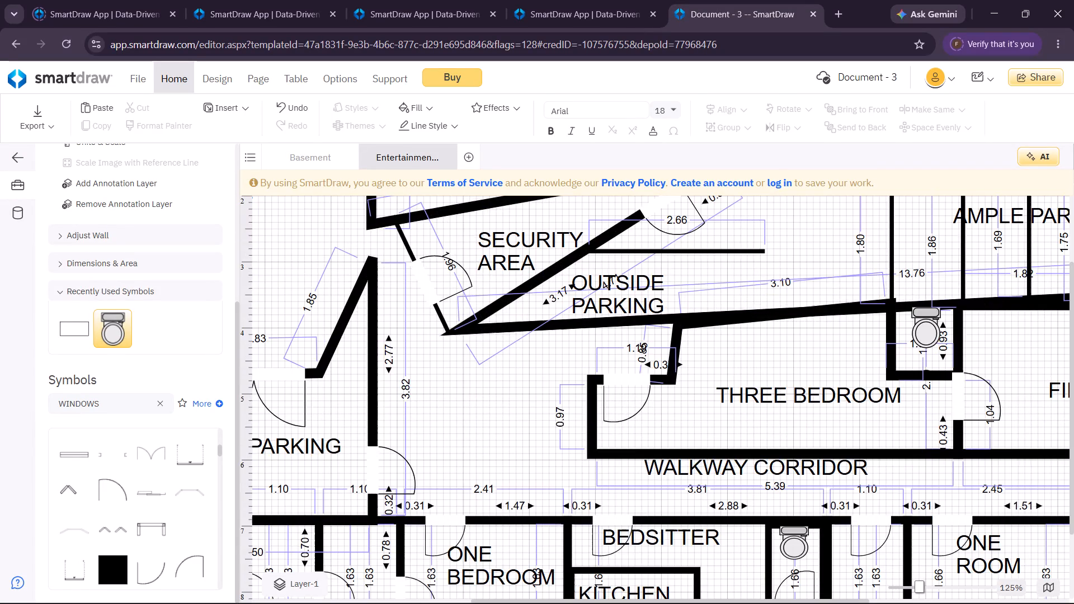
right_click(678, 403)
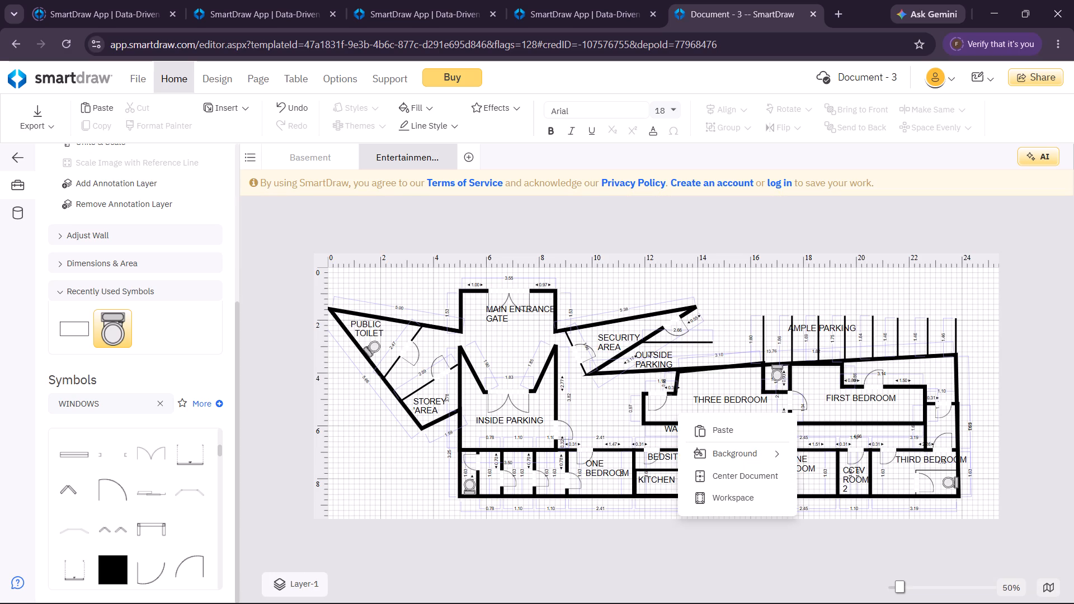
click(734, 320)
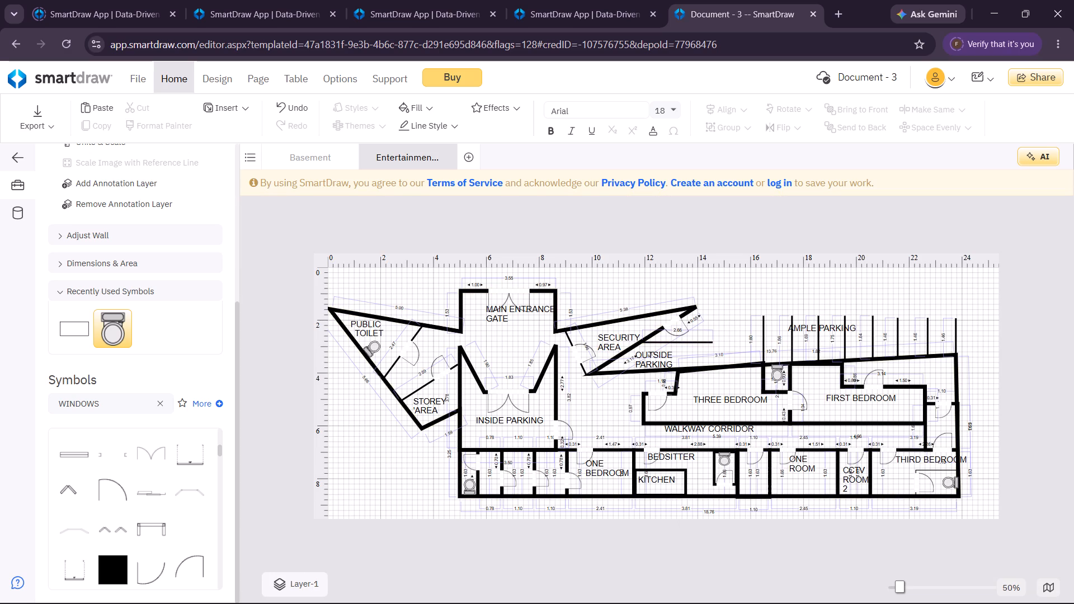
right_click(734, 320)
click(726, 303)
Place a Window (36") in the slanted outer wall between PUBLIC TOILET and STOREY AREA.
click(76, 453)
drag(76, 453, 392, 389)
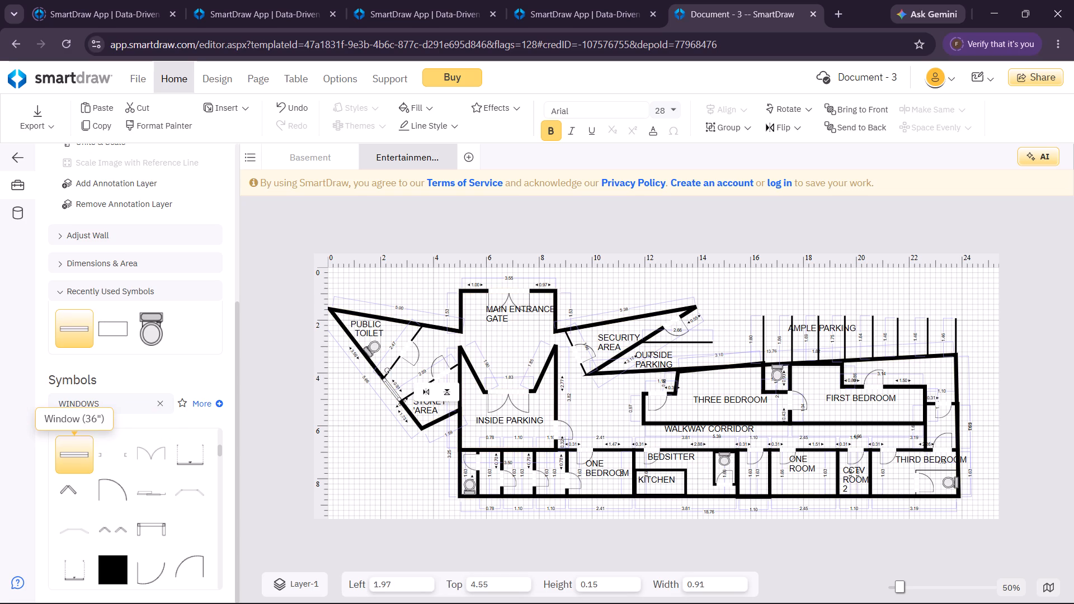
Place a second Window (36") in the INSIDE PARKING side wall facing the SECURITY AREA, at about 8.15, 4.15.
drag(82, 446, 536, 364)
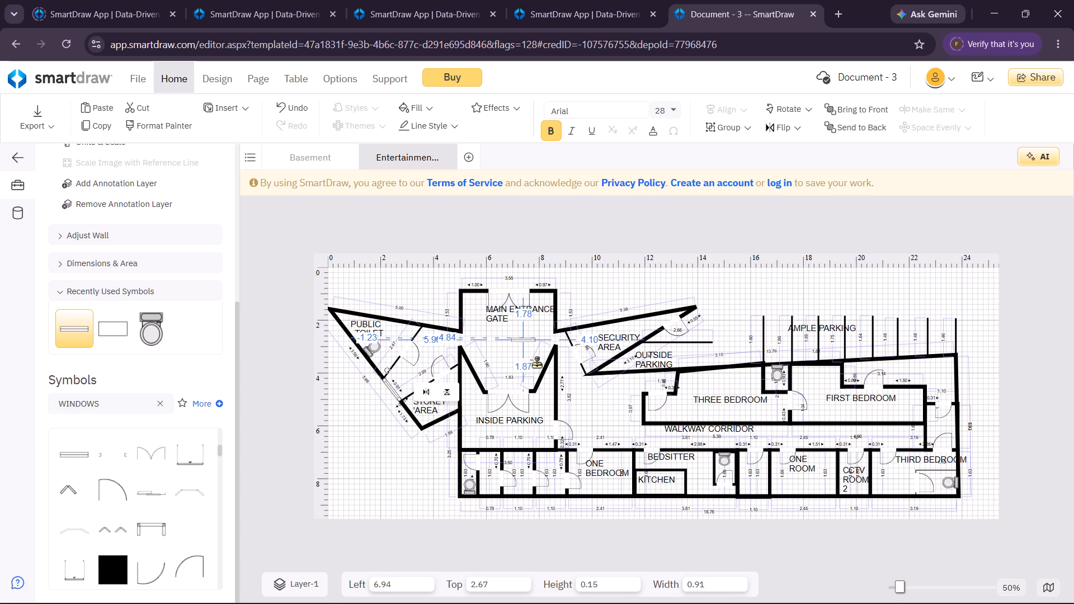
drag(536, 364, 554, 377)
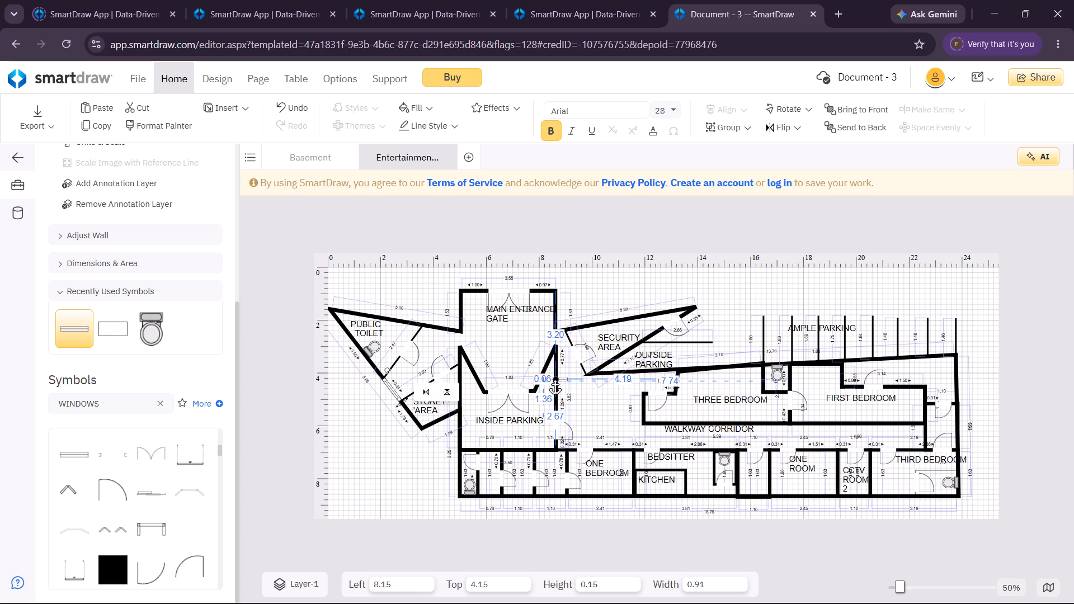
drag(554, 377, 557, 383)
click(603, 398)
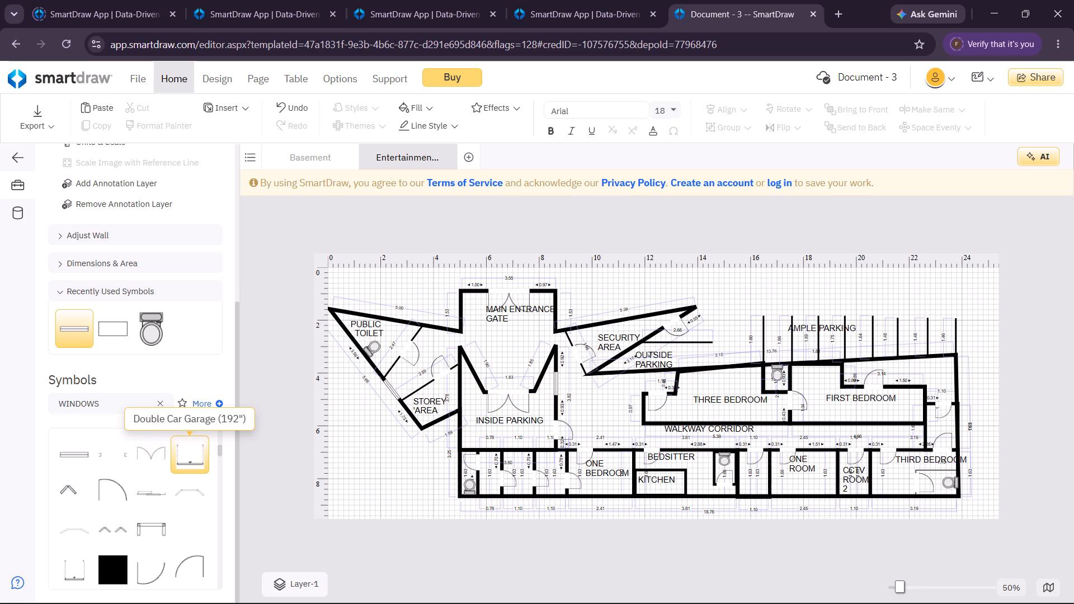
Place a Double Car Garage (192") symbol on the empty page area below STOREY AREA, at about 0.67, 6.93.
drag(186, 459, 642, 414)
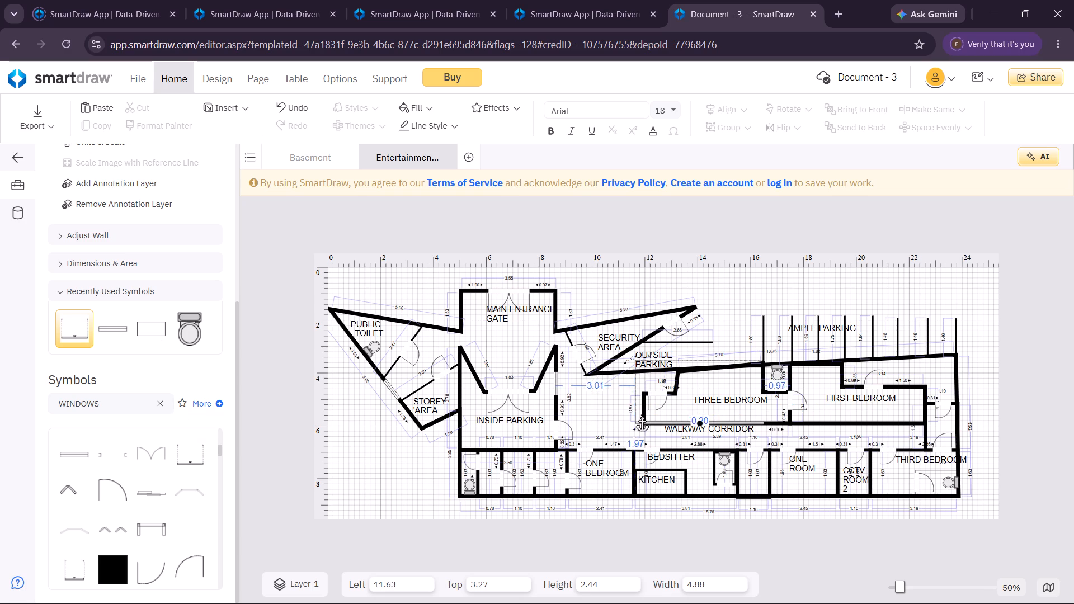
drag(642, 414, 505, 422)
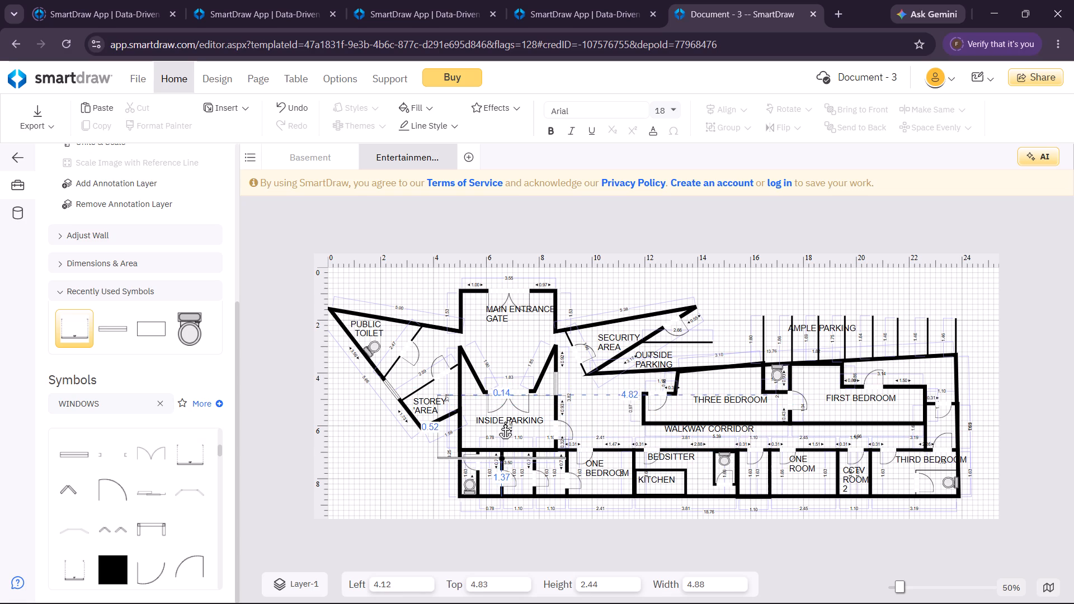
drag(505, 422, 410, 482)
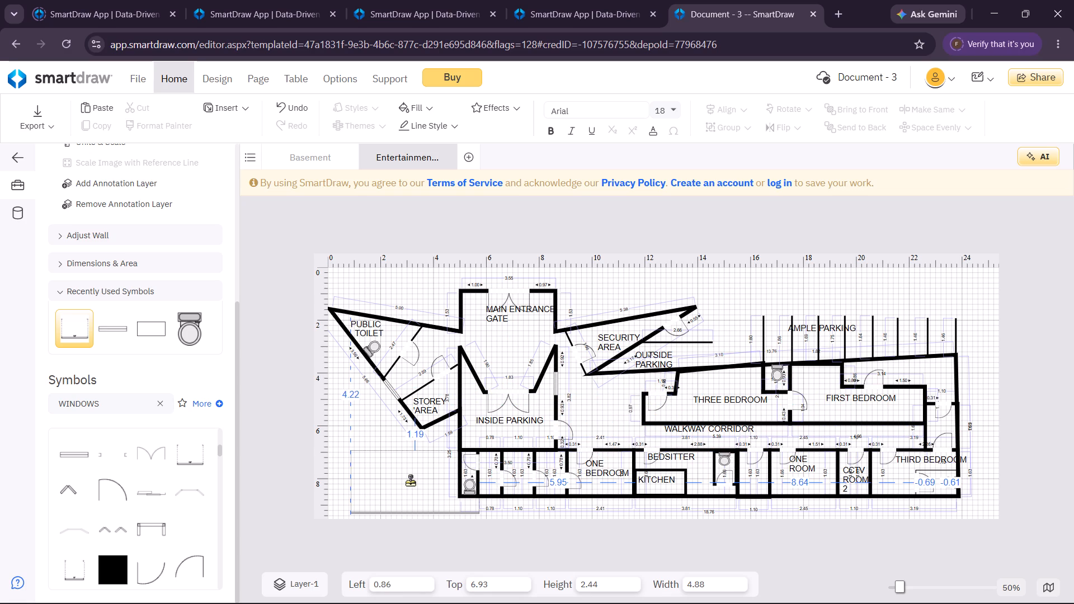
drag(410, 482, 409, 482)
Shrink the Double Car Garage symbol to about 1.11 wide and 0.92 high.
click(476, 512)
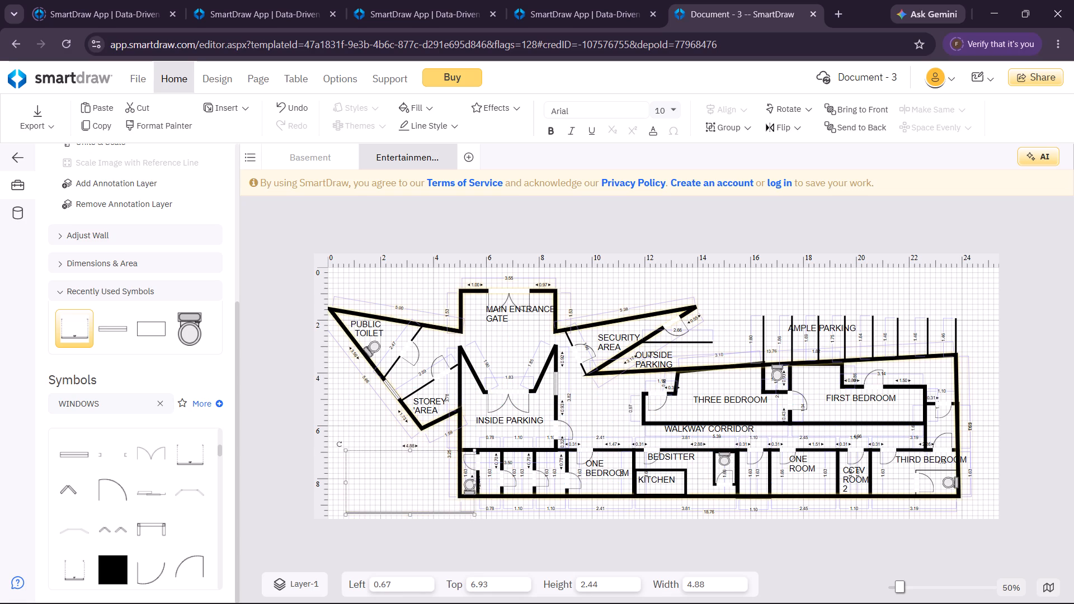
click(471, 512)
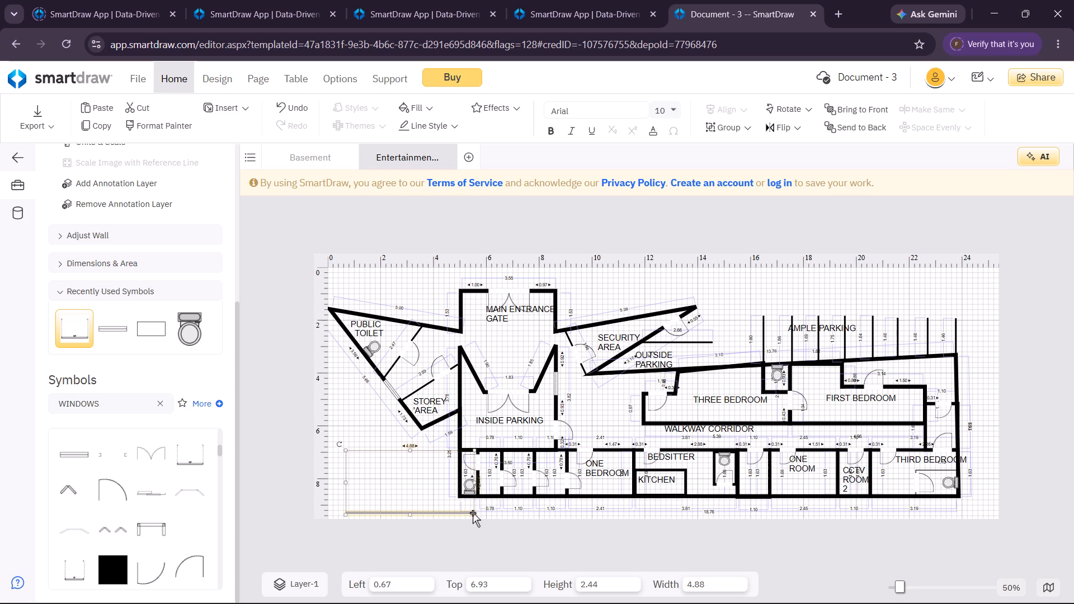
drag(474, 515, 388, 484)
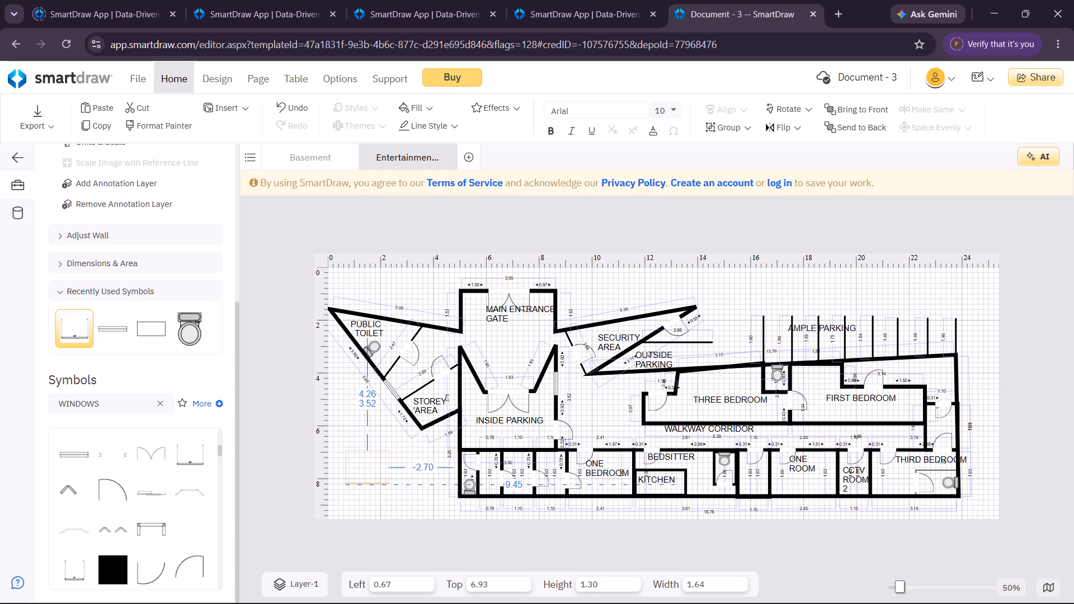
drag(388, 484, 375, 474)
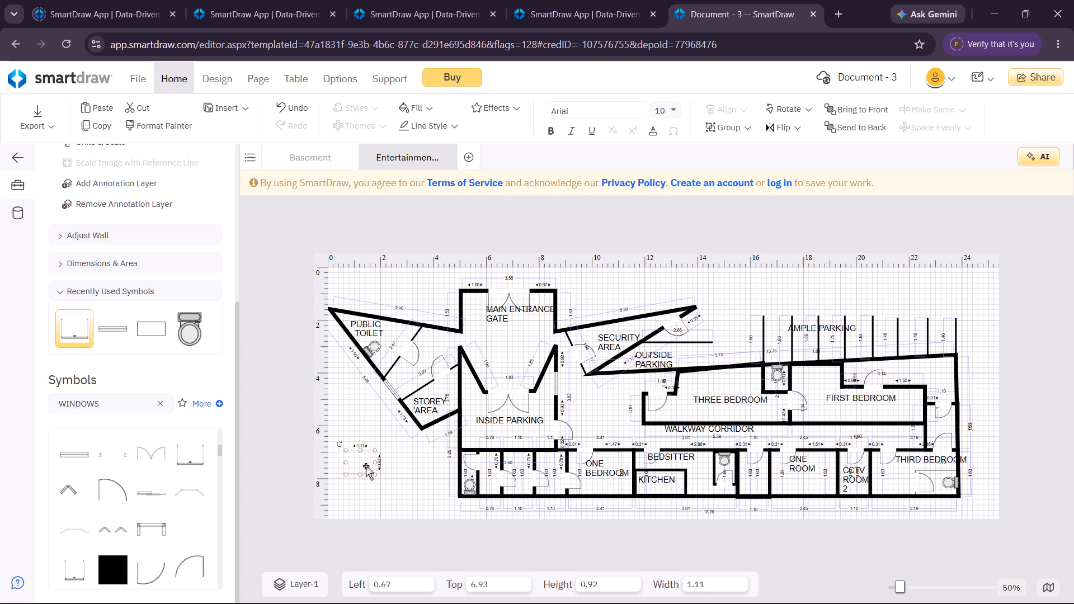
Move the small garage symbol into INSIDE PARKING beside the STOREY AREA wall, at about 4.97, 5.21.
drag(372, 471, 478, 443)
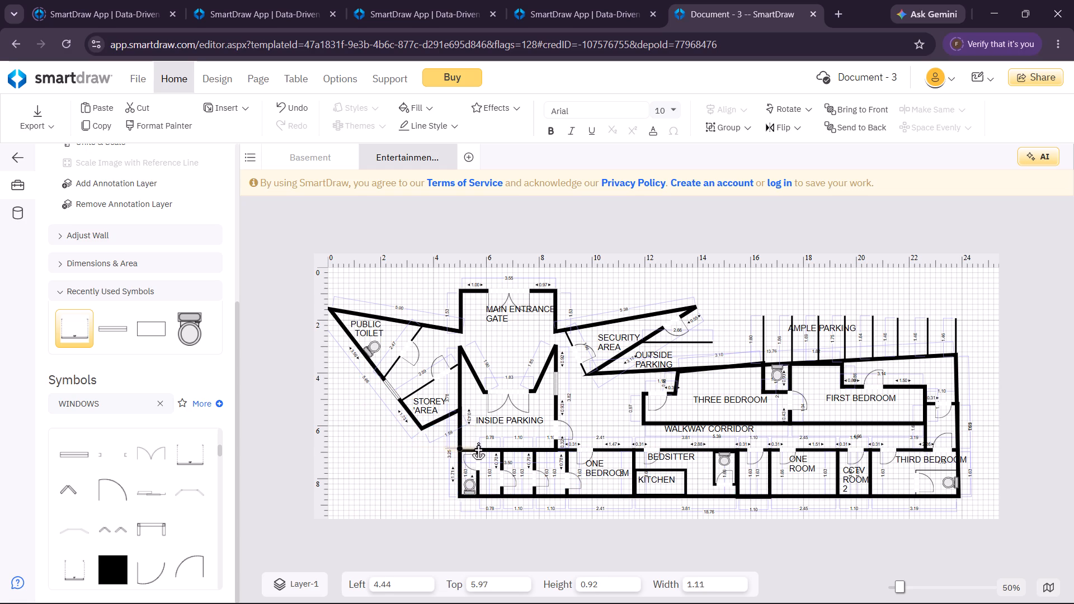
drag(478, 443, 487, 438)
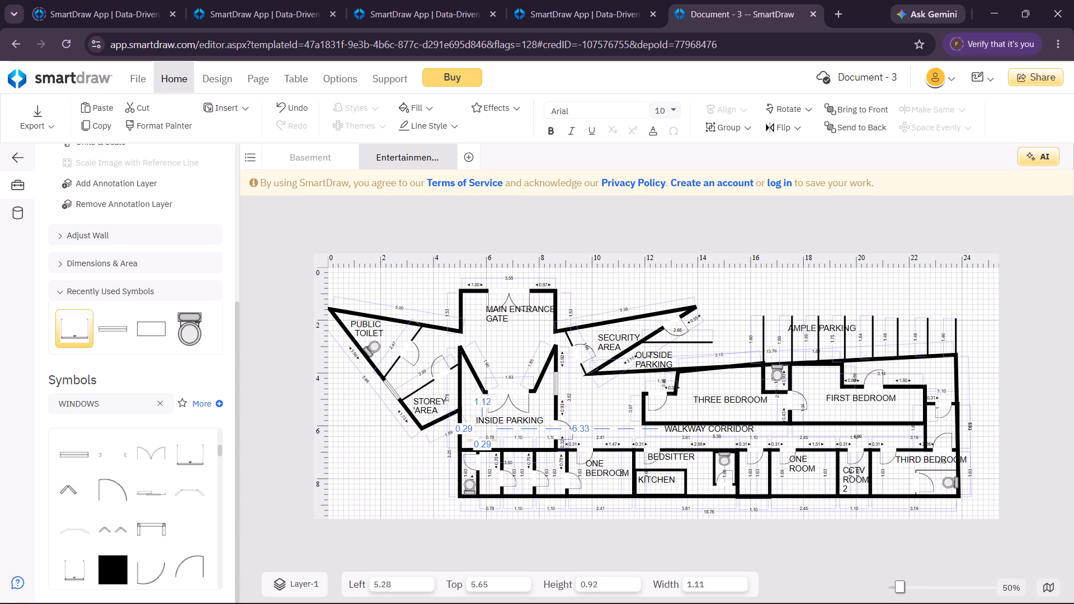
drag(487, 438, 486, 426)
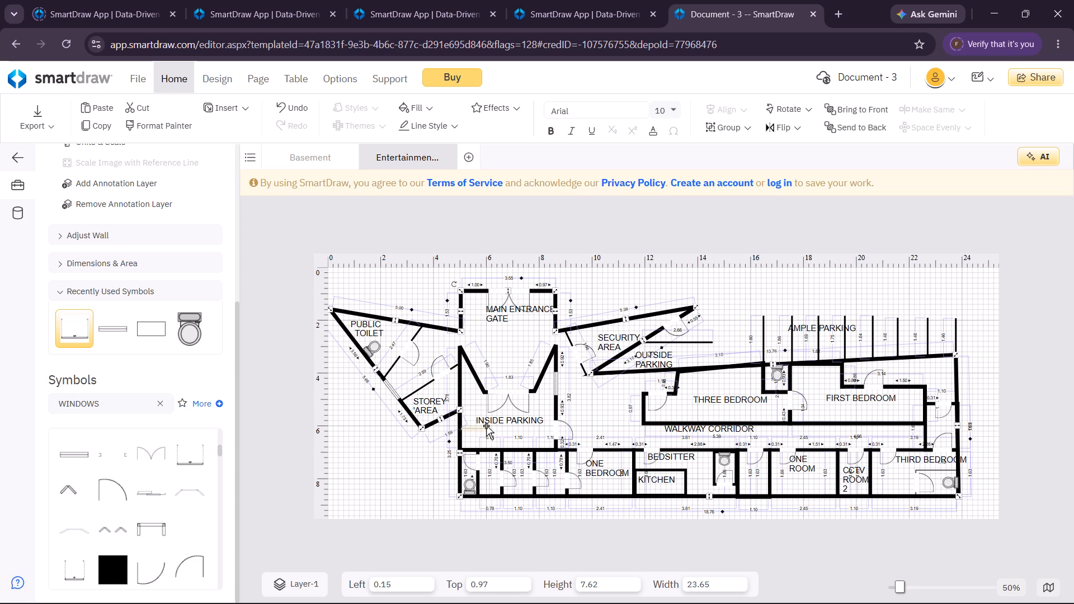
click(516, 452)
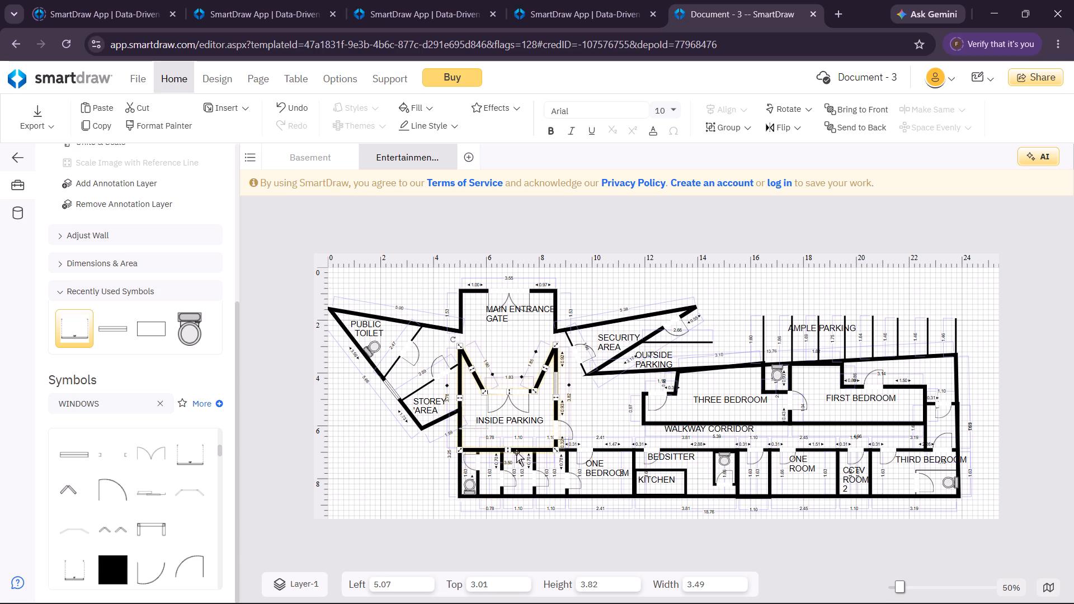
click(475, 442)
click(471, 427)
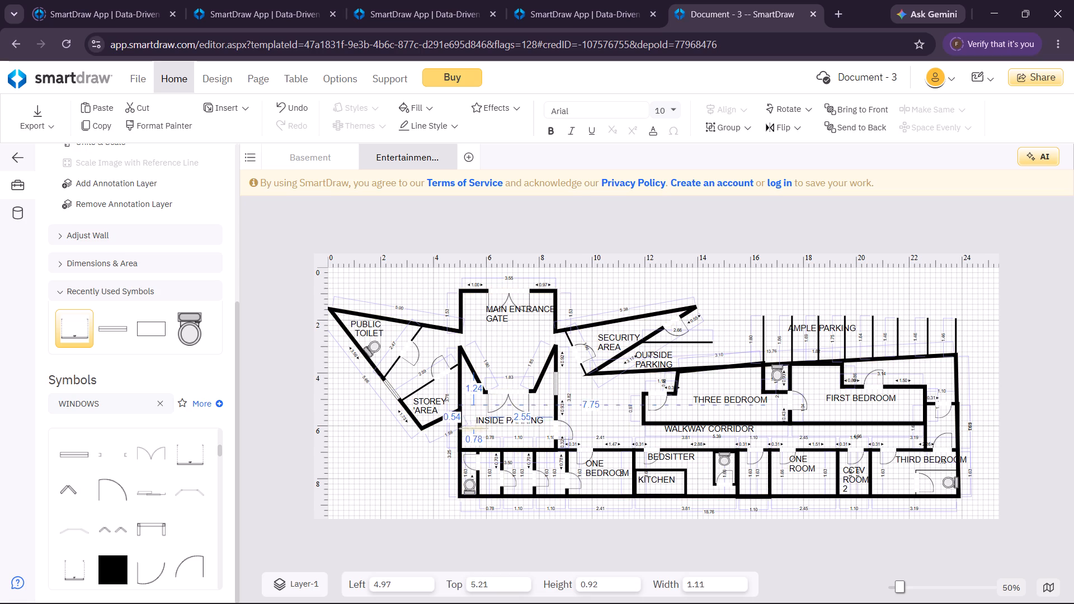
Duplicate the garage symbol and place the copy on the opposite side of INSIDE PARKING, at about 7.31, 5.00.
key(ctrl+c)
key(ctrl+v)
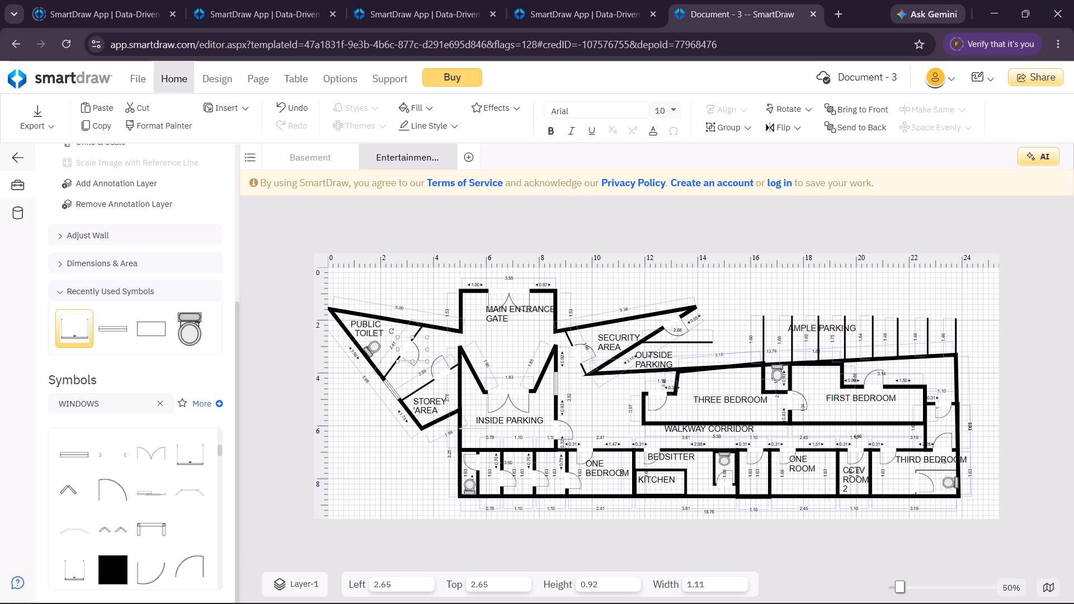
drag(425, 347, 533, 427)
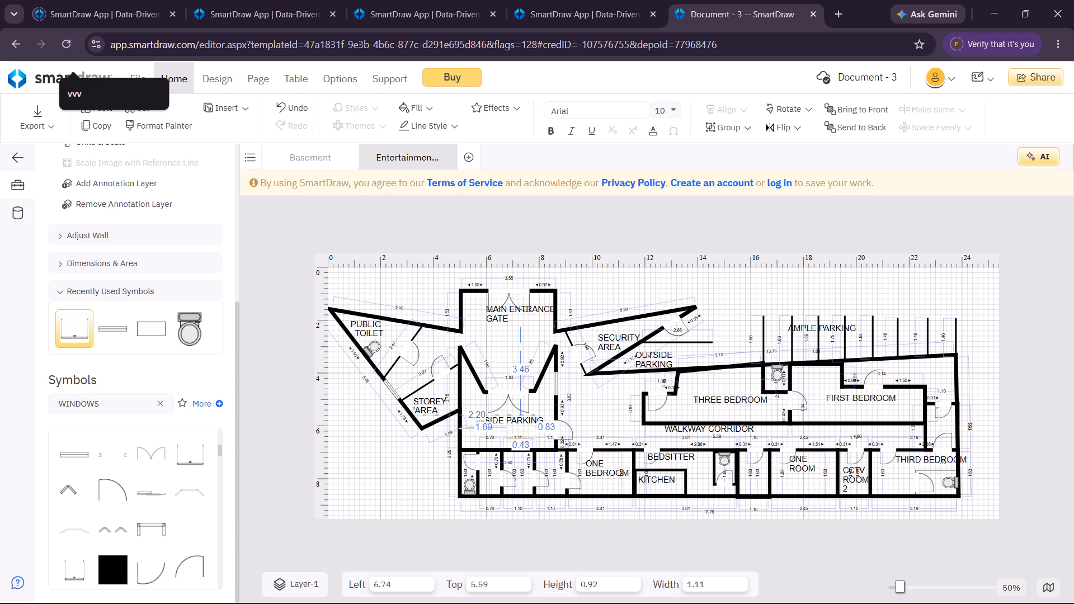
drag(533, 427, 549, 410)
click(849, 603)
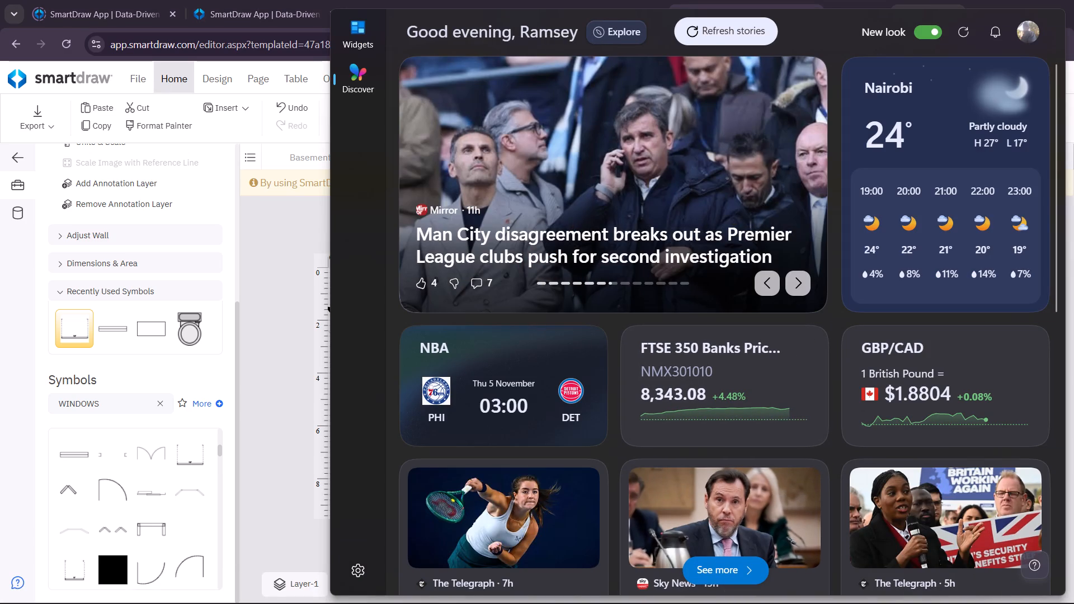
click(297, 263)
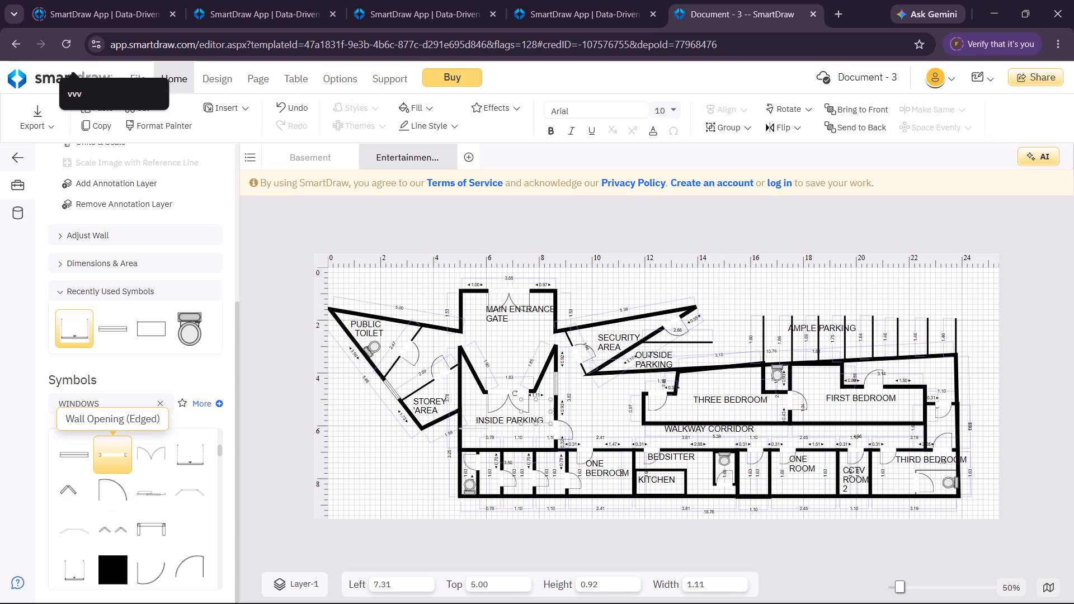
Place a Wall Opening (Edged) symbol on the empty page area below the floor plan, at about 8.15, 11.24.
click(111, 456)
drag(111, 456, 291, 424)
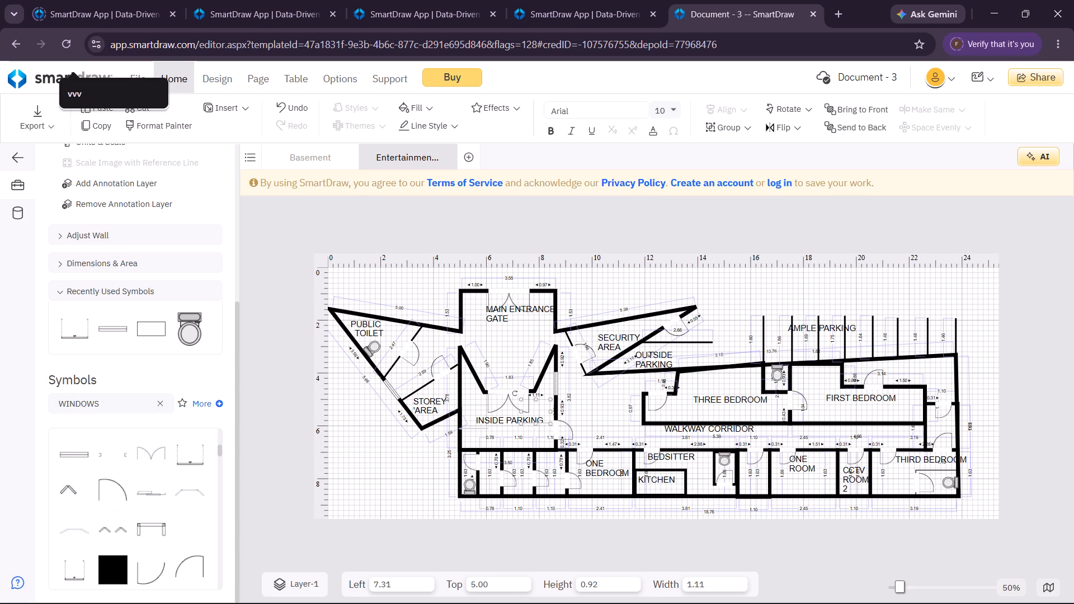
drag(291, 424, 451, 454)
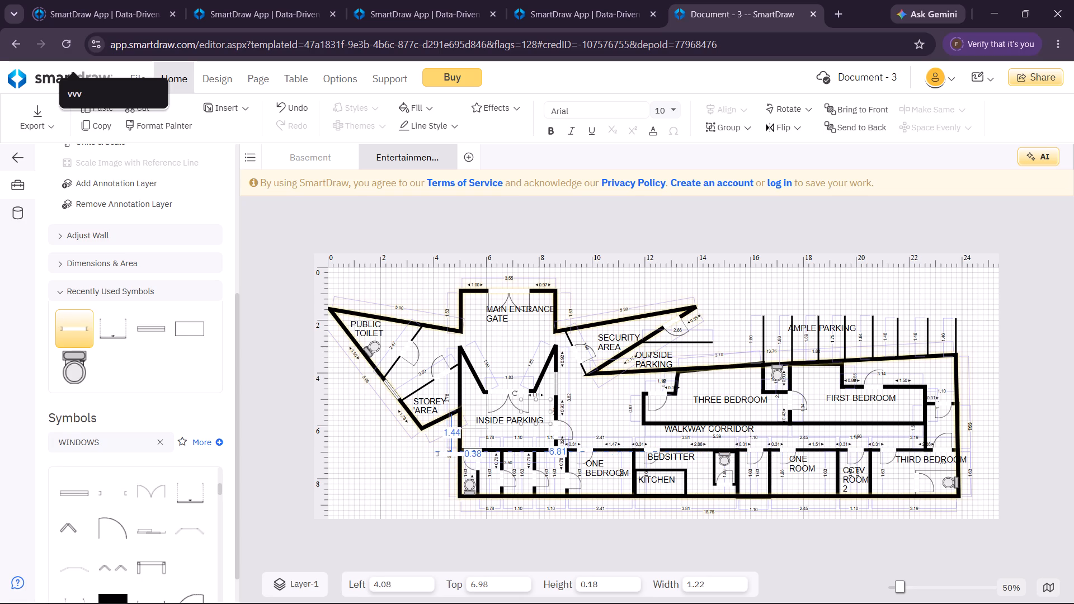
drag(451, 454, 412, 490)
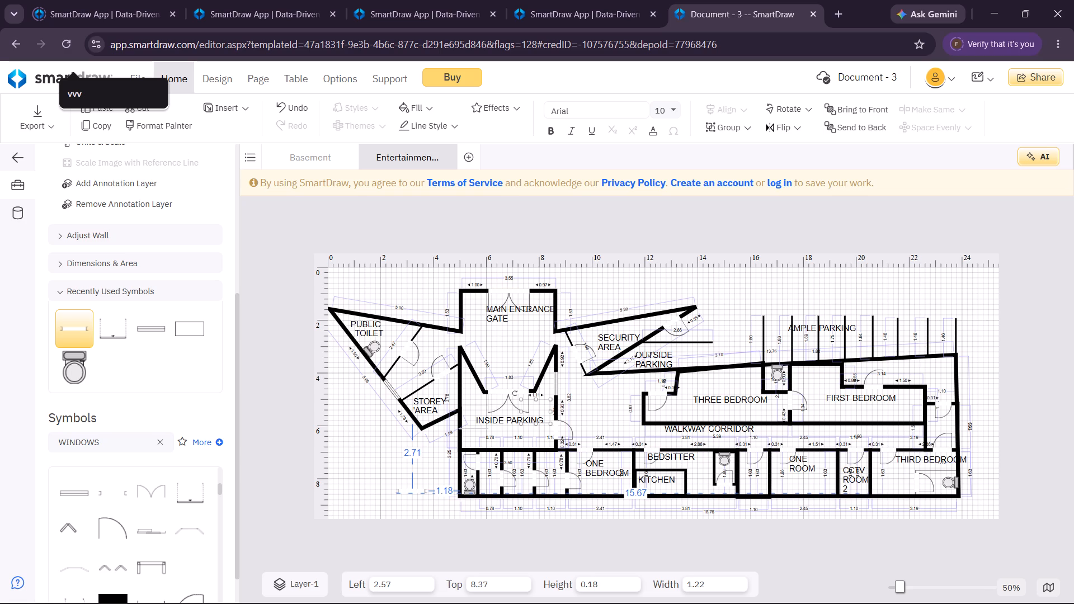
drag(412, 490, 529, 457)
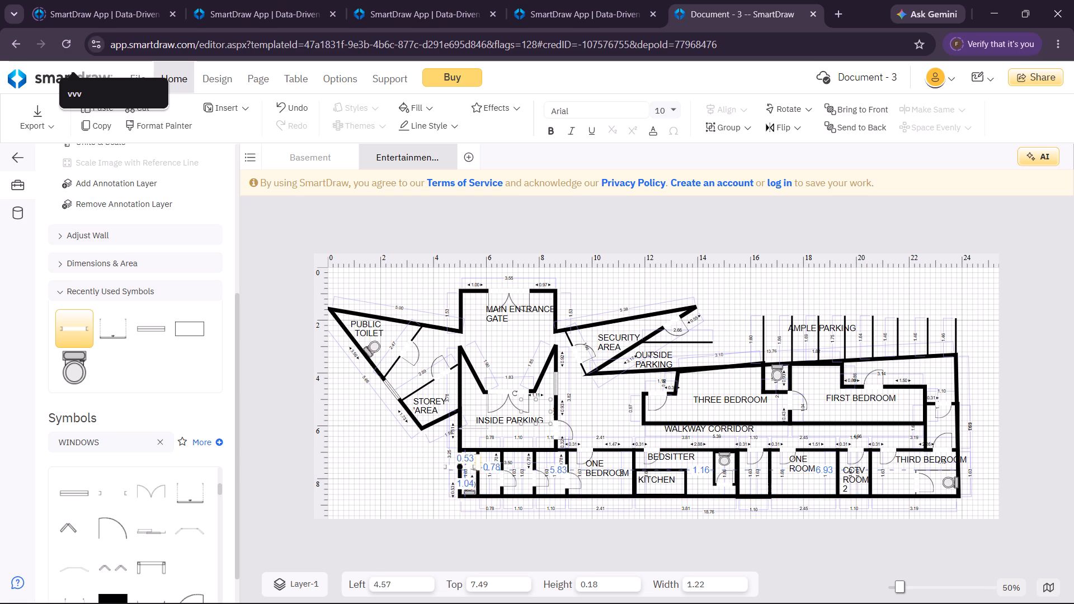
drag(529, 457, 554, 472)
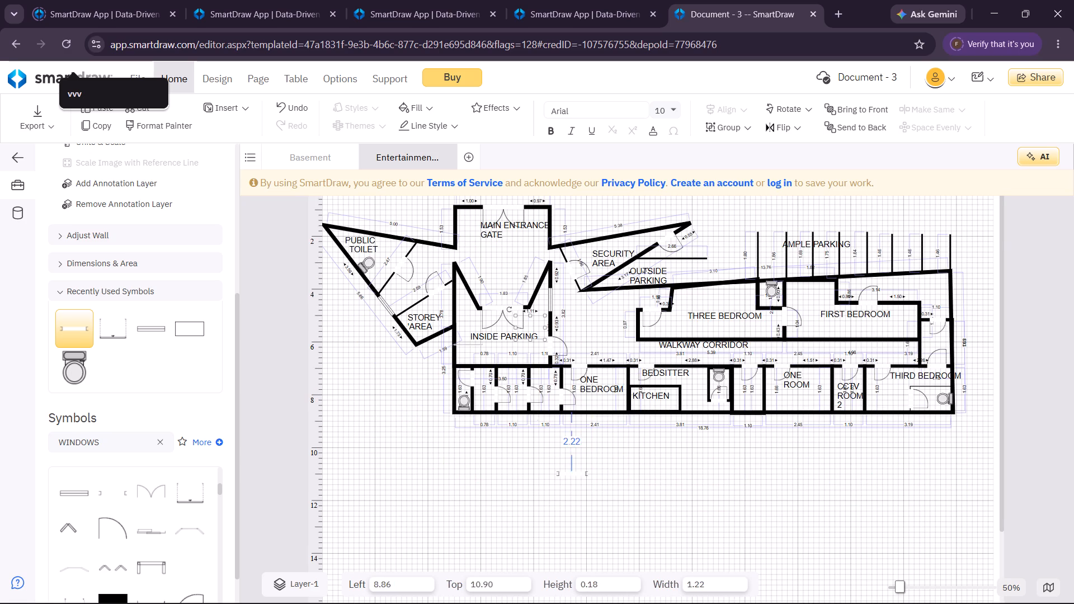
drag(554, 472, 554, 483)
Rotate the Wall Opening (Edged) symbol to 270°.
drag(531, 471, 567, 465)
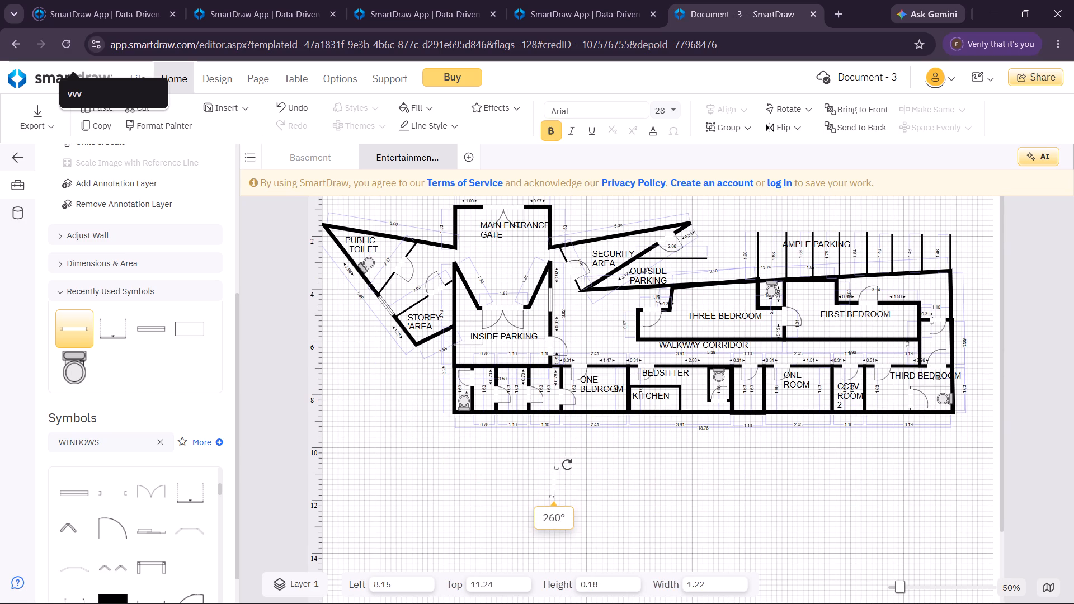
drag(567, 465, 563, 463)
click(564, 460)
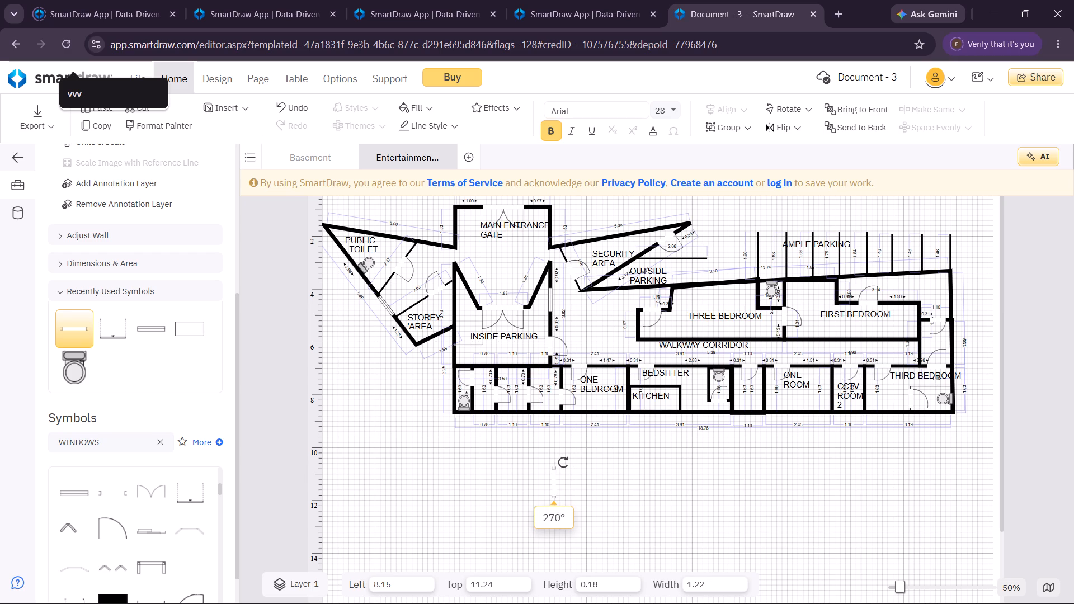
Move the rotated wall opening into the KITCHEN end wall facing the bedsitter toilet, at about 12.96, 8.03.
drag(552, 487, 552, 459)
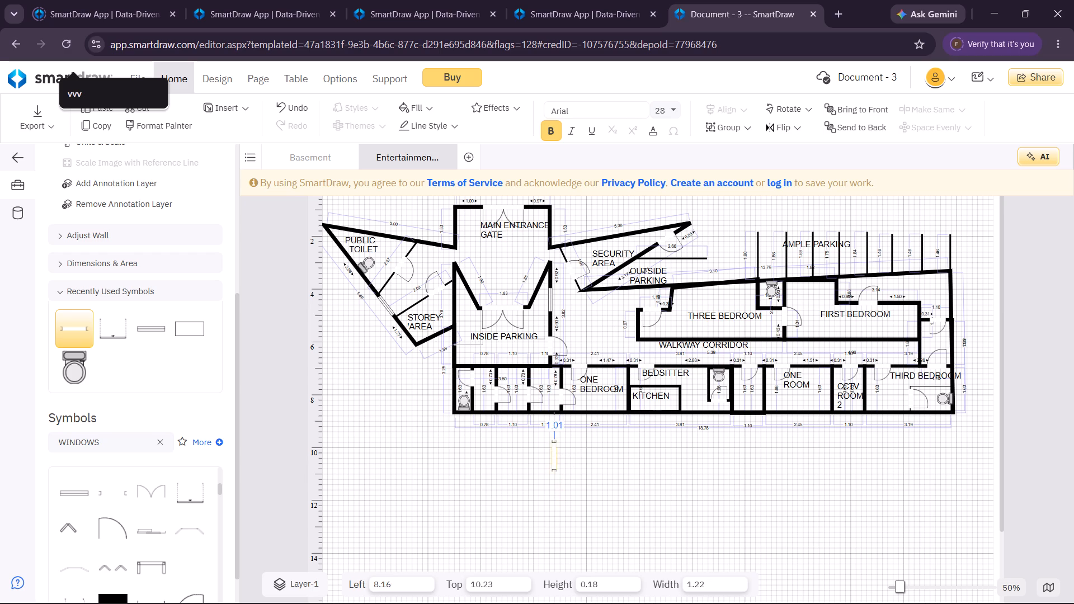
drag(552, 459, 574, 468)
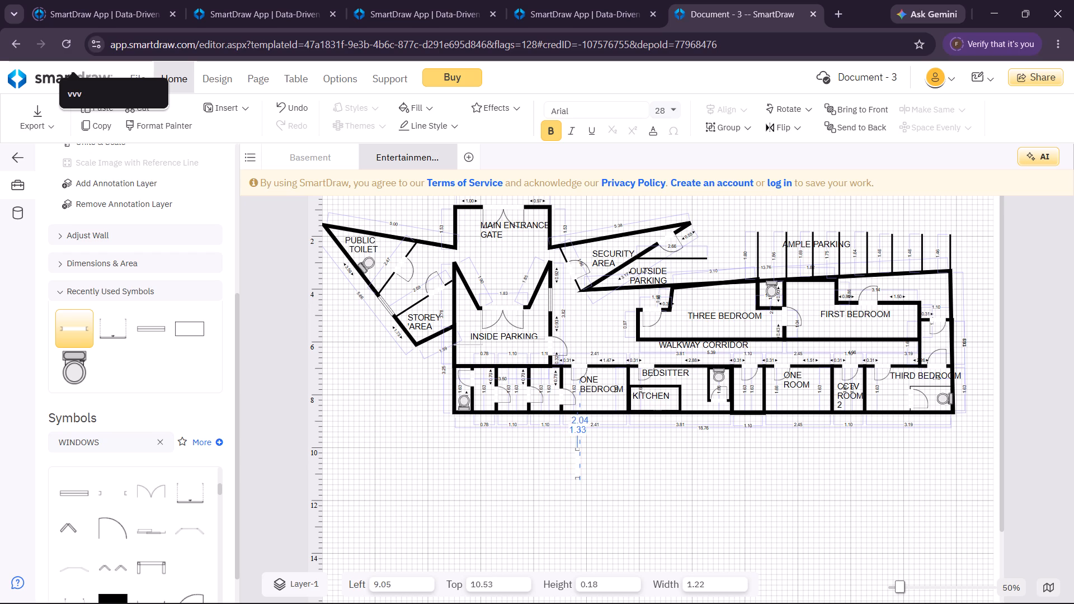
drag(574, 468, 679, 402)
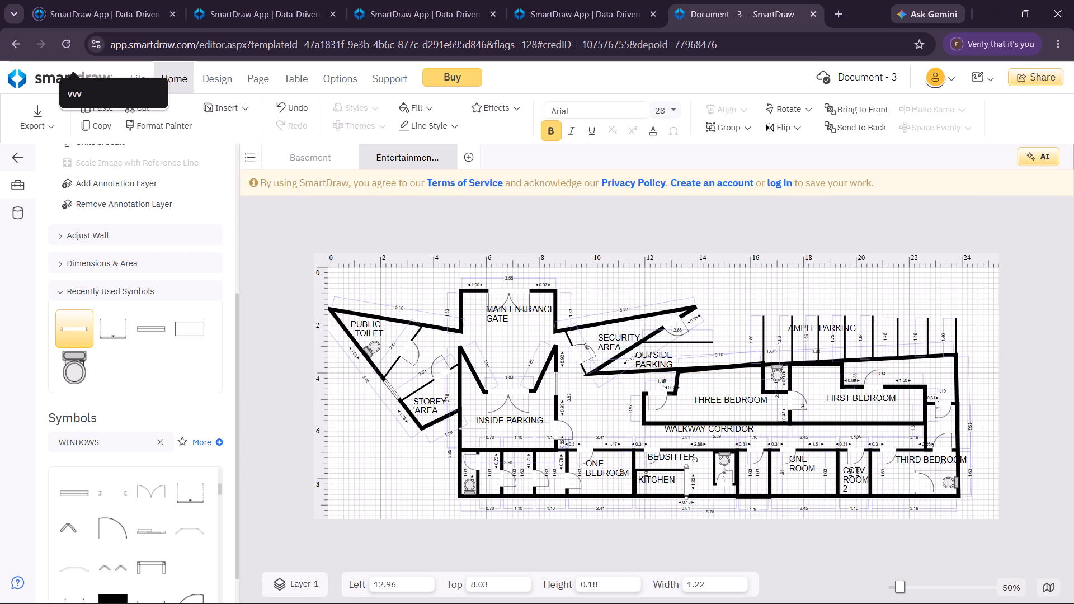
click(392, 496)
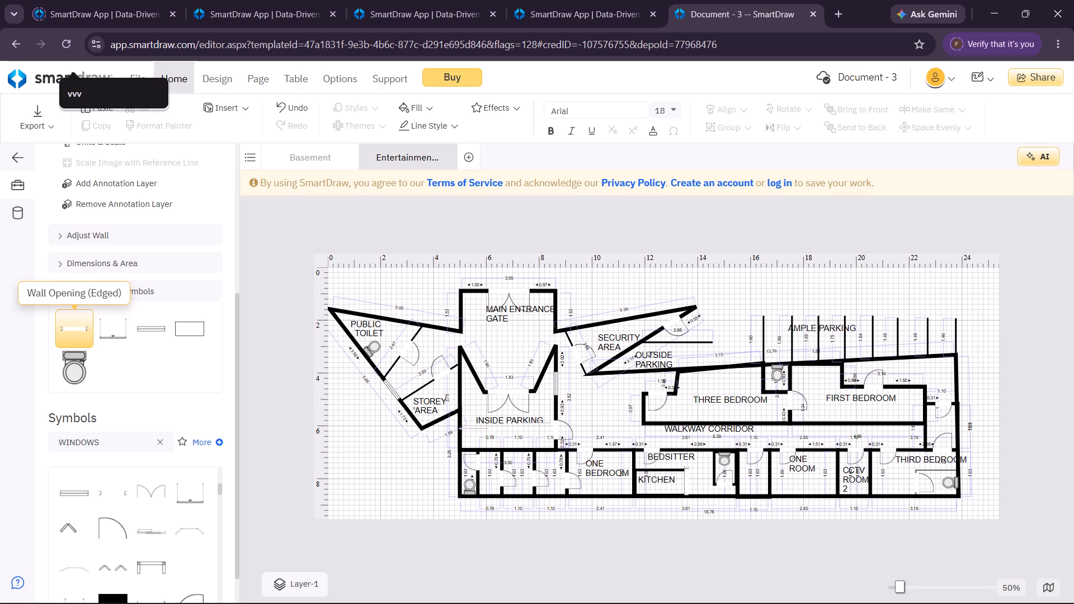
Try to place another Window (36") near the MAIN ENTRANCE GATE.
click(86, 492)
drag(86, 492, 169, 376)
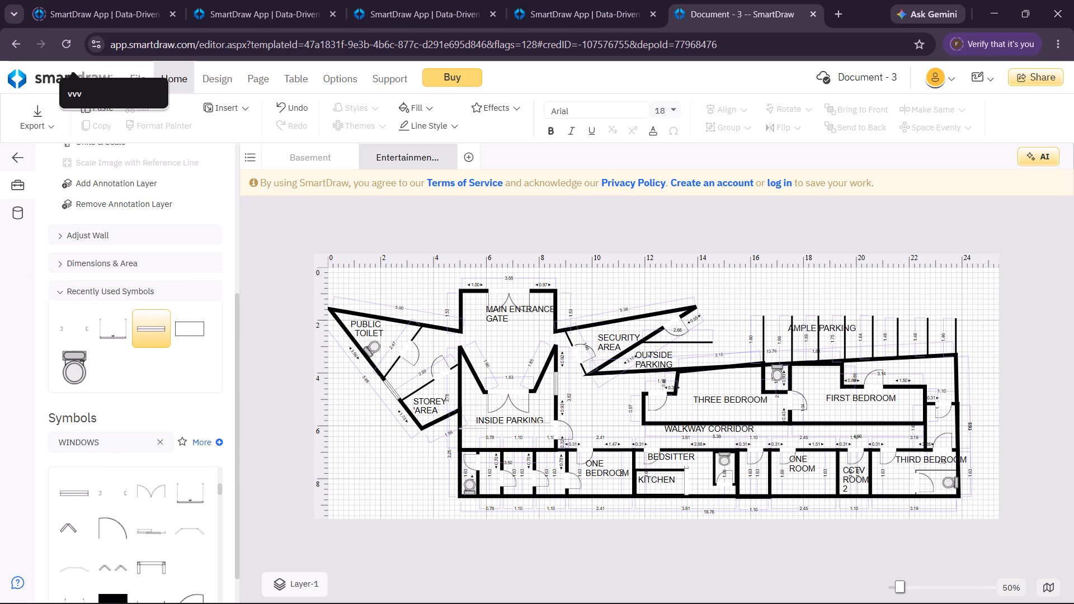
drag(169, 376, 568, 304)
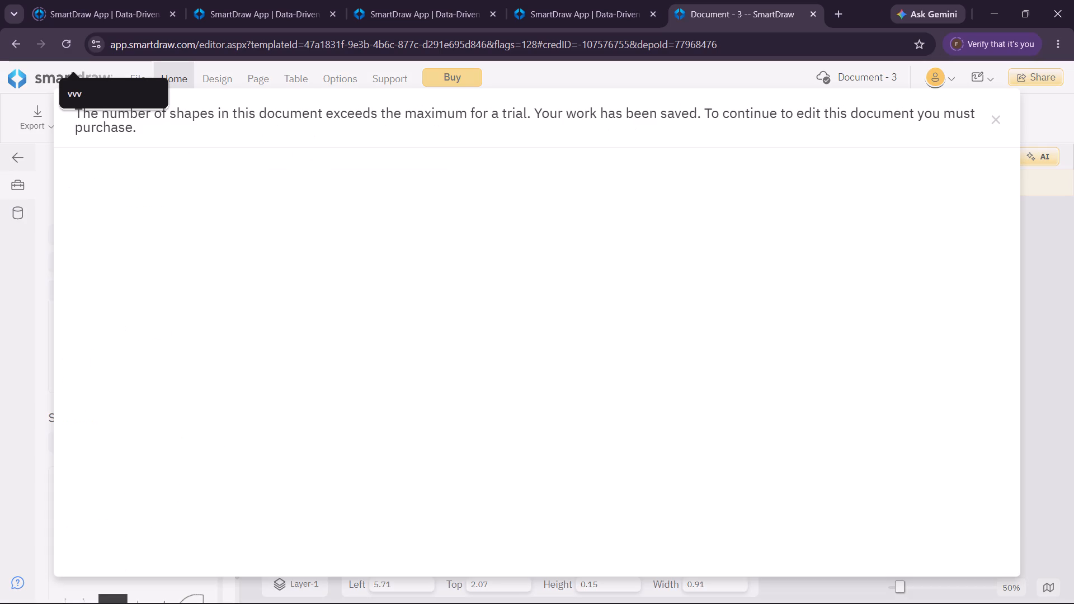
click(997, 128)
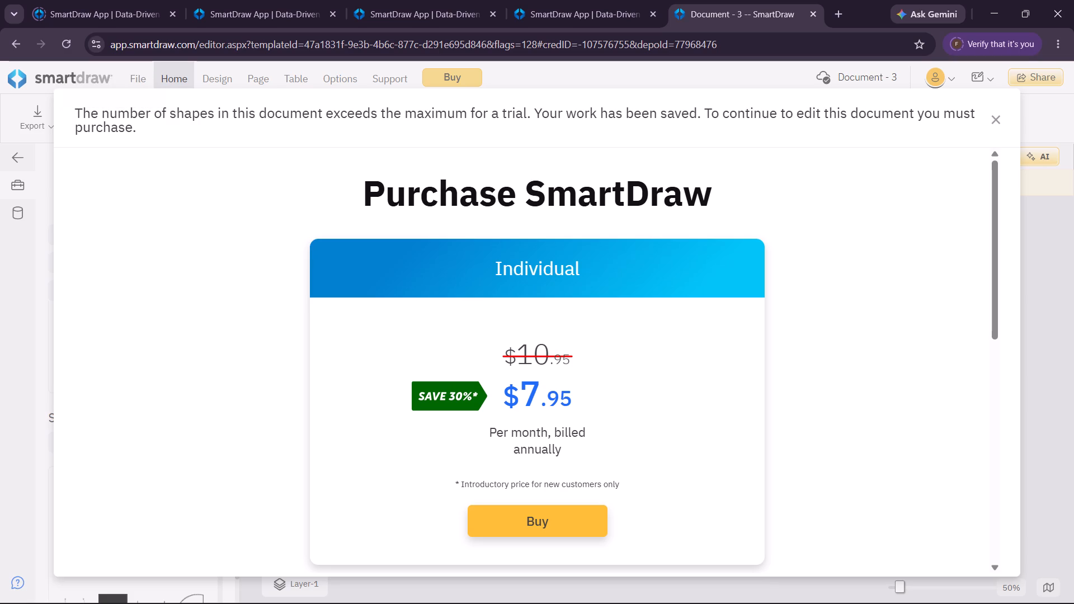